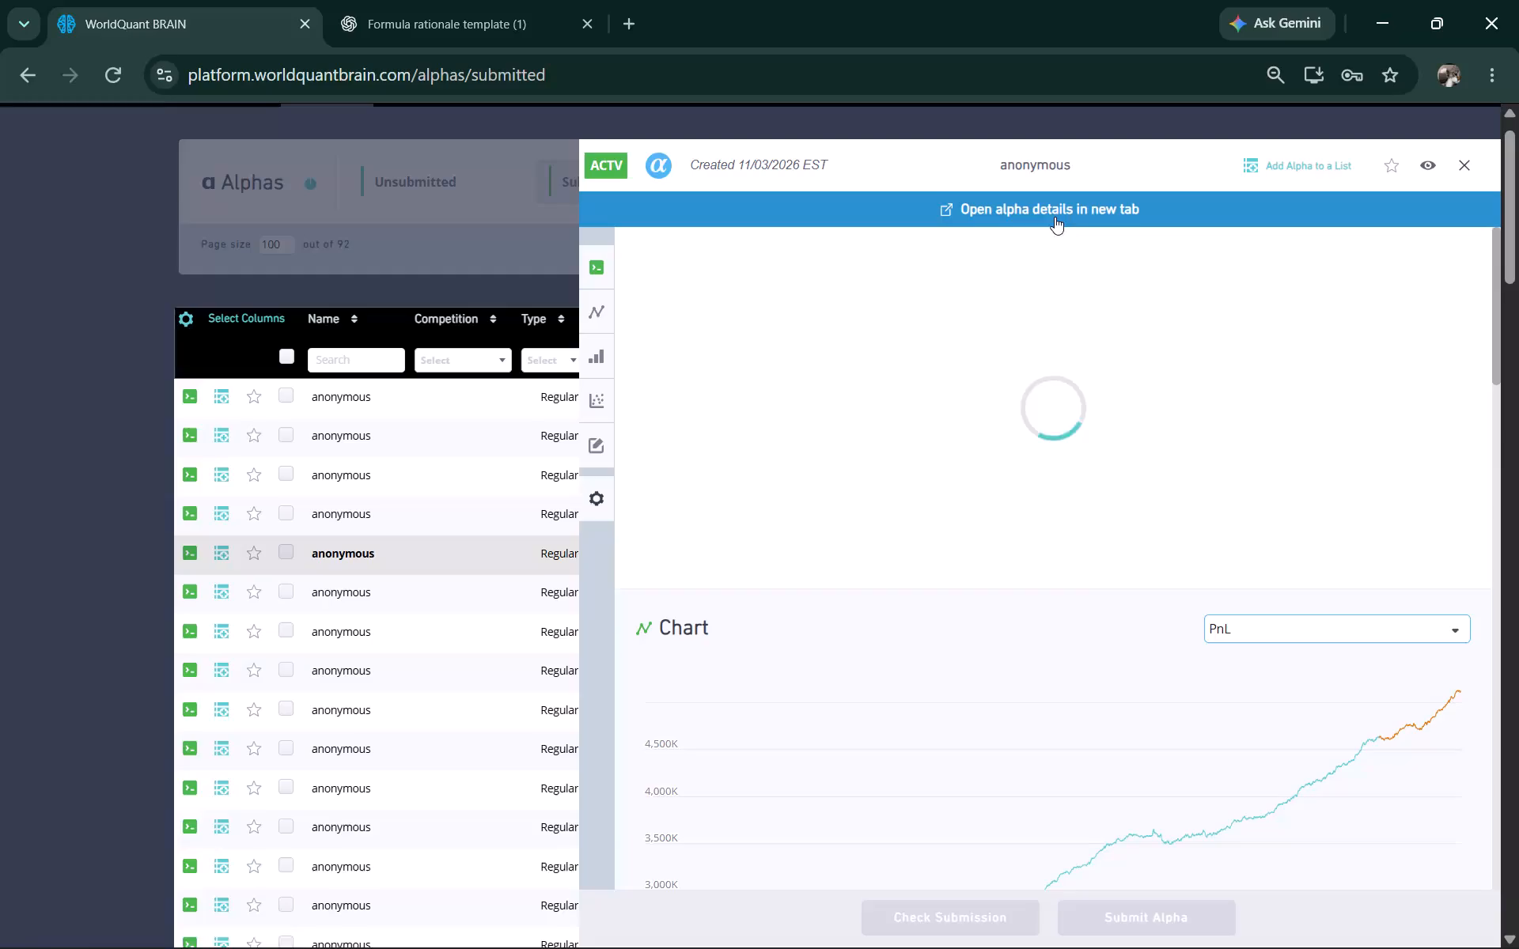
Close the details panel of the alpha opened from the submitted list.
click(968, 13)
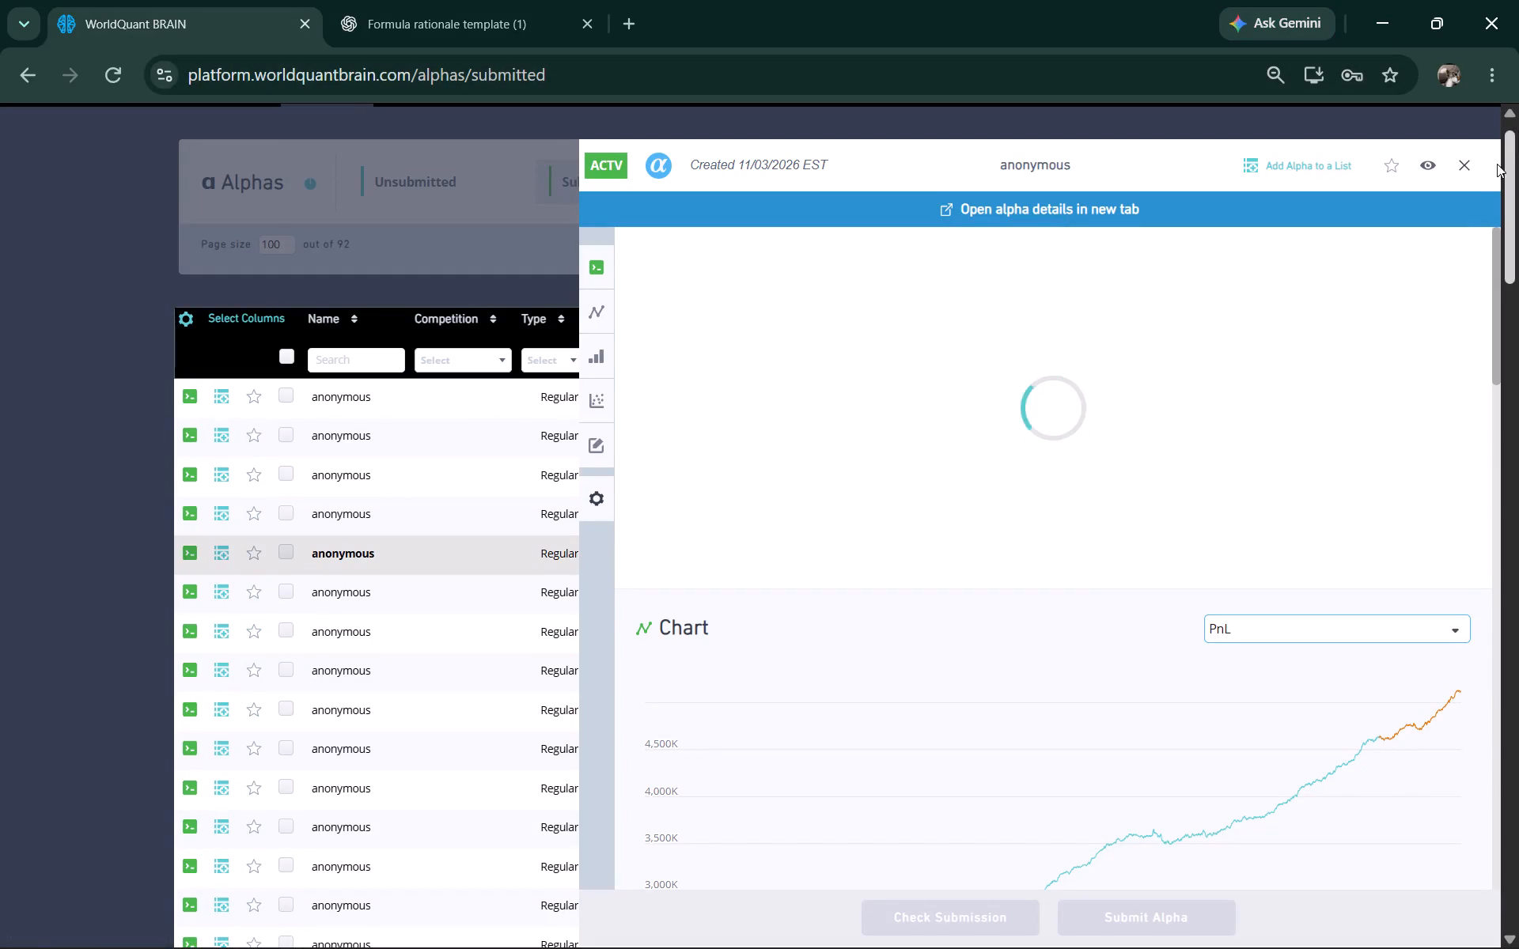
click(1466, 164)
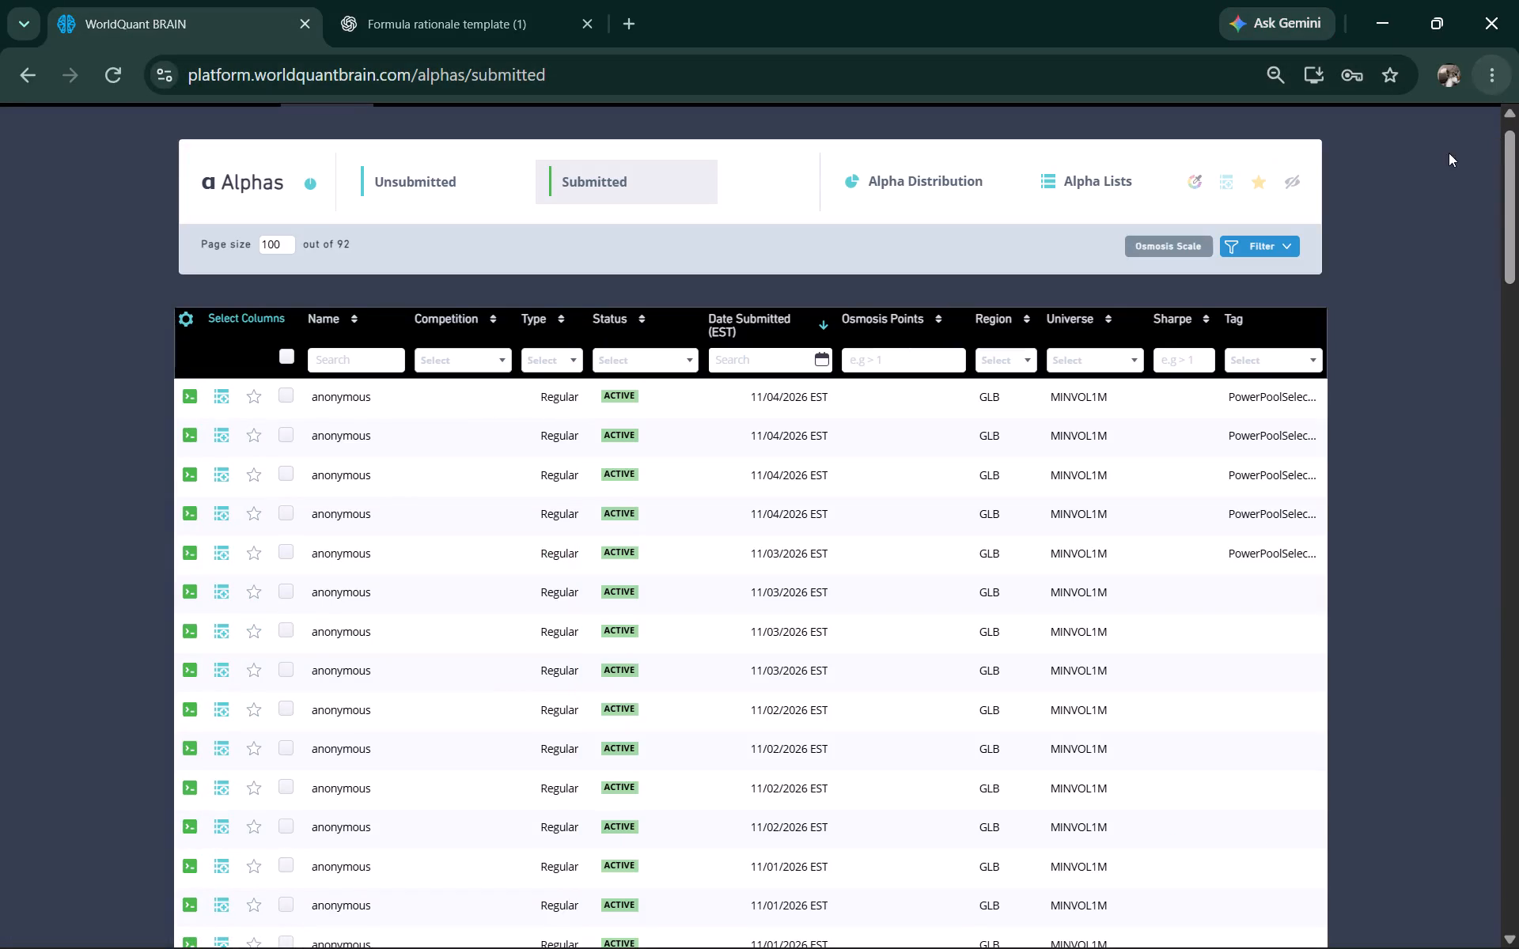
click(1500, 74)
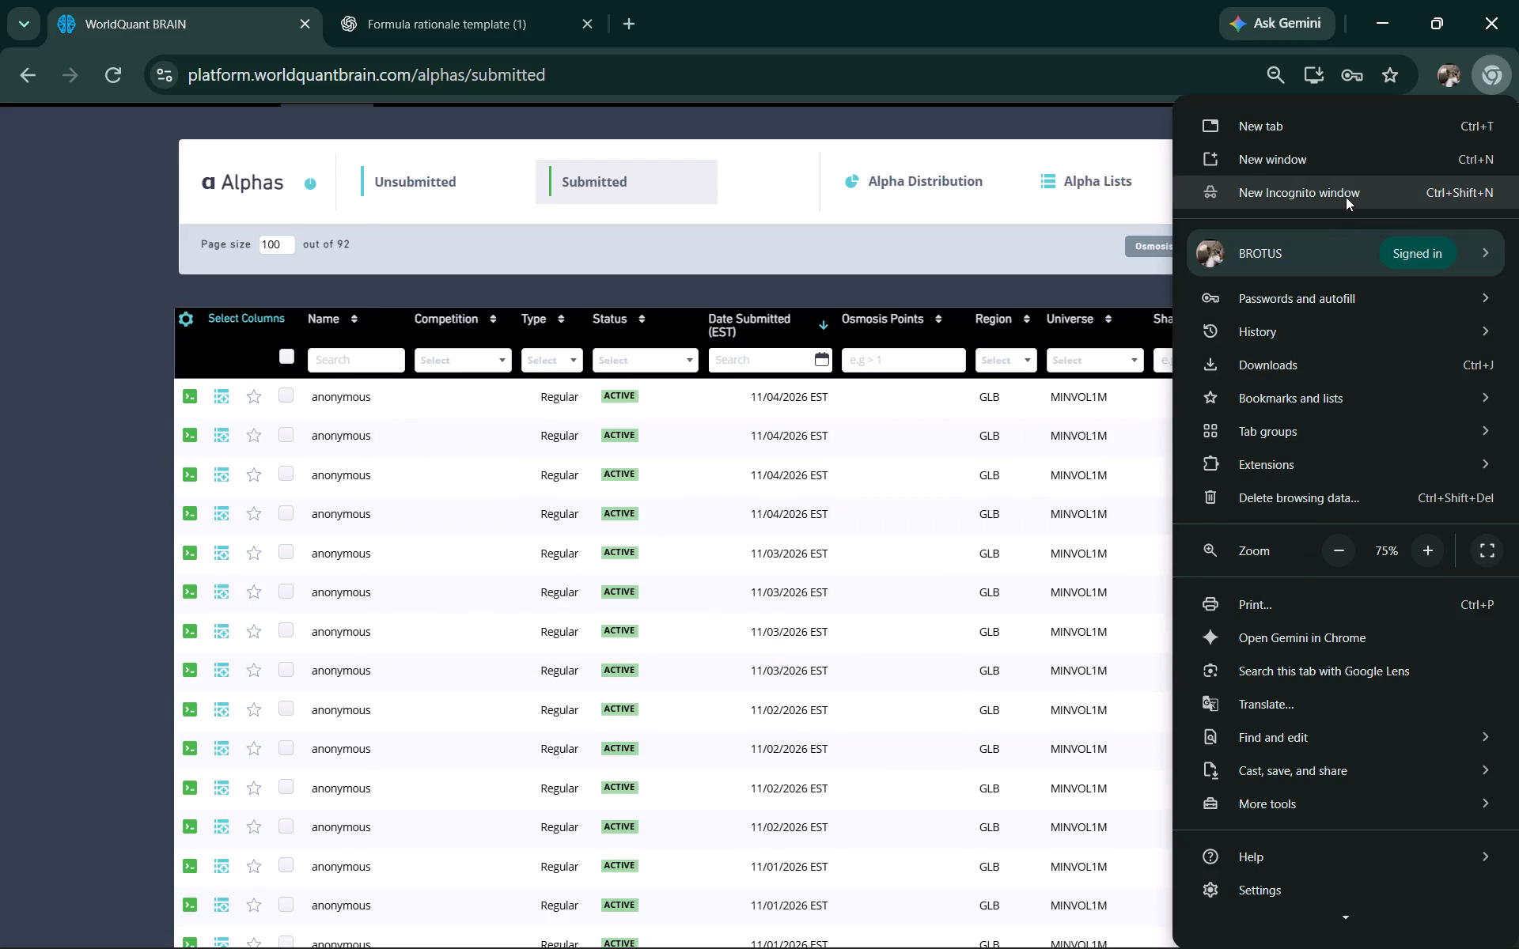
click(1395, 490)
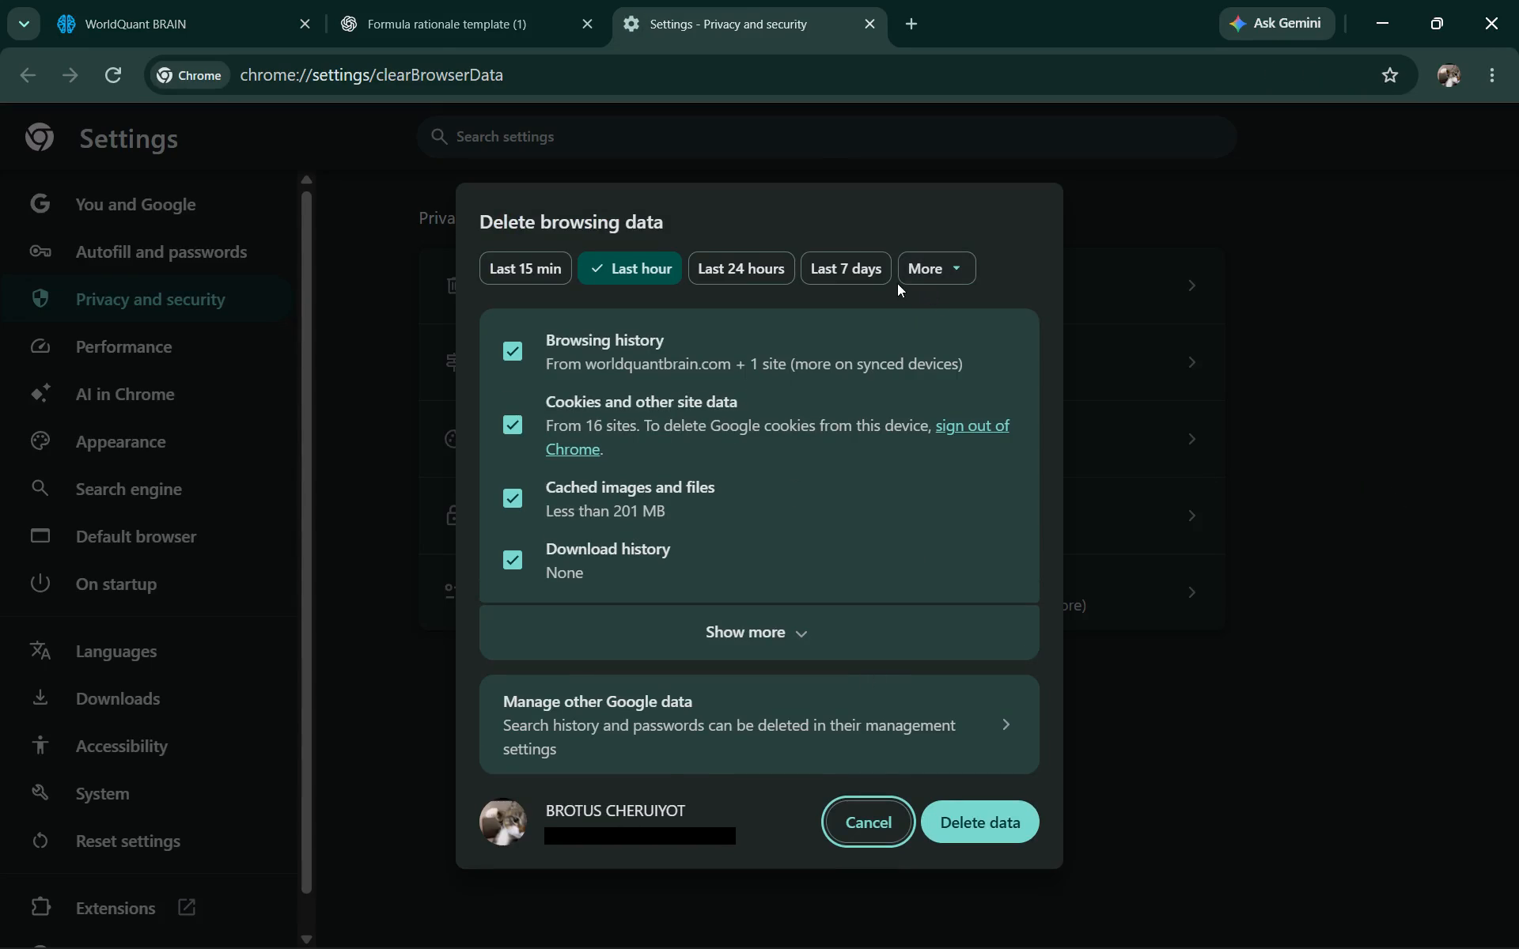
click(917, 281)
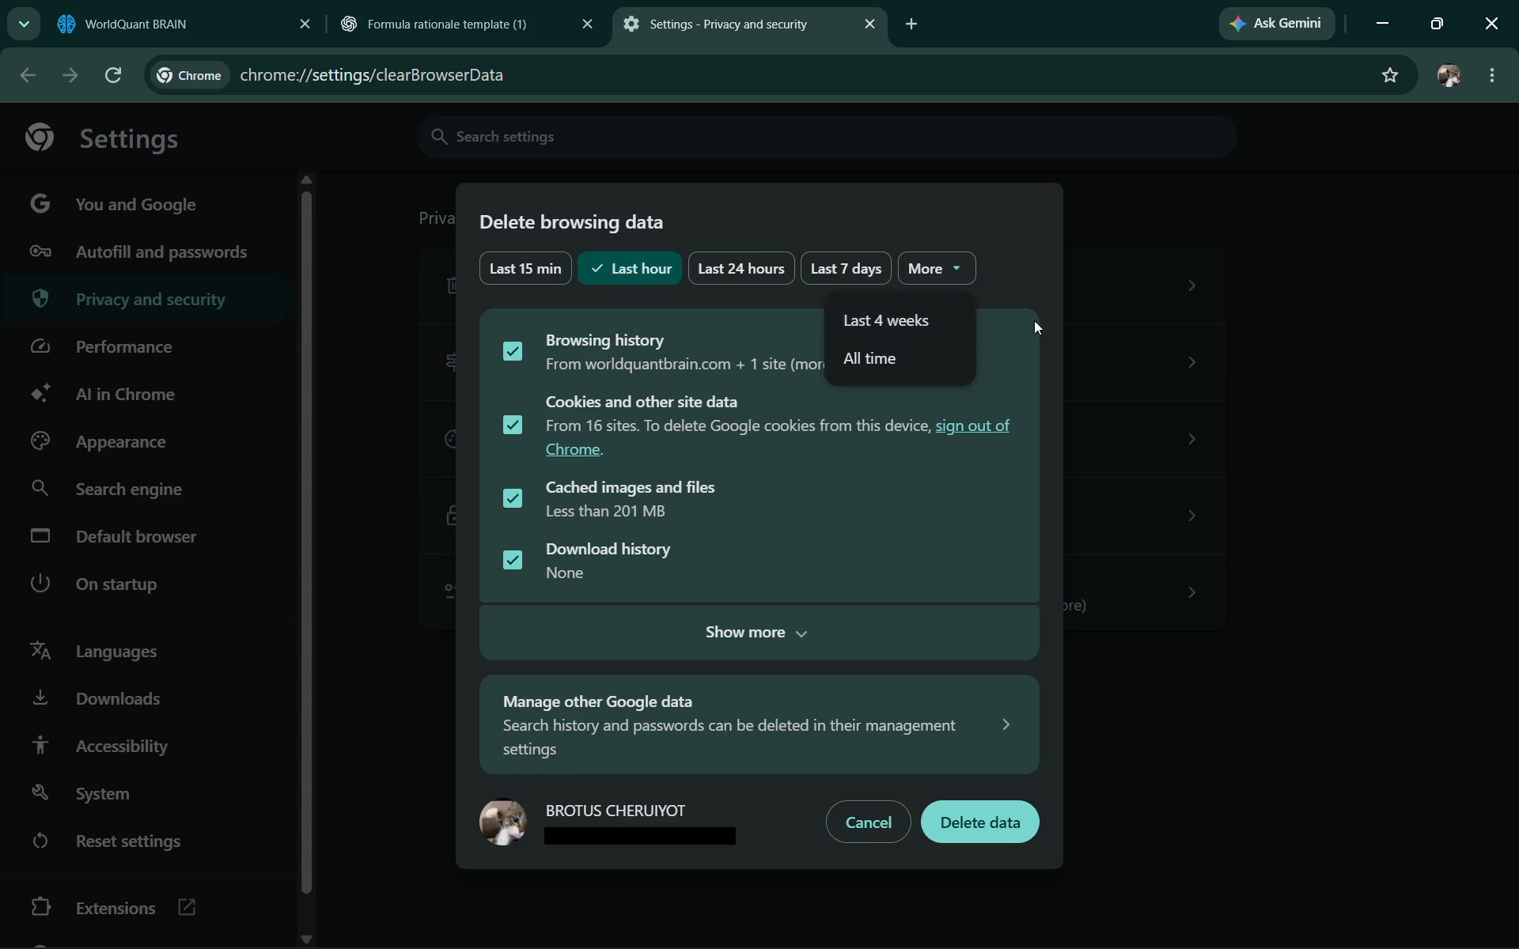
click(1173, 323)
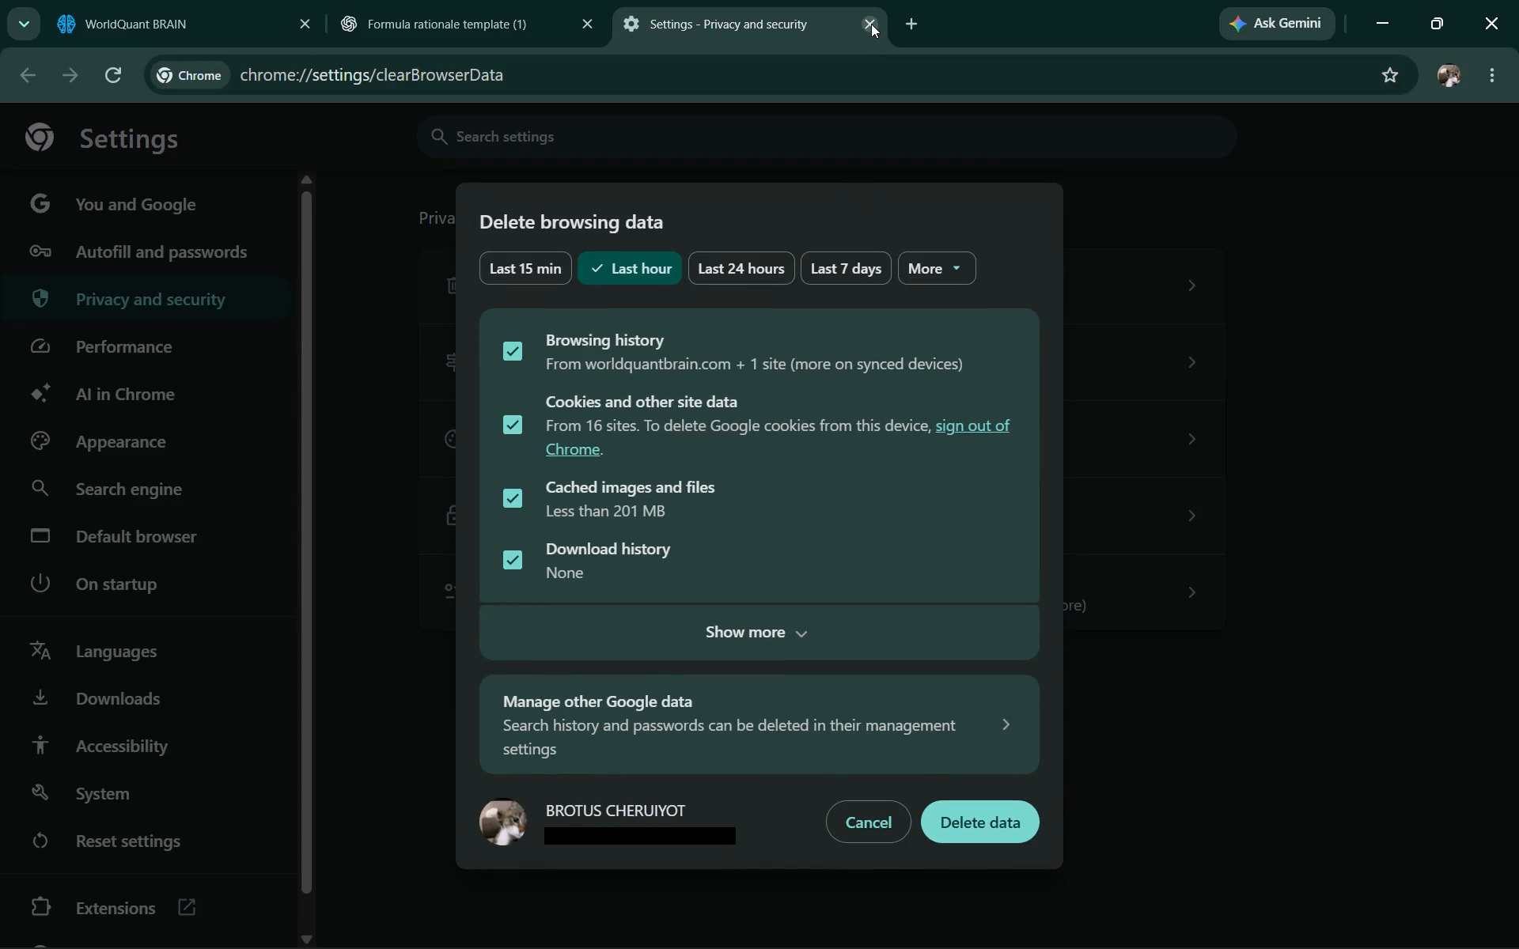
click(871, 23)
Open the last alpha submitted on 11/03/2026 in a new tab and clone it into the simulator.
scroll(918, 244, down, 1)
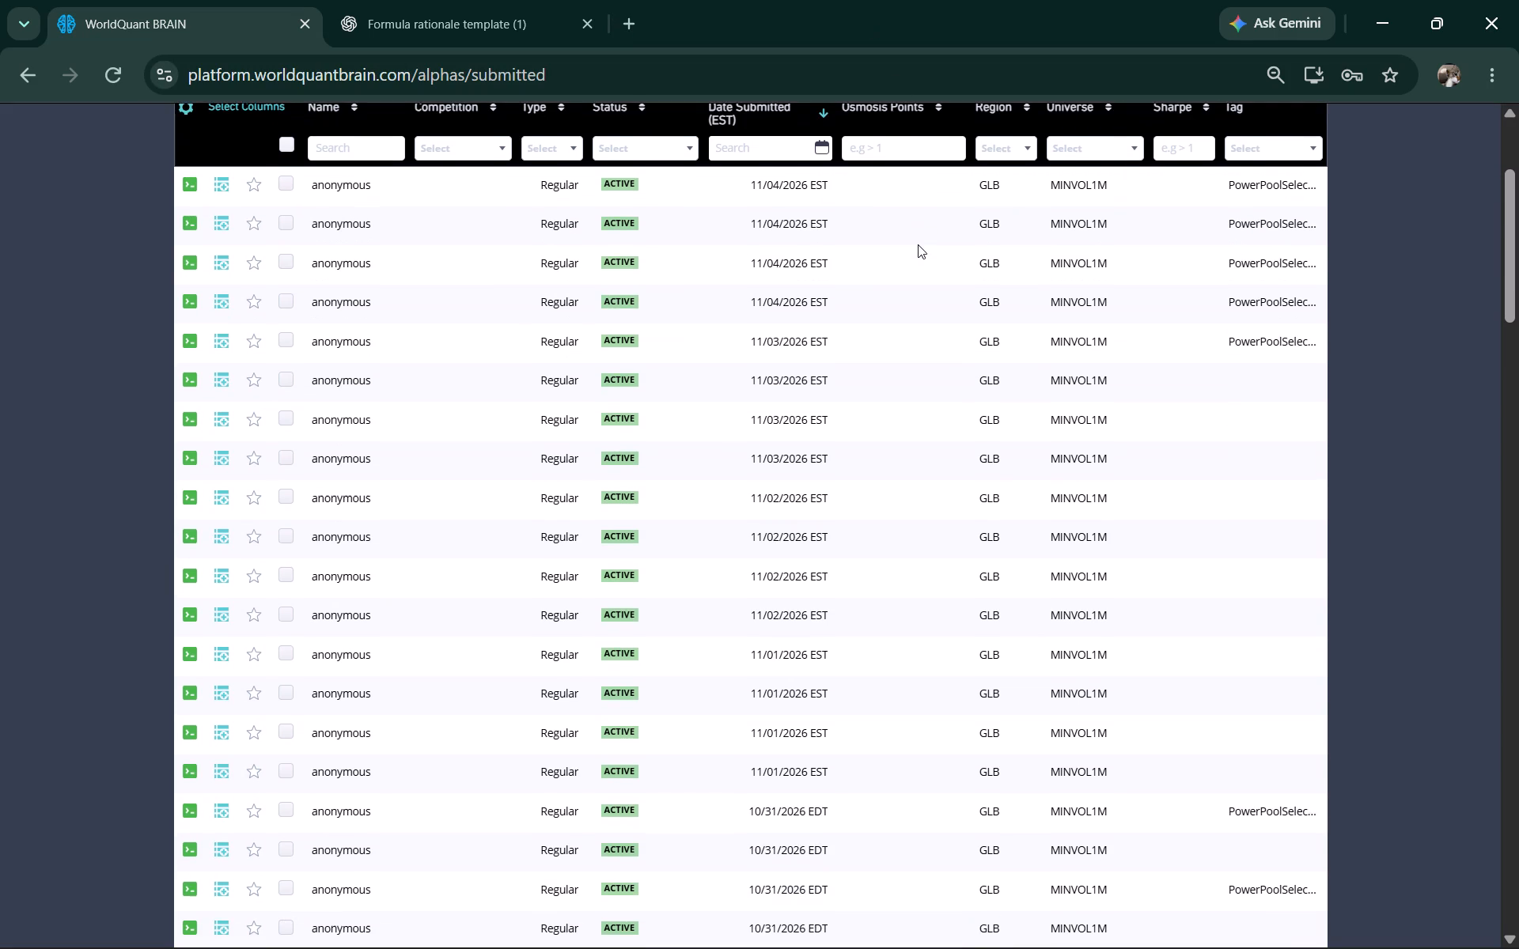
scroll(918, 244, down, 1)
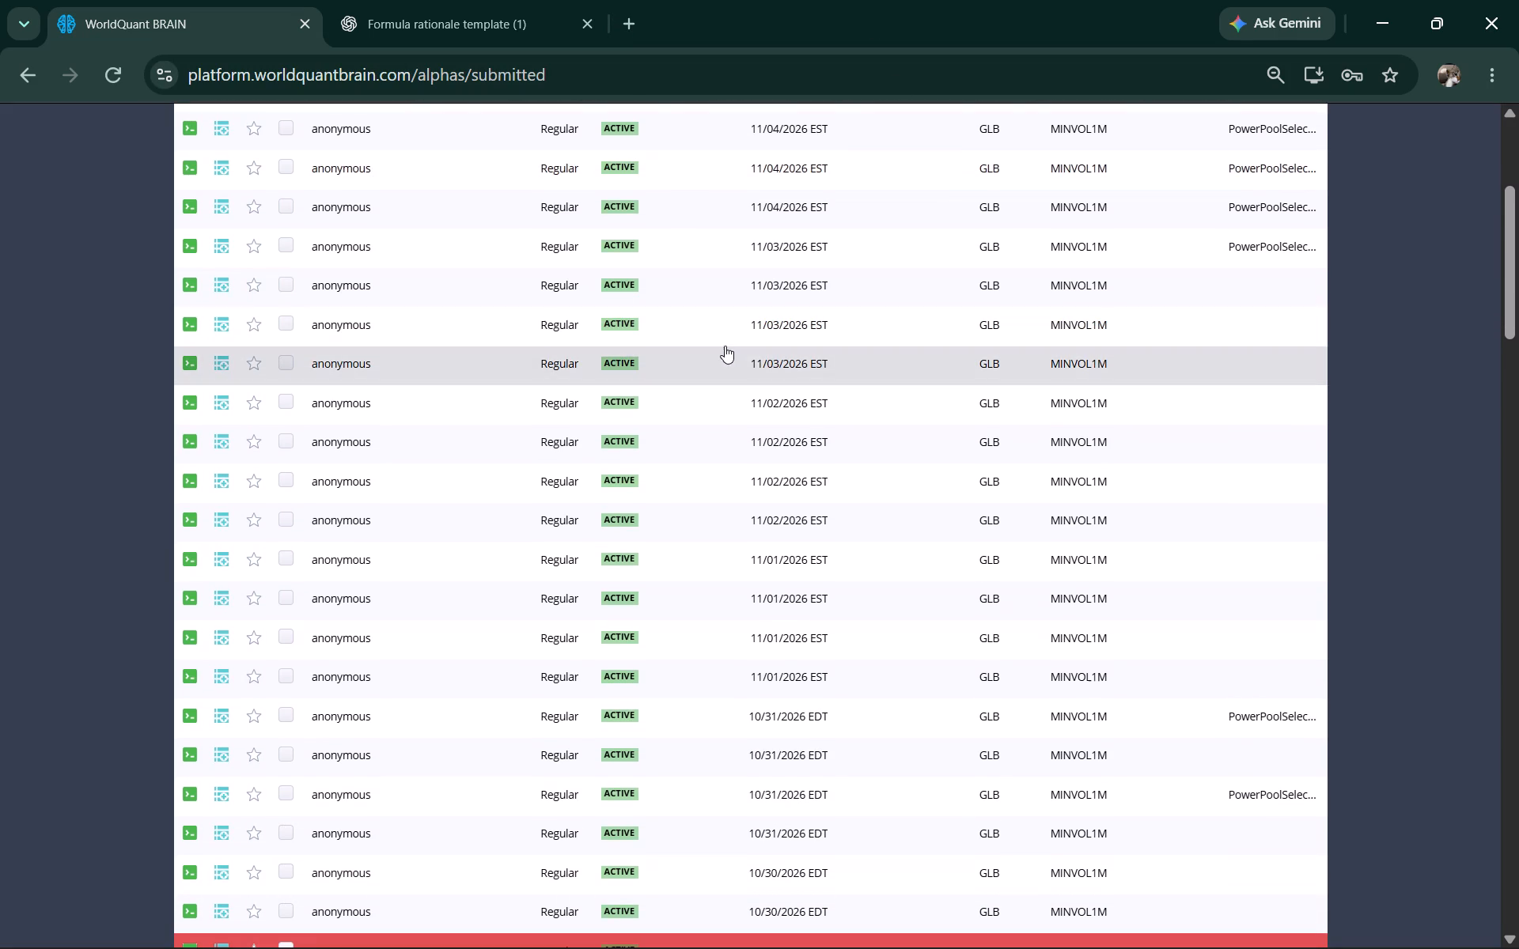
click(706, 361)
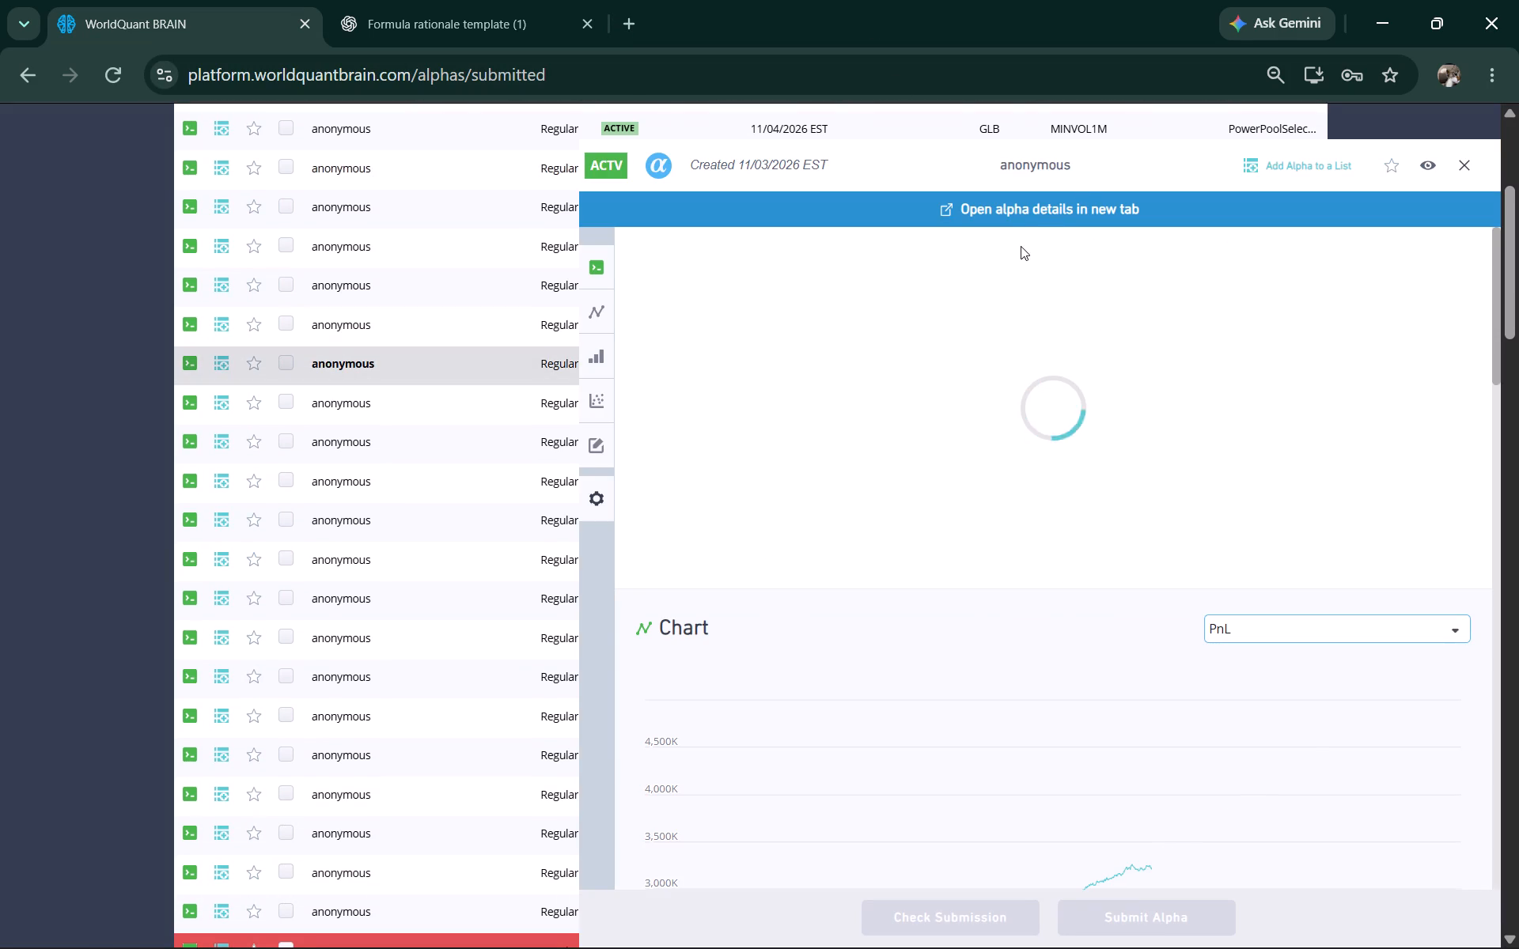
click(1028, 221)
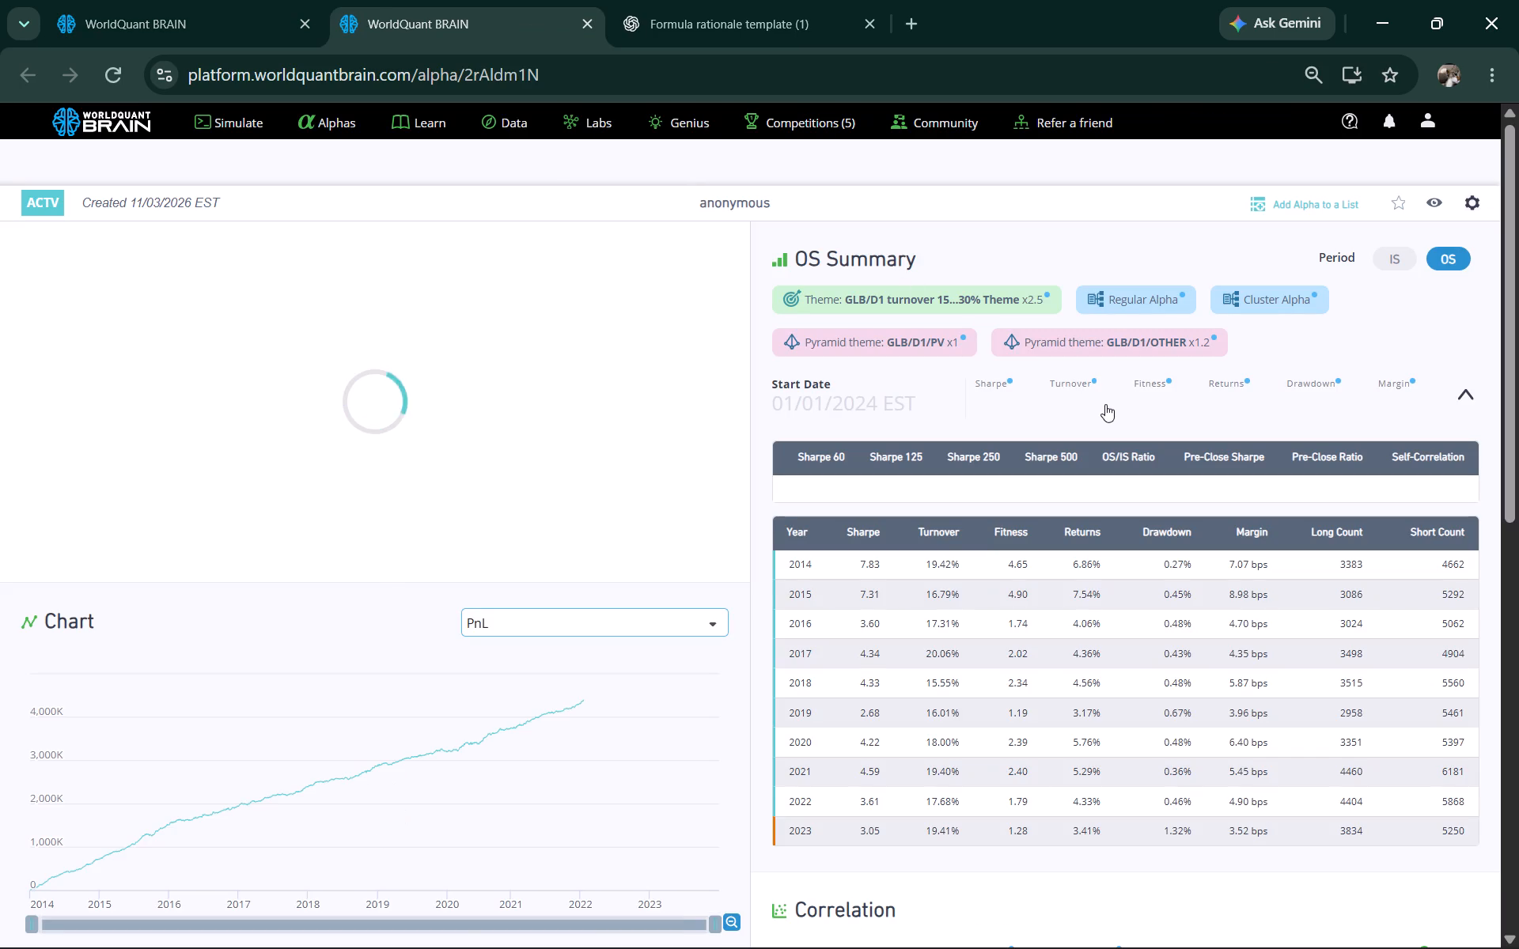
scroll(682, 466, down, 1)
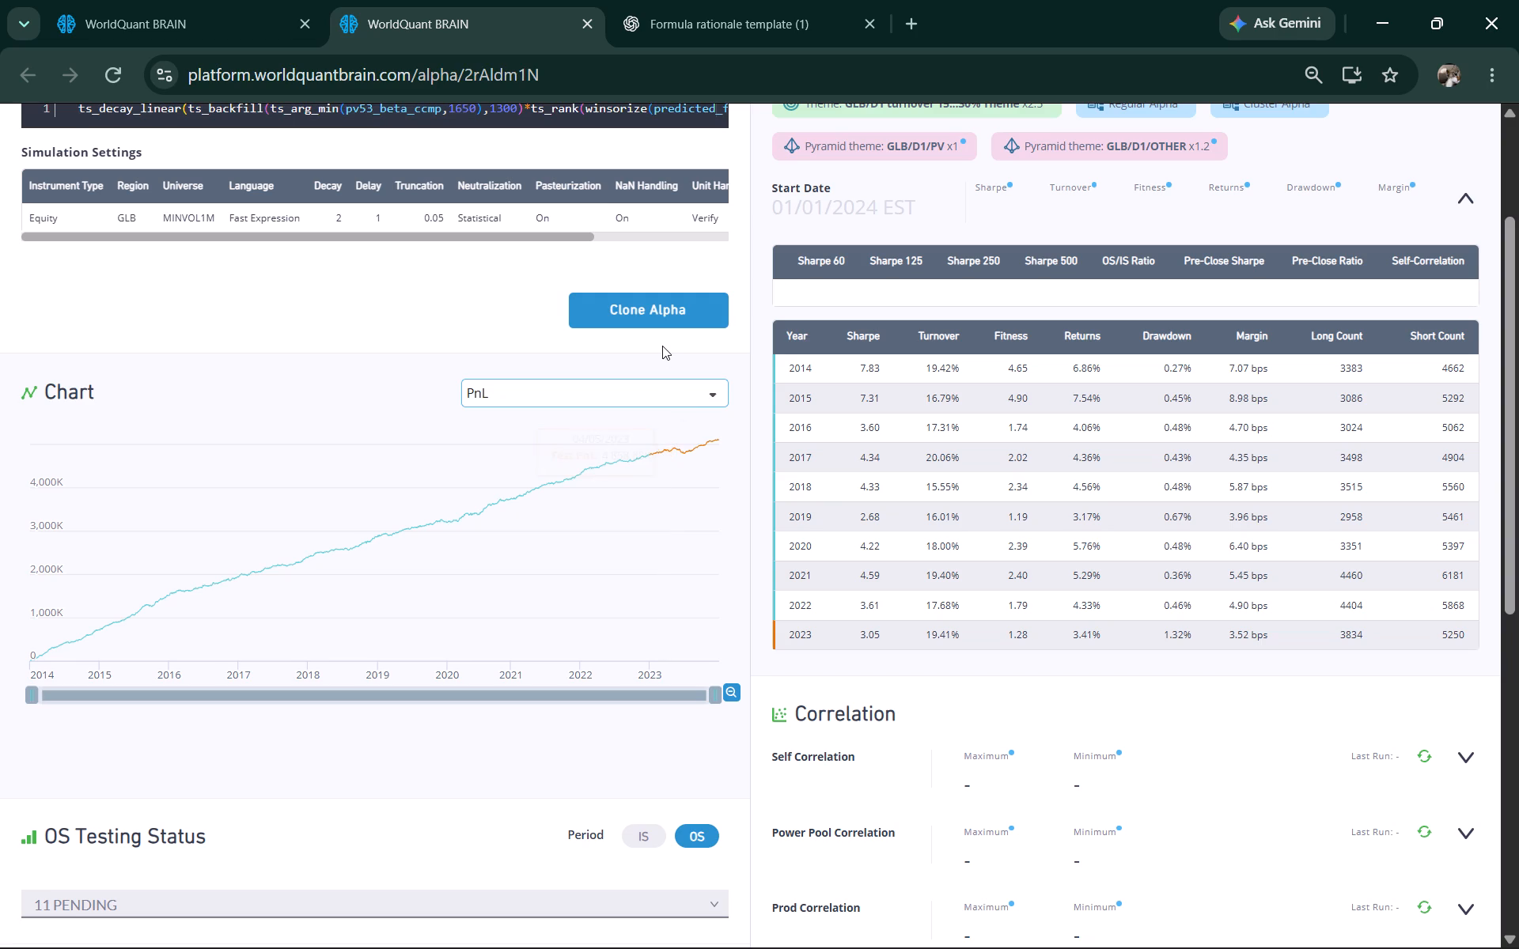
click(661, 305)
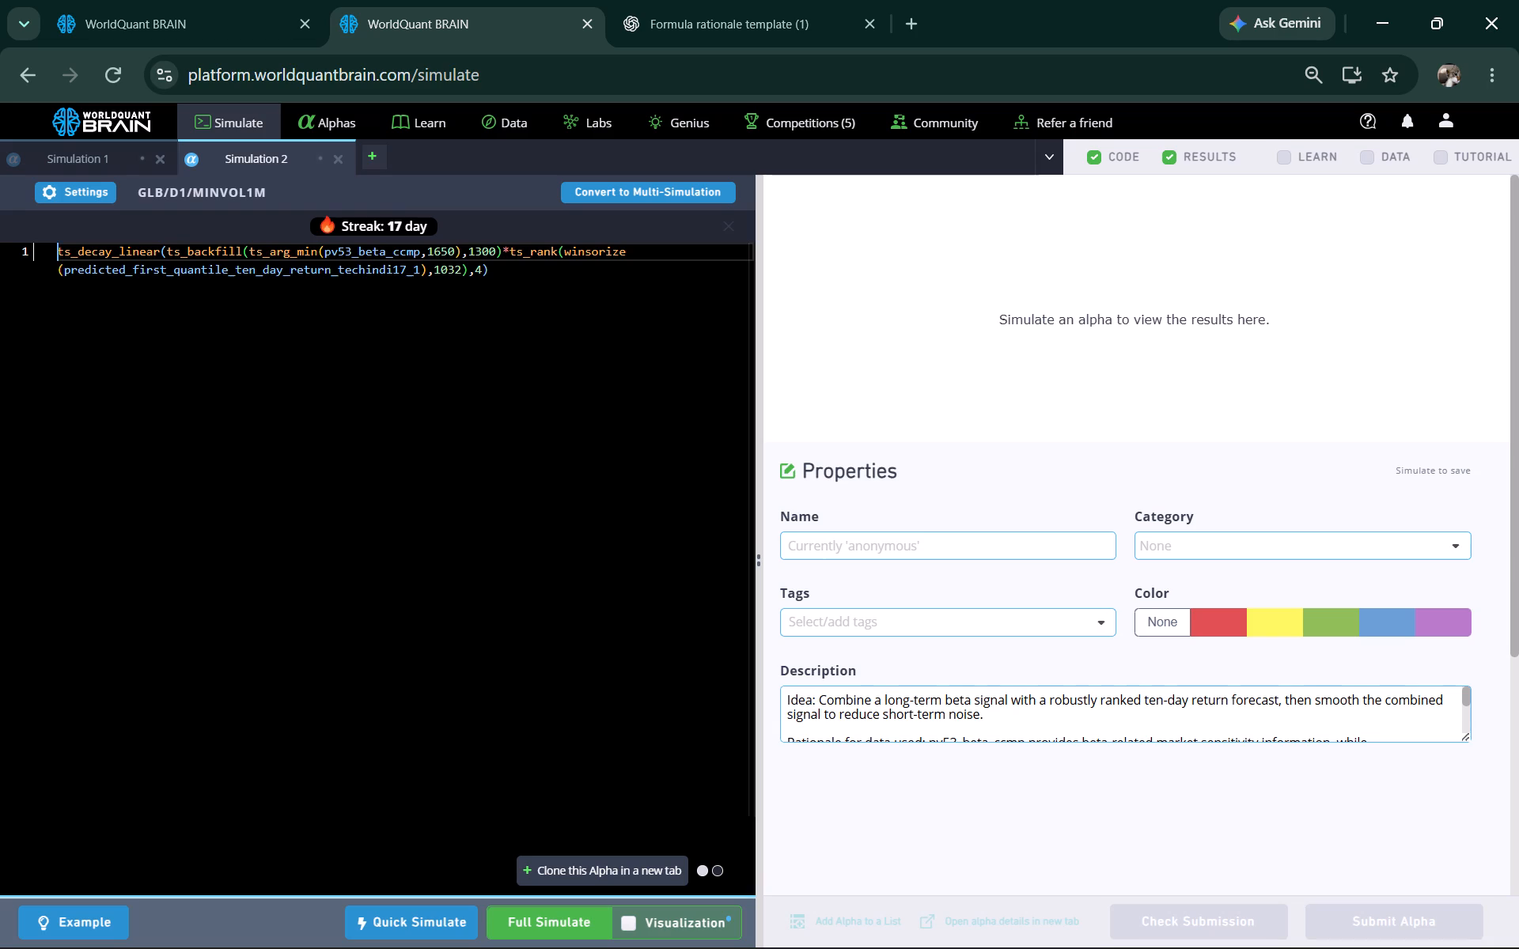
Return to the submitted alphas list, close the alpha's details and open the full list of messages.
click(229, 28)
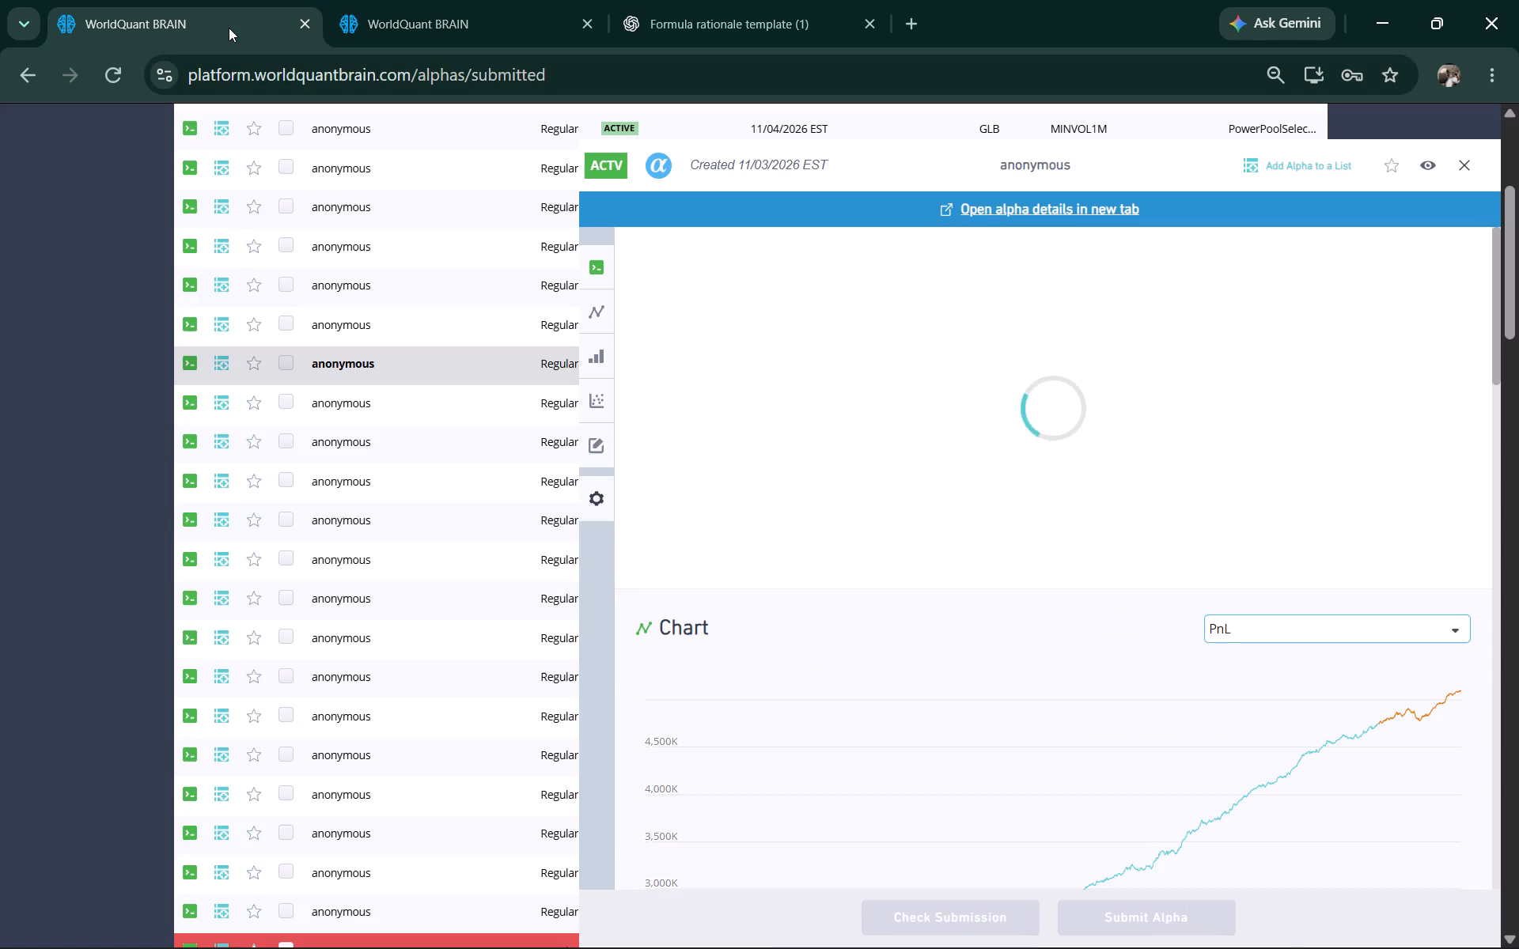
click(1474, 171)
scroll(1171, 236, up, 1)
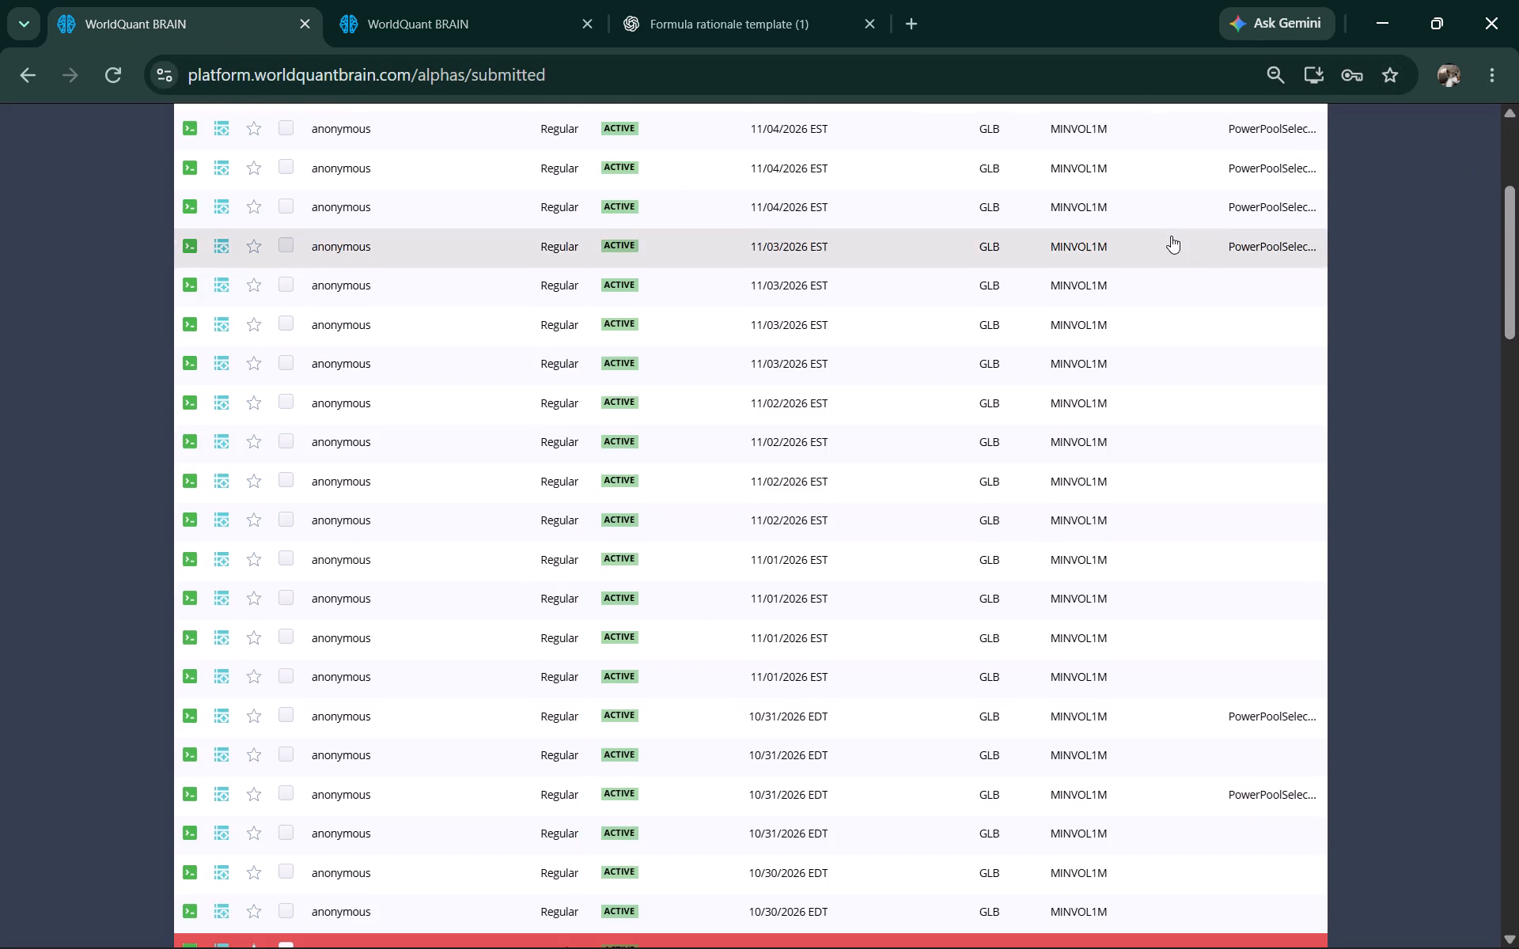
scroll(1171, 236, up, 4)
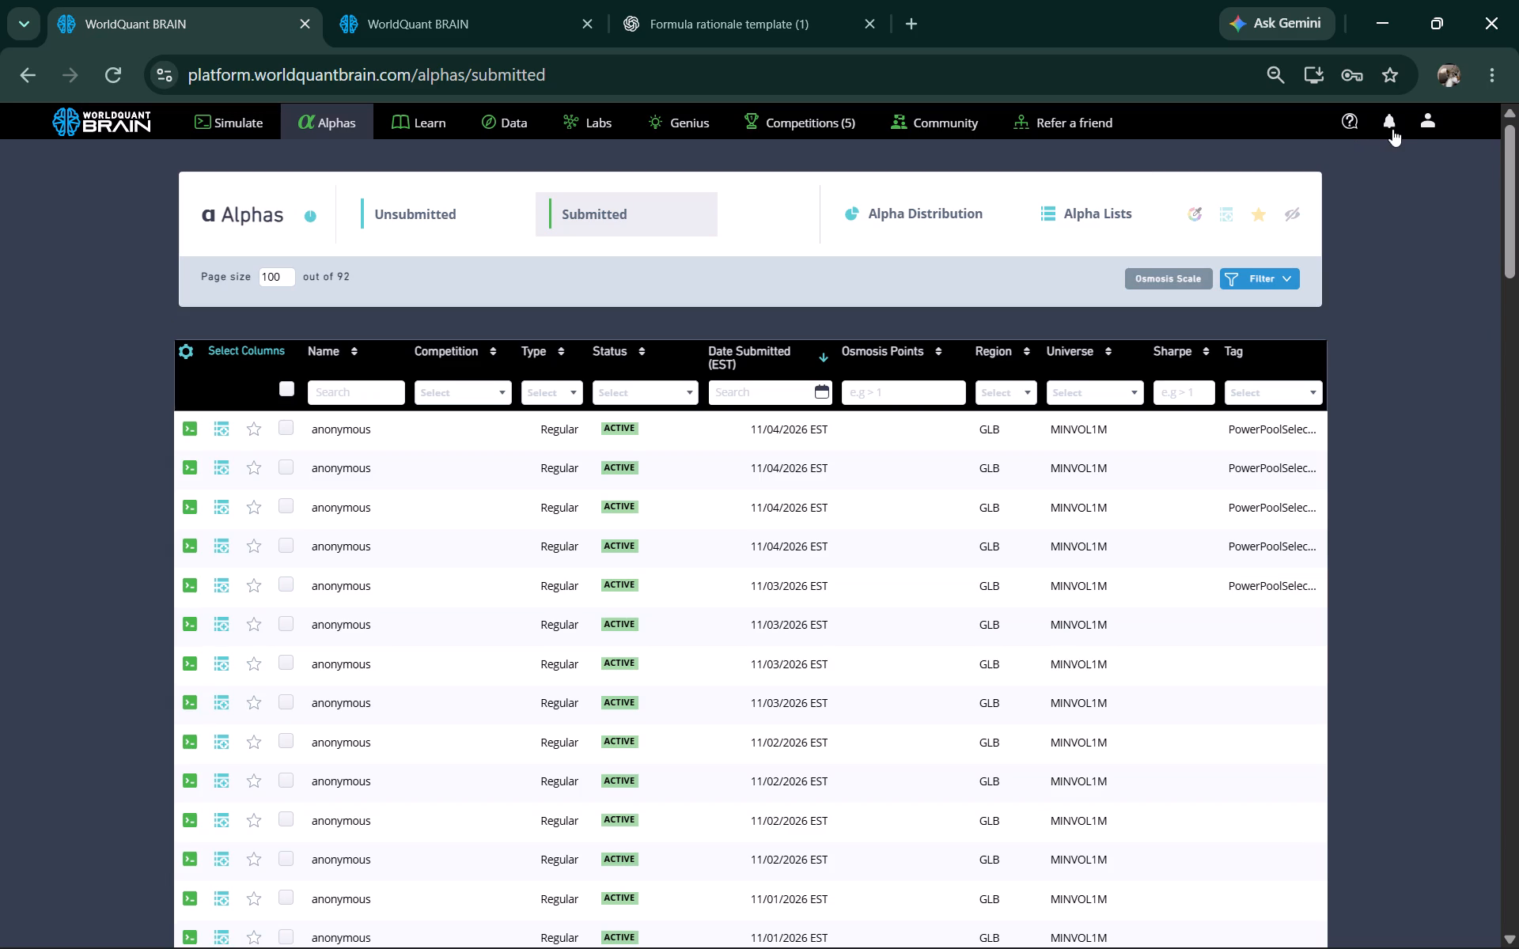
click(1392, 126)
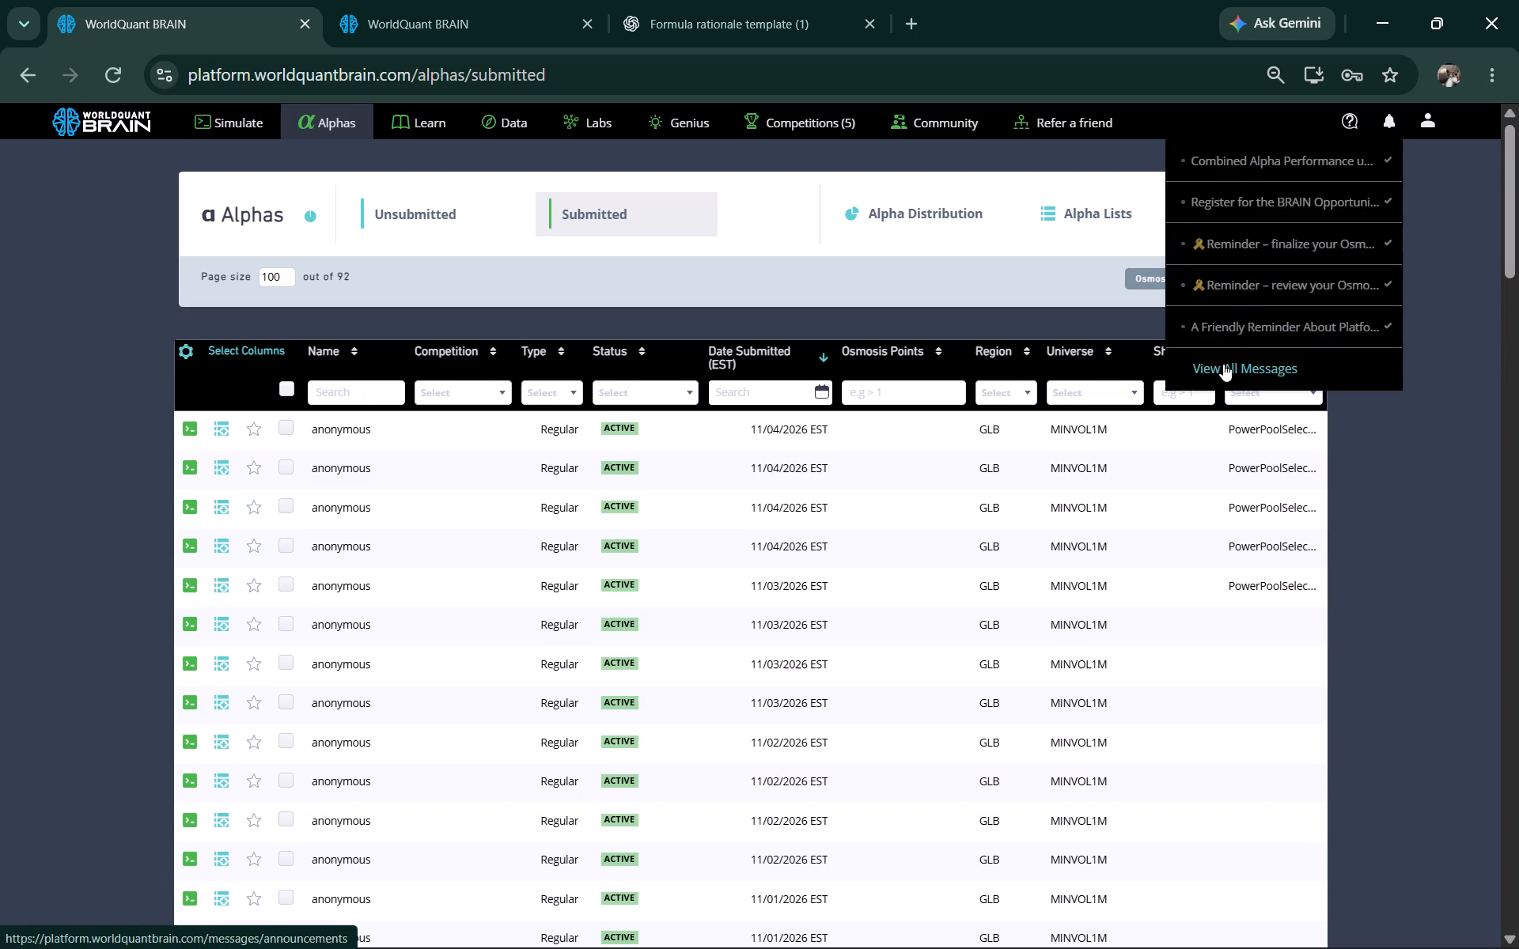
click(1222, 365)
Find the announcement of the GLB/D1 Power Pool Nov`26 theme and open its recommended dataset model109.
scroll(1003, 485, up, 2)
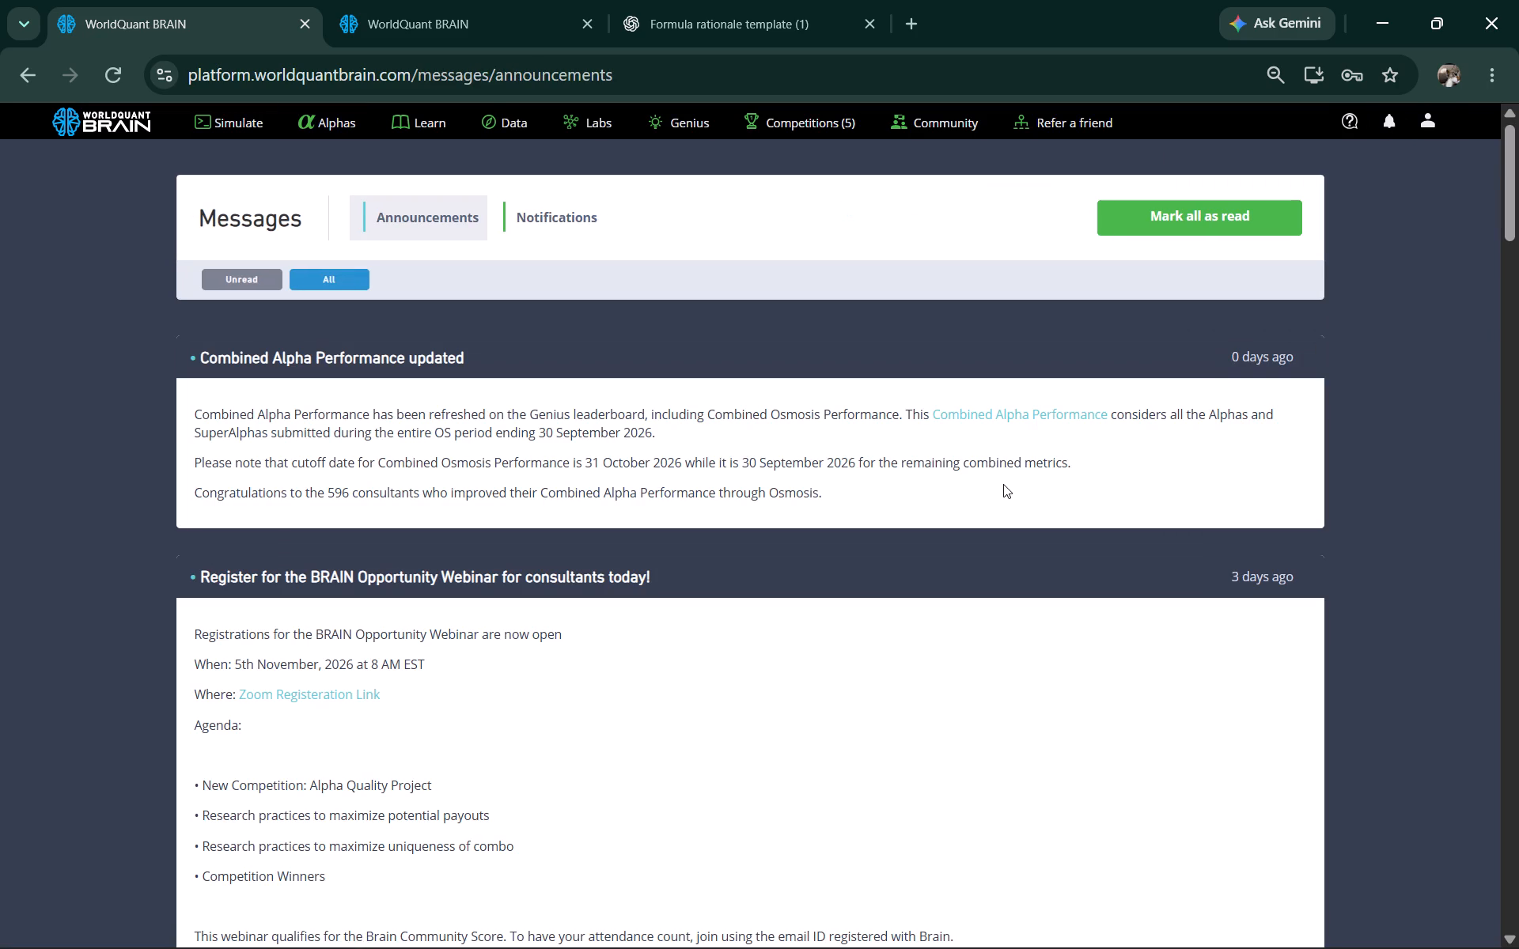
scroll(1003, 484, up, 2)
click(1003, 484)
scroll(1003, 484, down, 4)
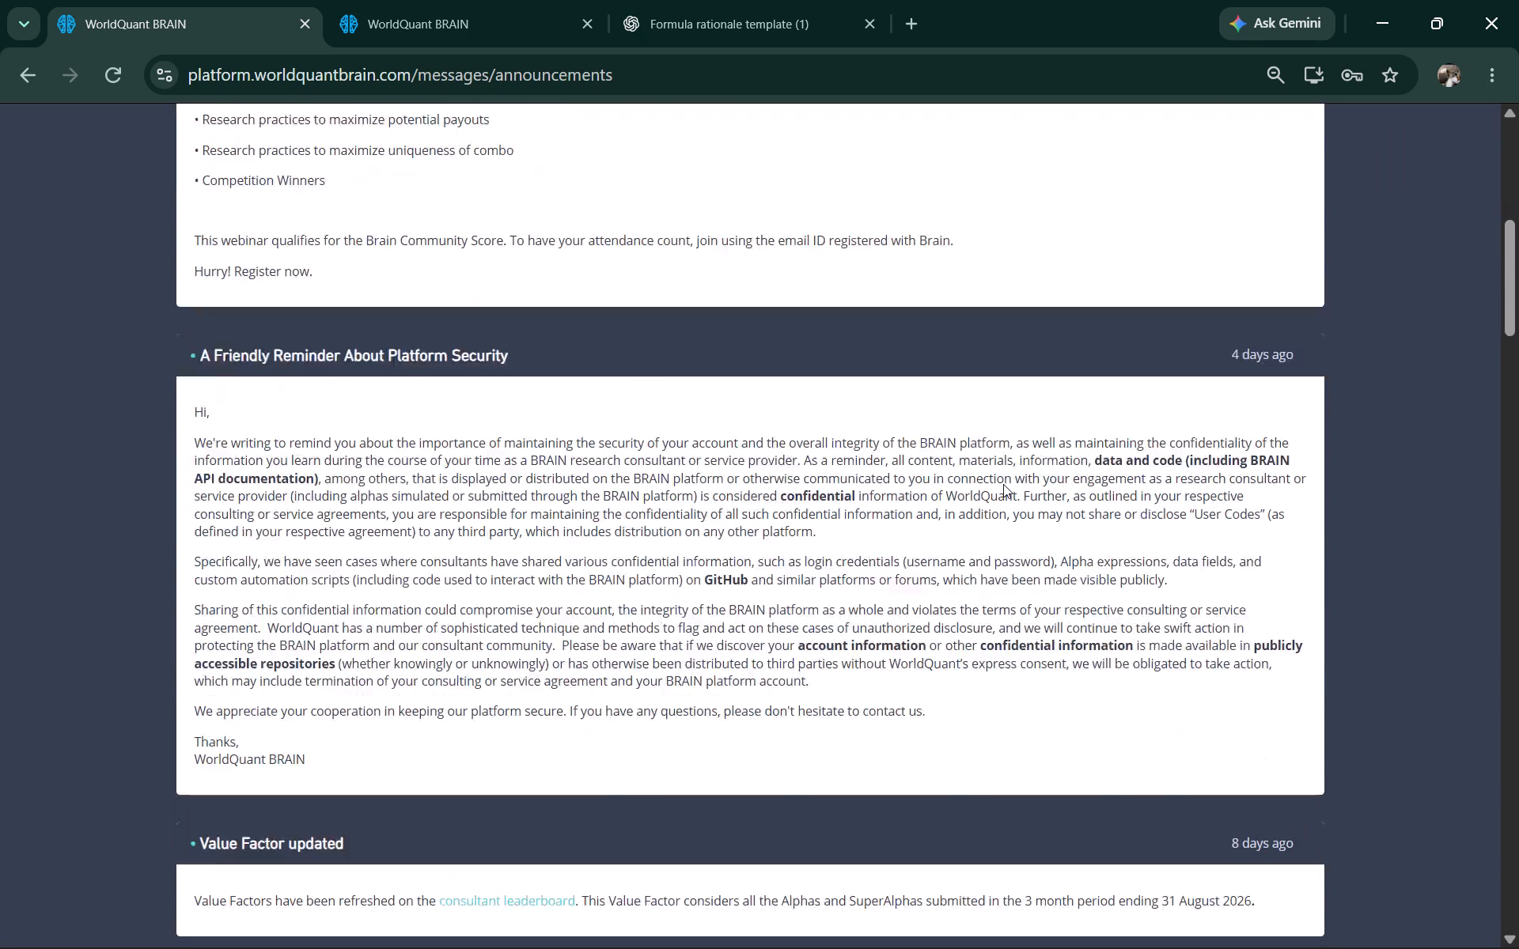
scroll(1003, 484, down, 4)
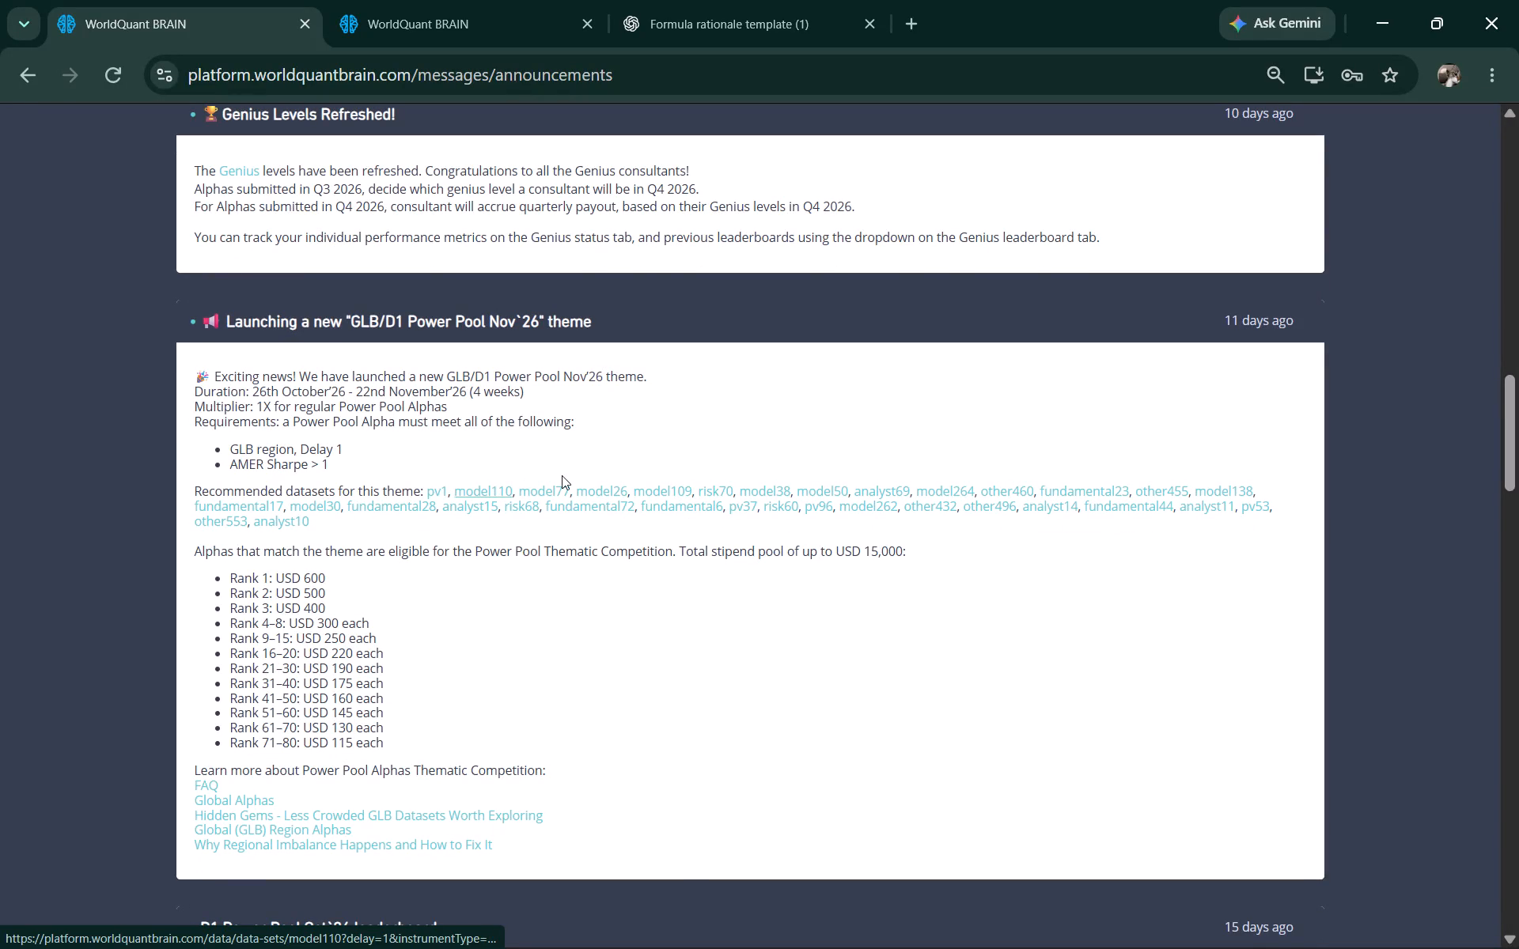
click(672, 490)
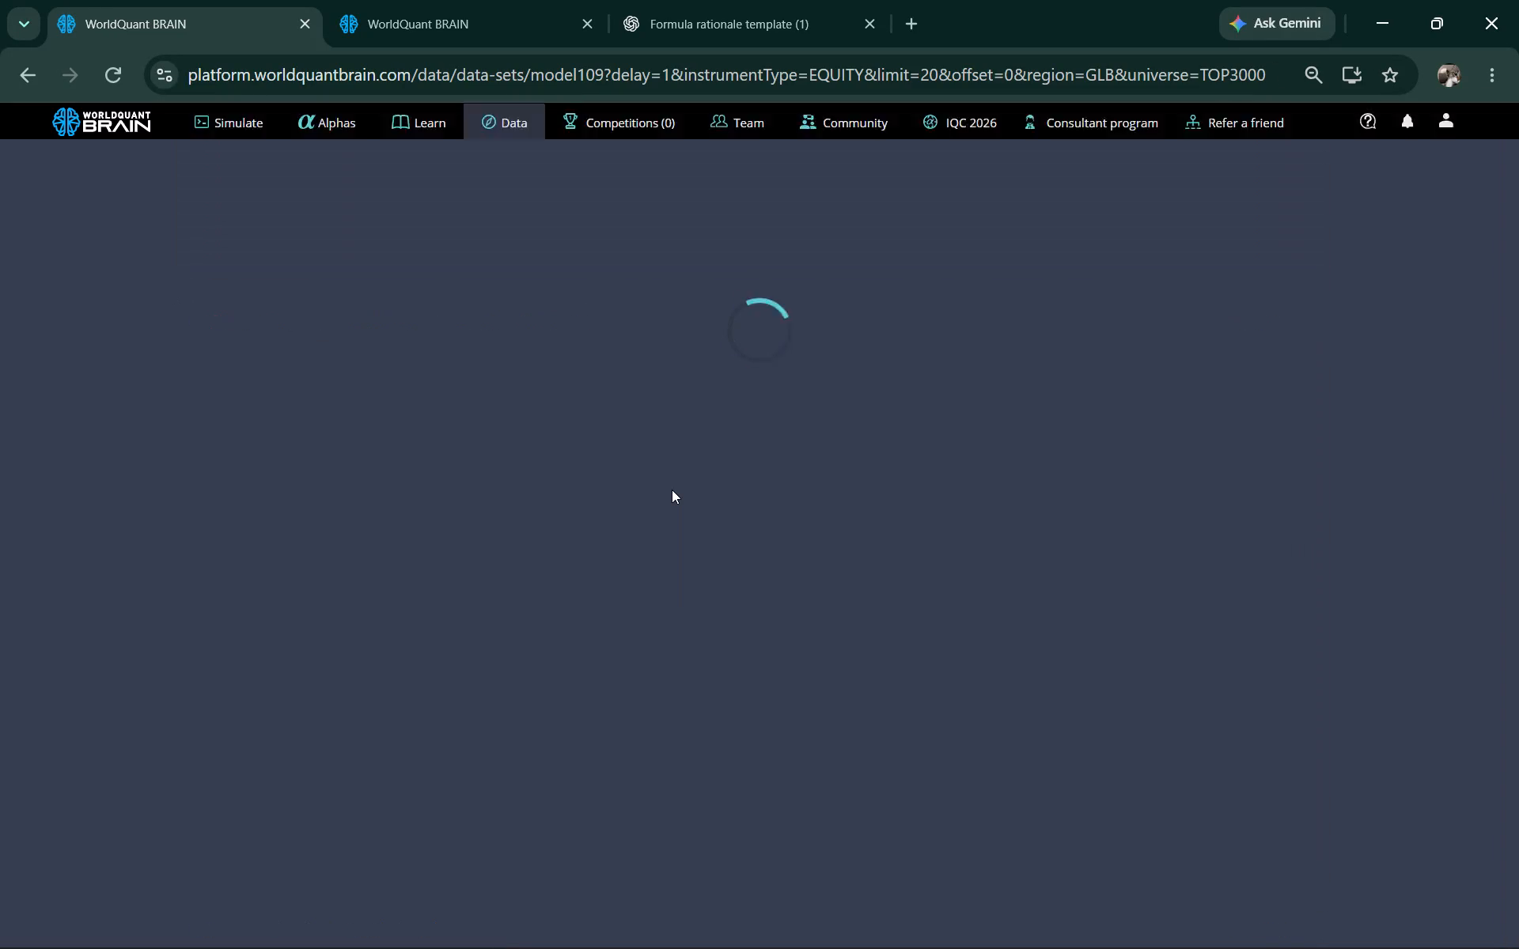
Filter the dataset's fields to those used in at most 5 alphas.
scroll(672, 490, down, 1)
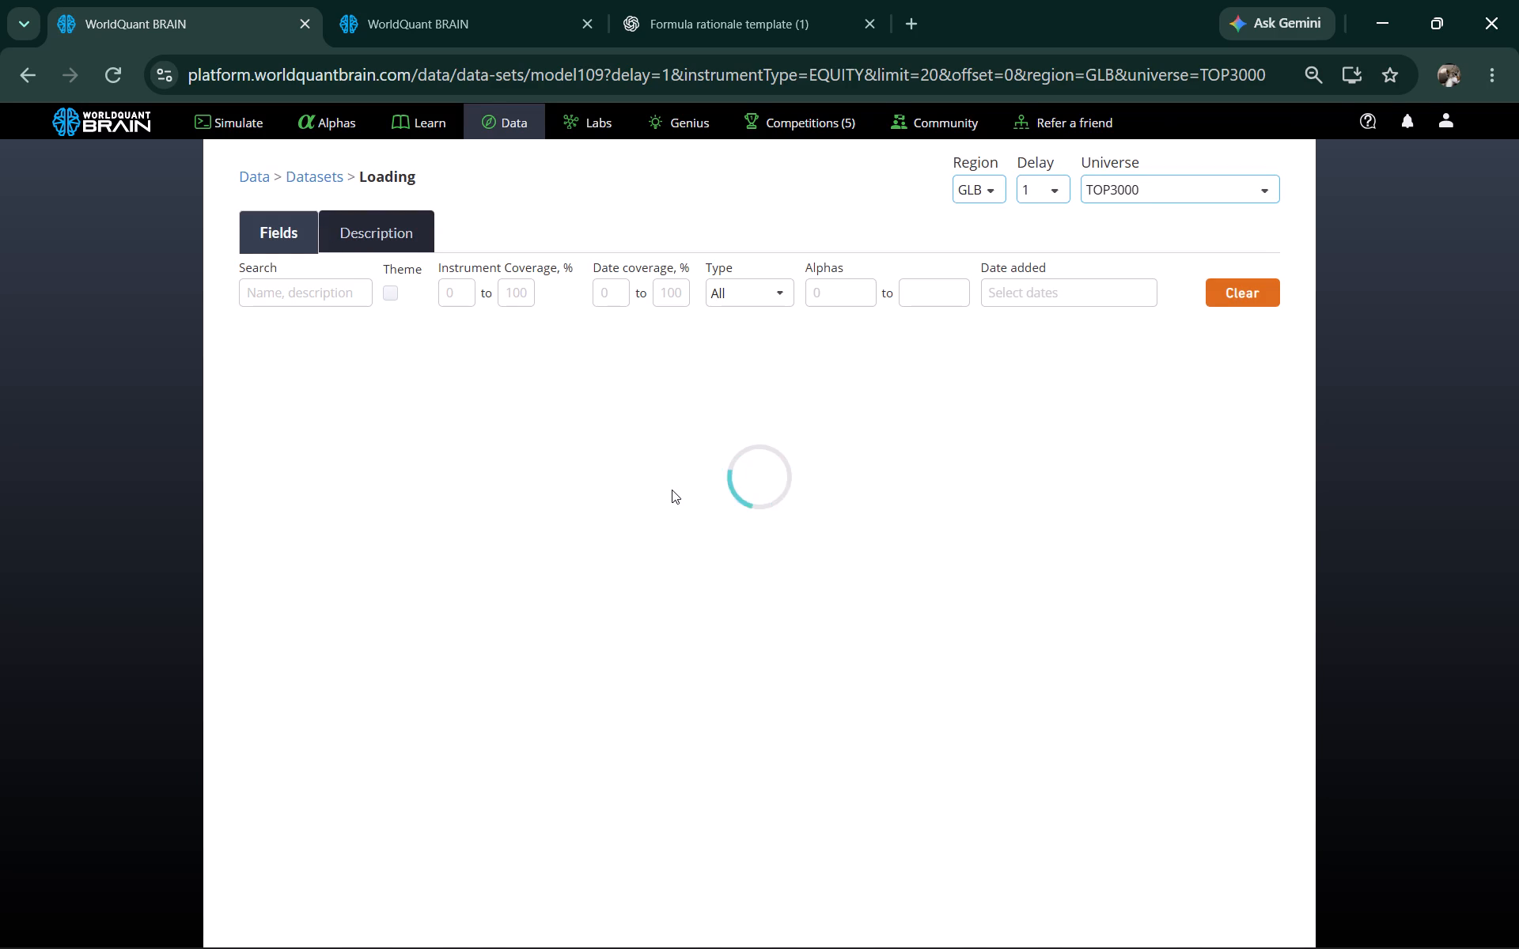
scroll(672, 490, down, 1)
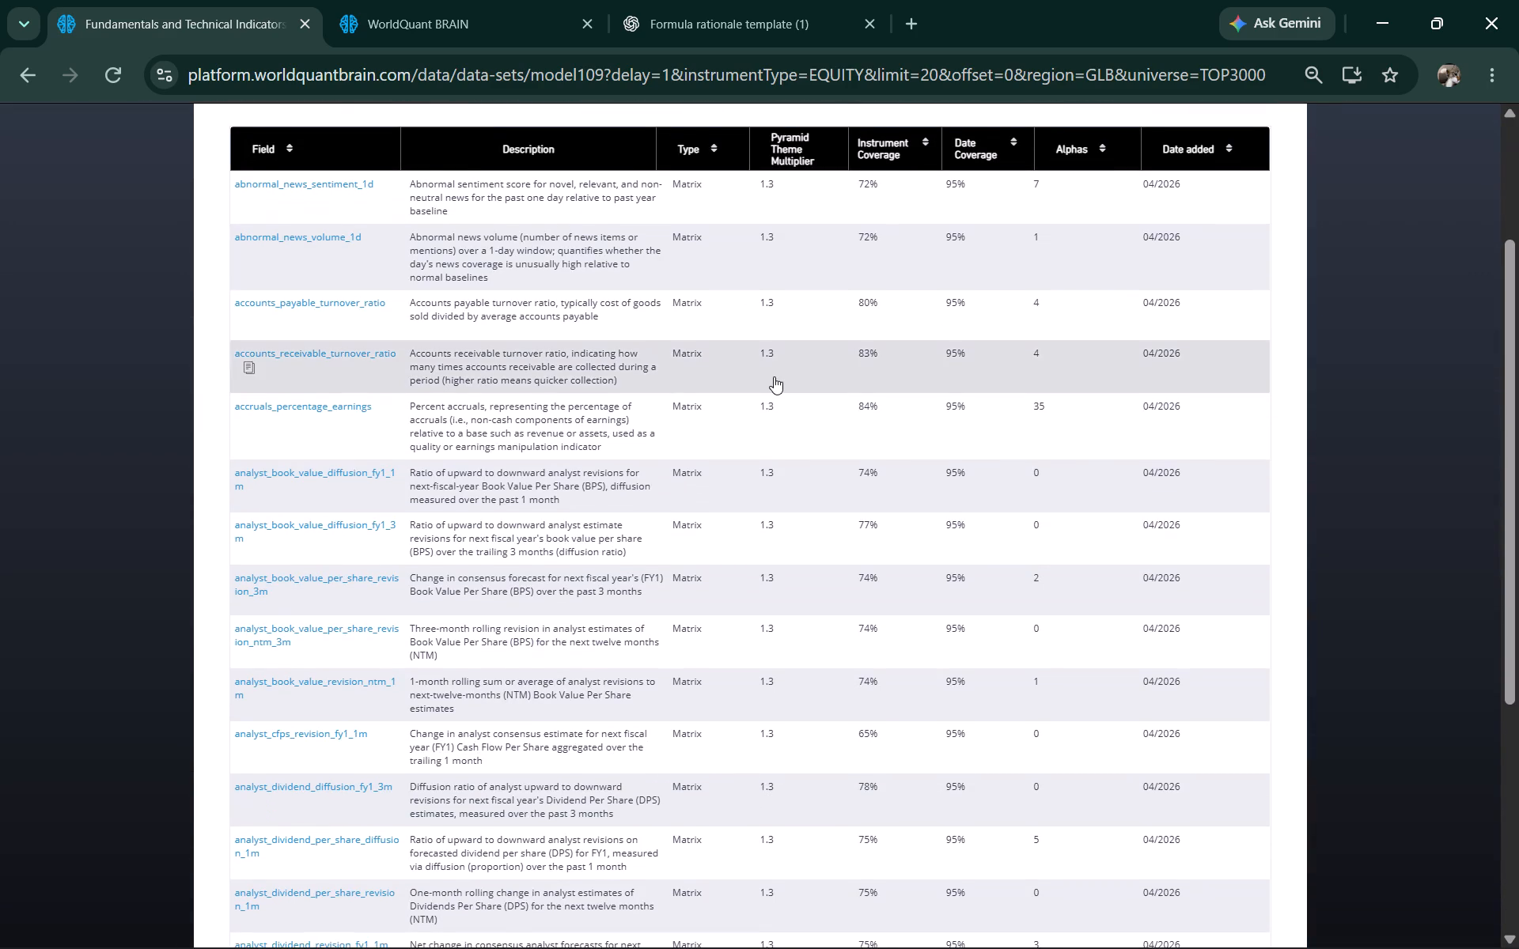
scroll(775, 375, up, 1)
click(904, 289)
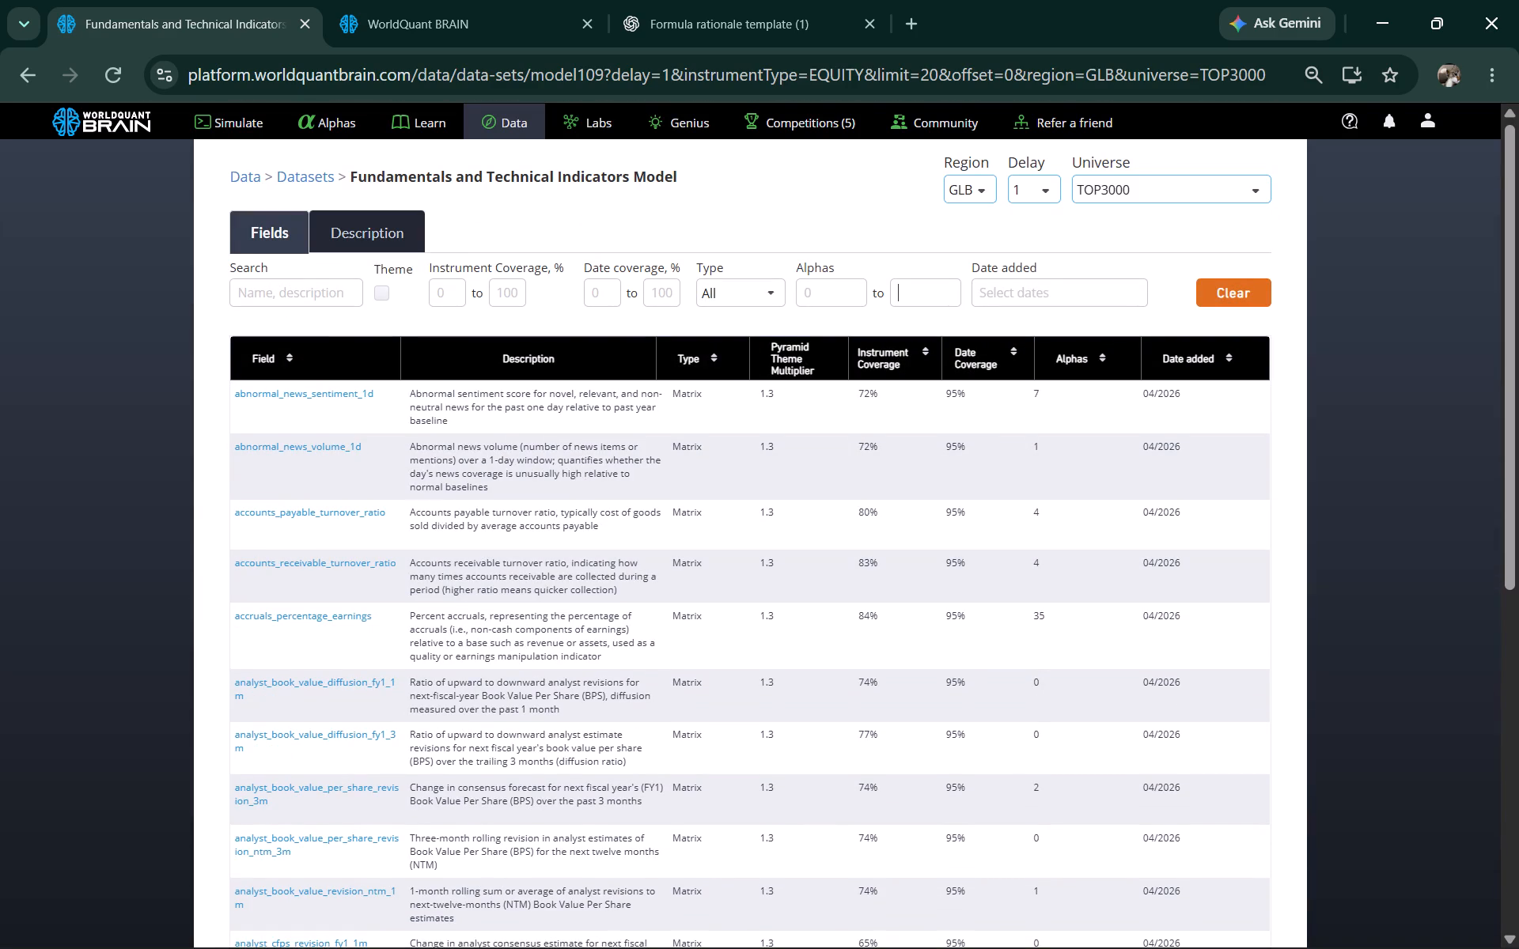
key(5)
click(904, 289)
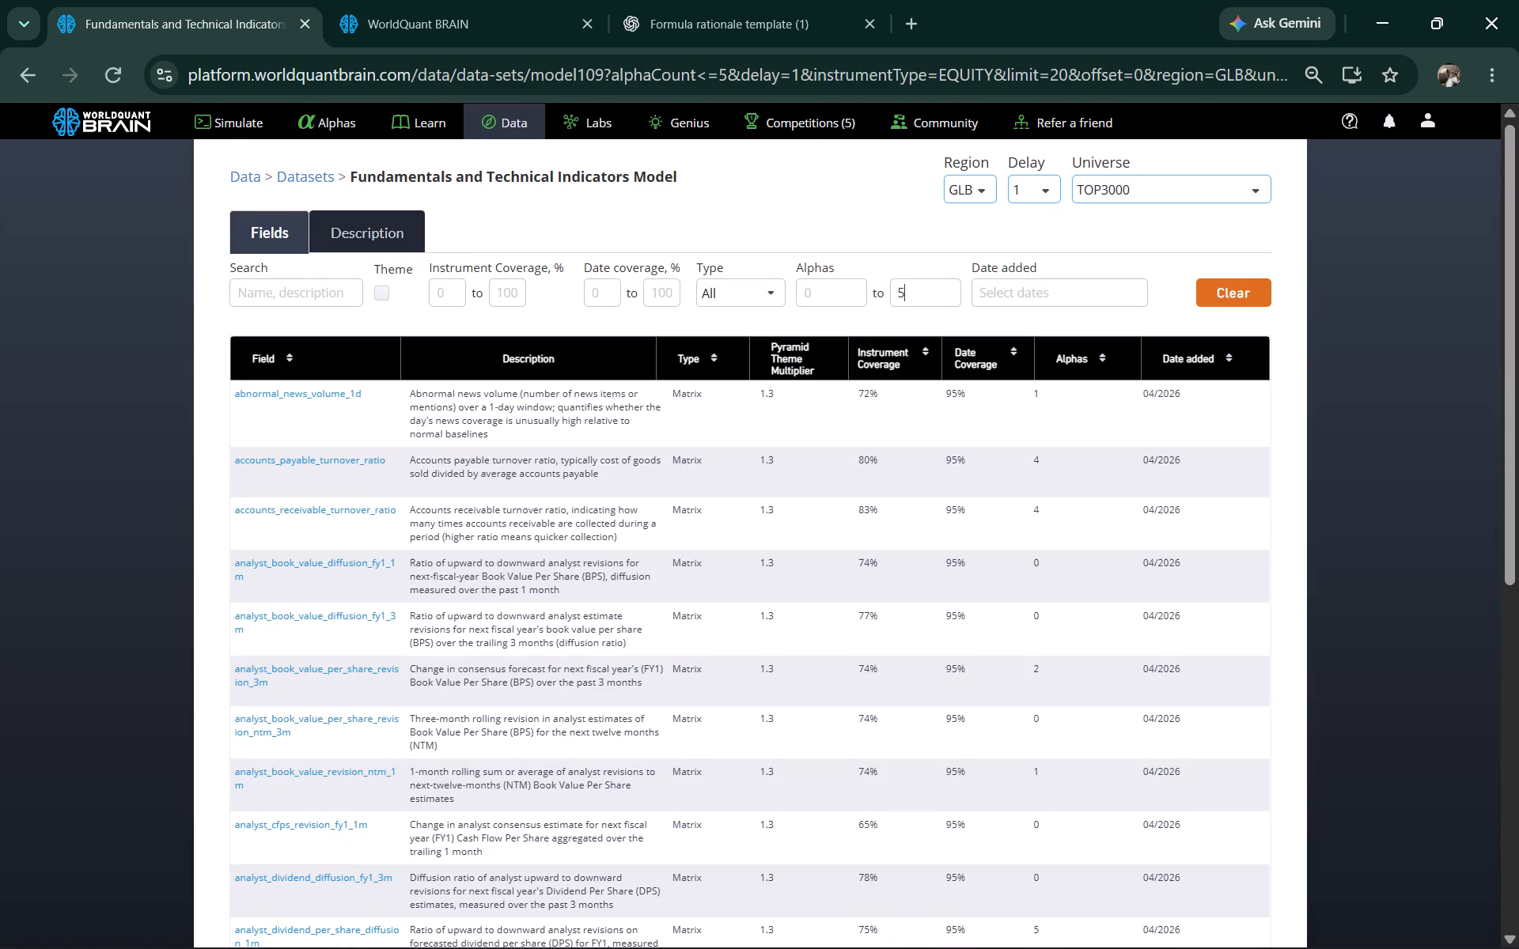
scroll(904, 289, down, 2)
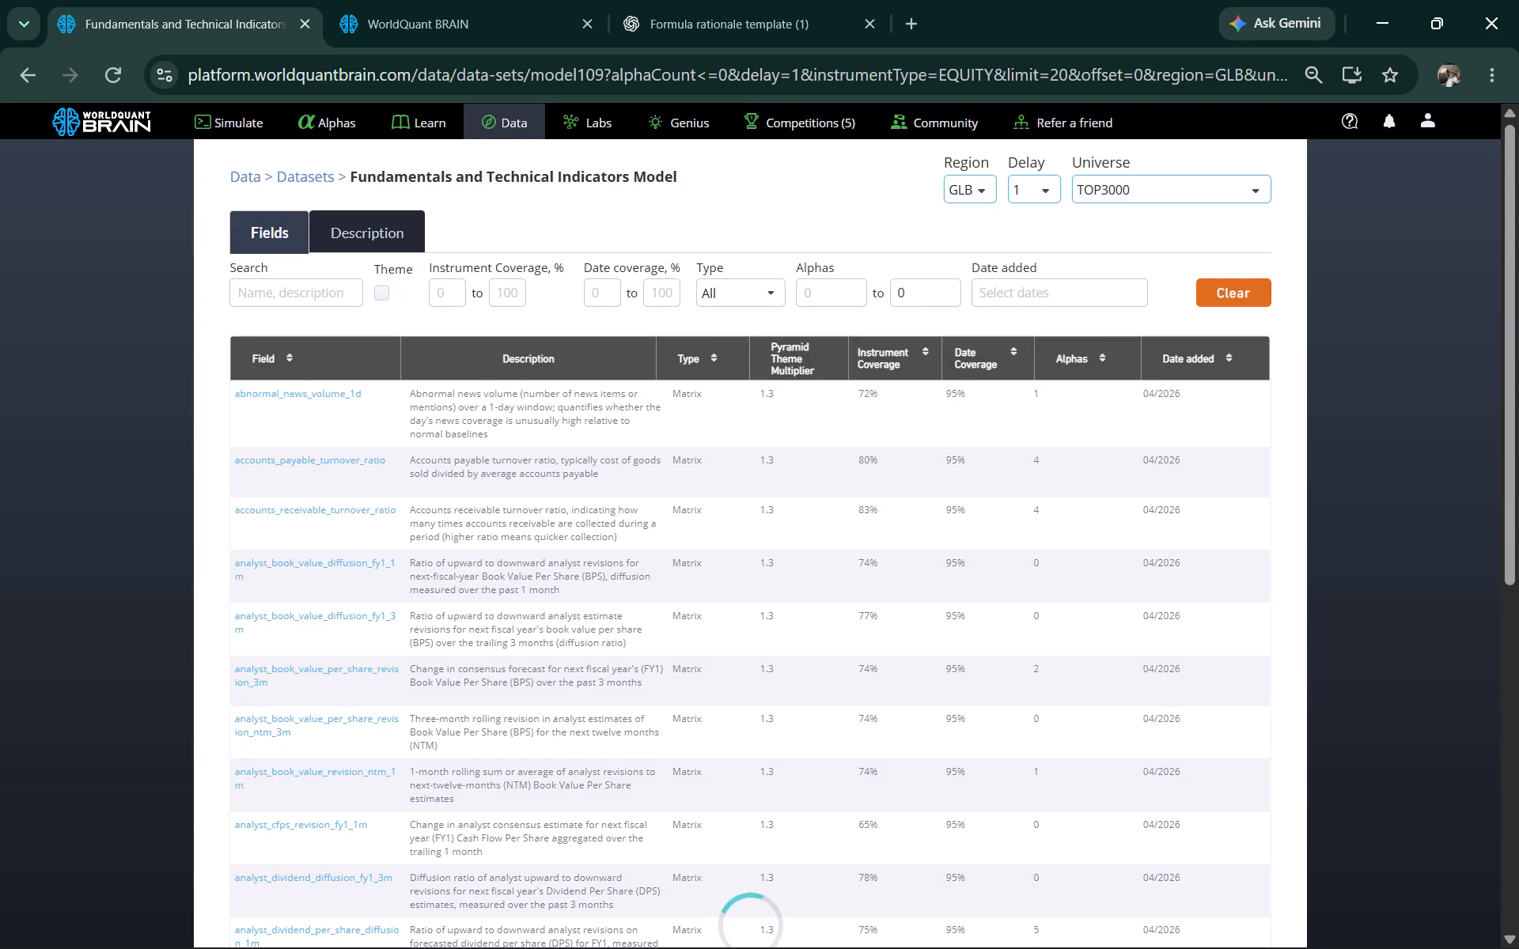
click(905, 289)
key(BackSpace)
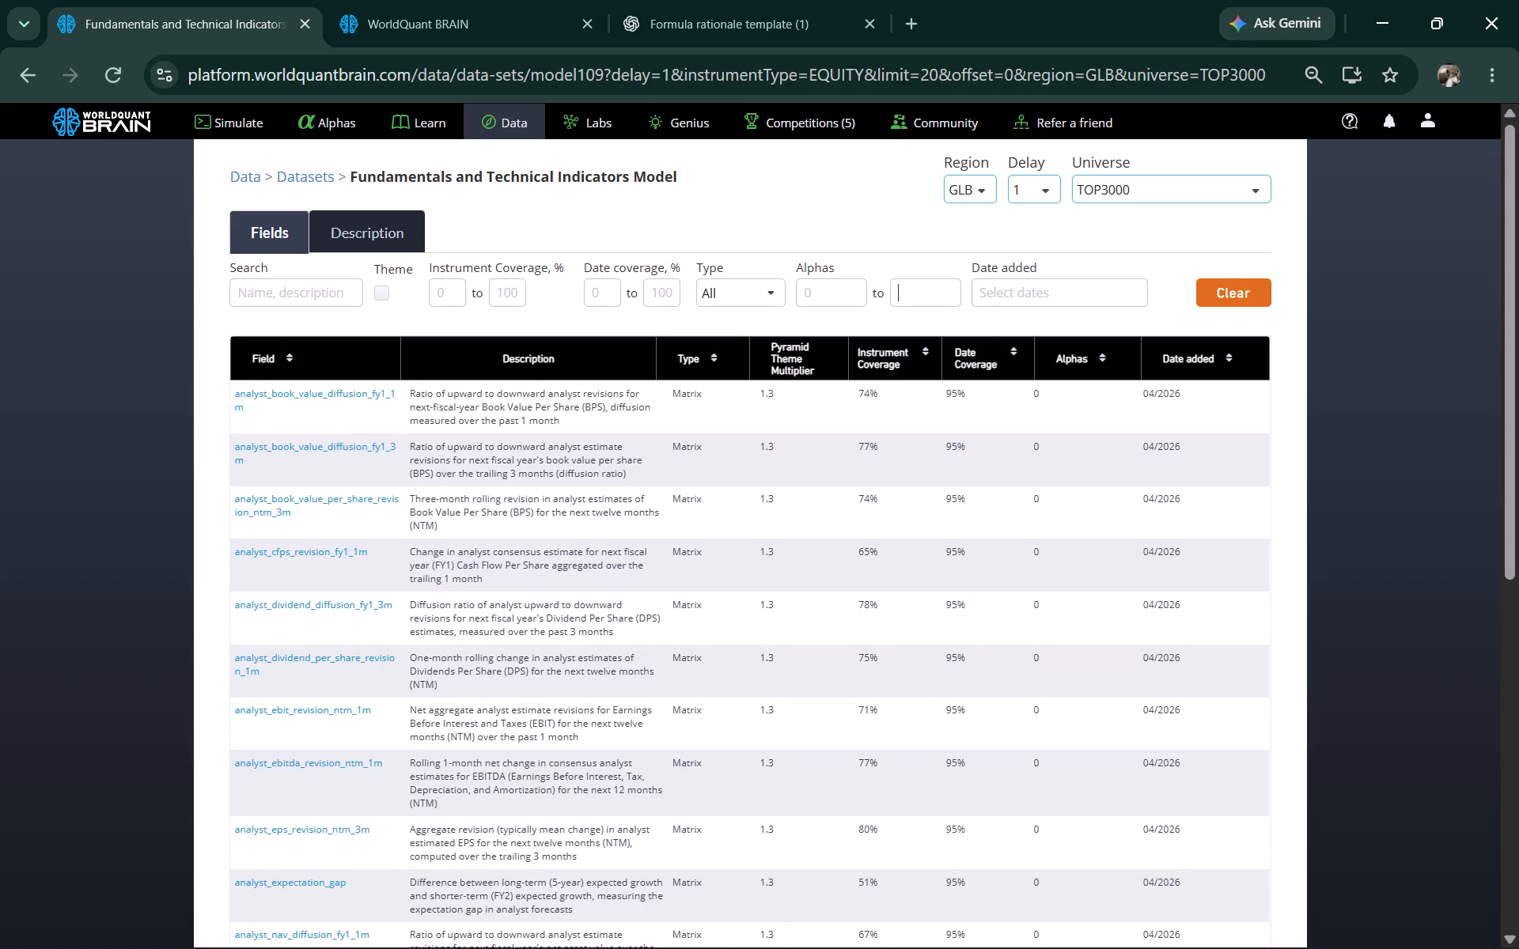
key(5)
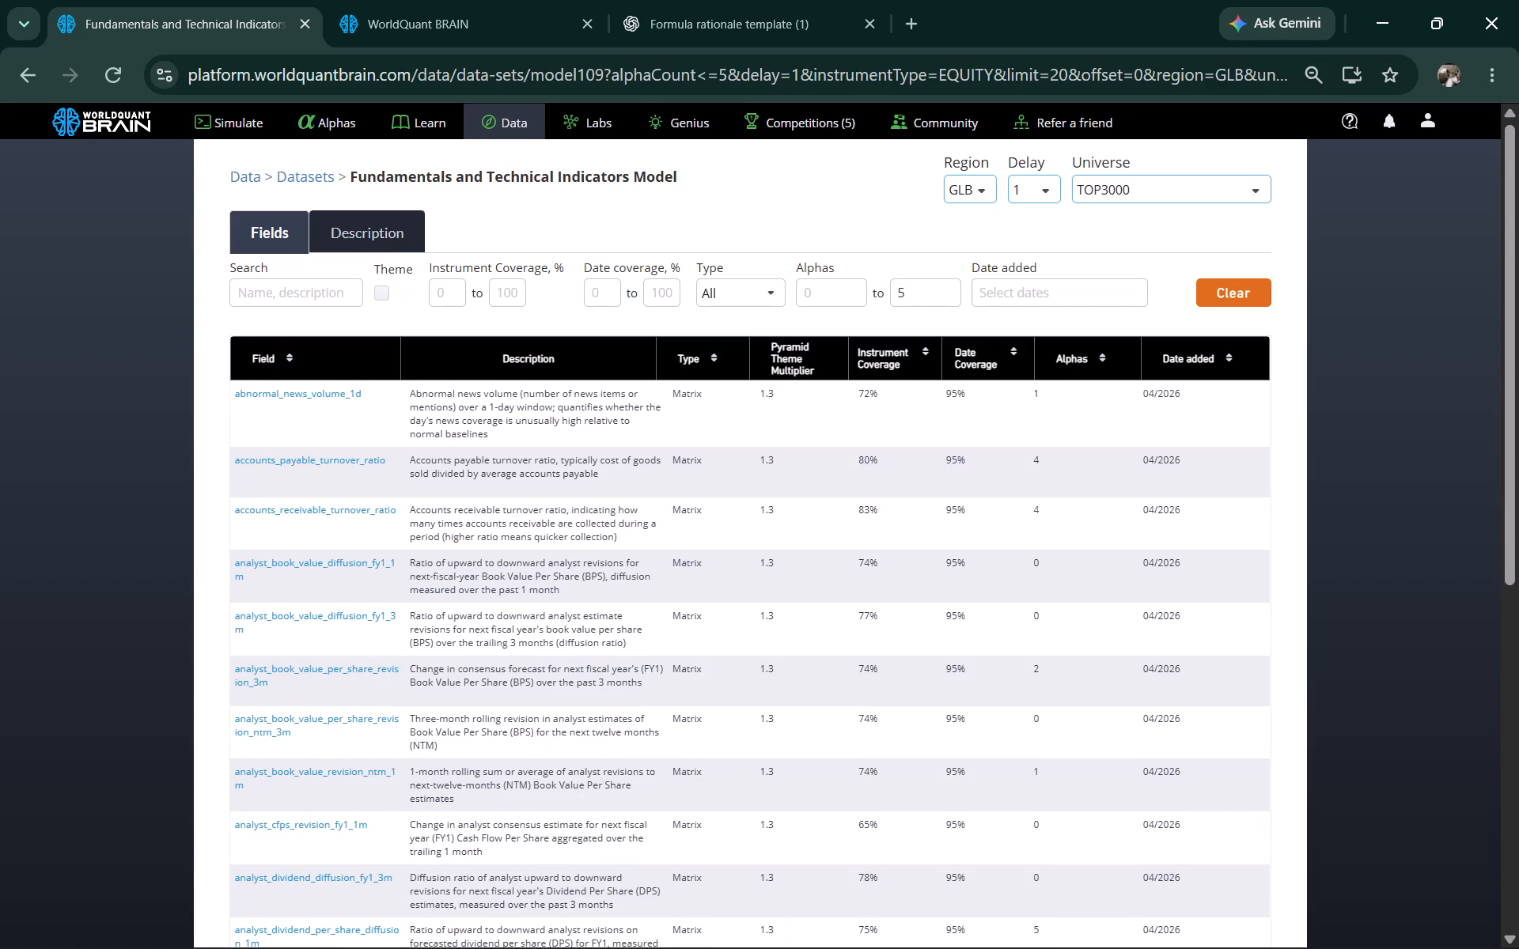
scroll(905, 289, down, 1)
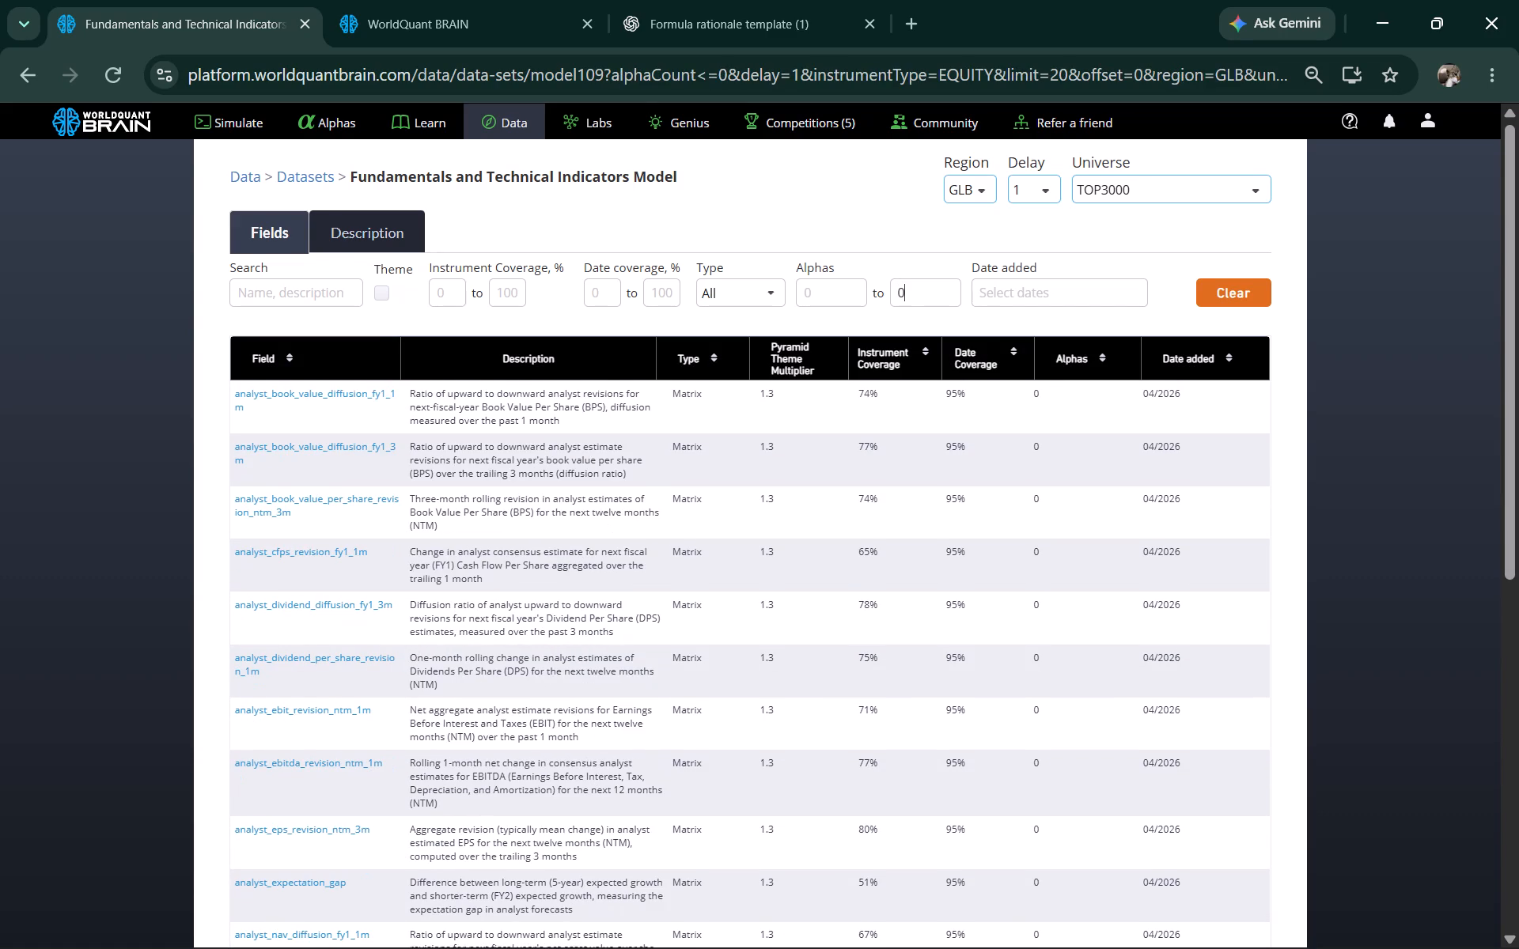
scroll(905, 289, up, 2)
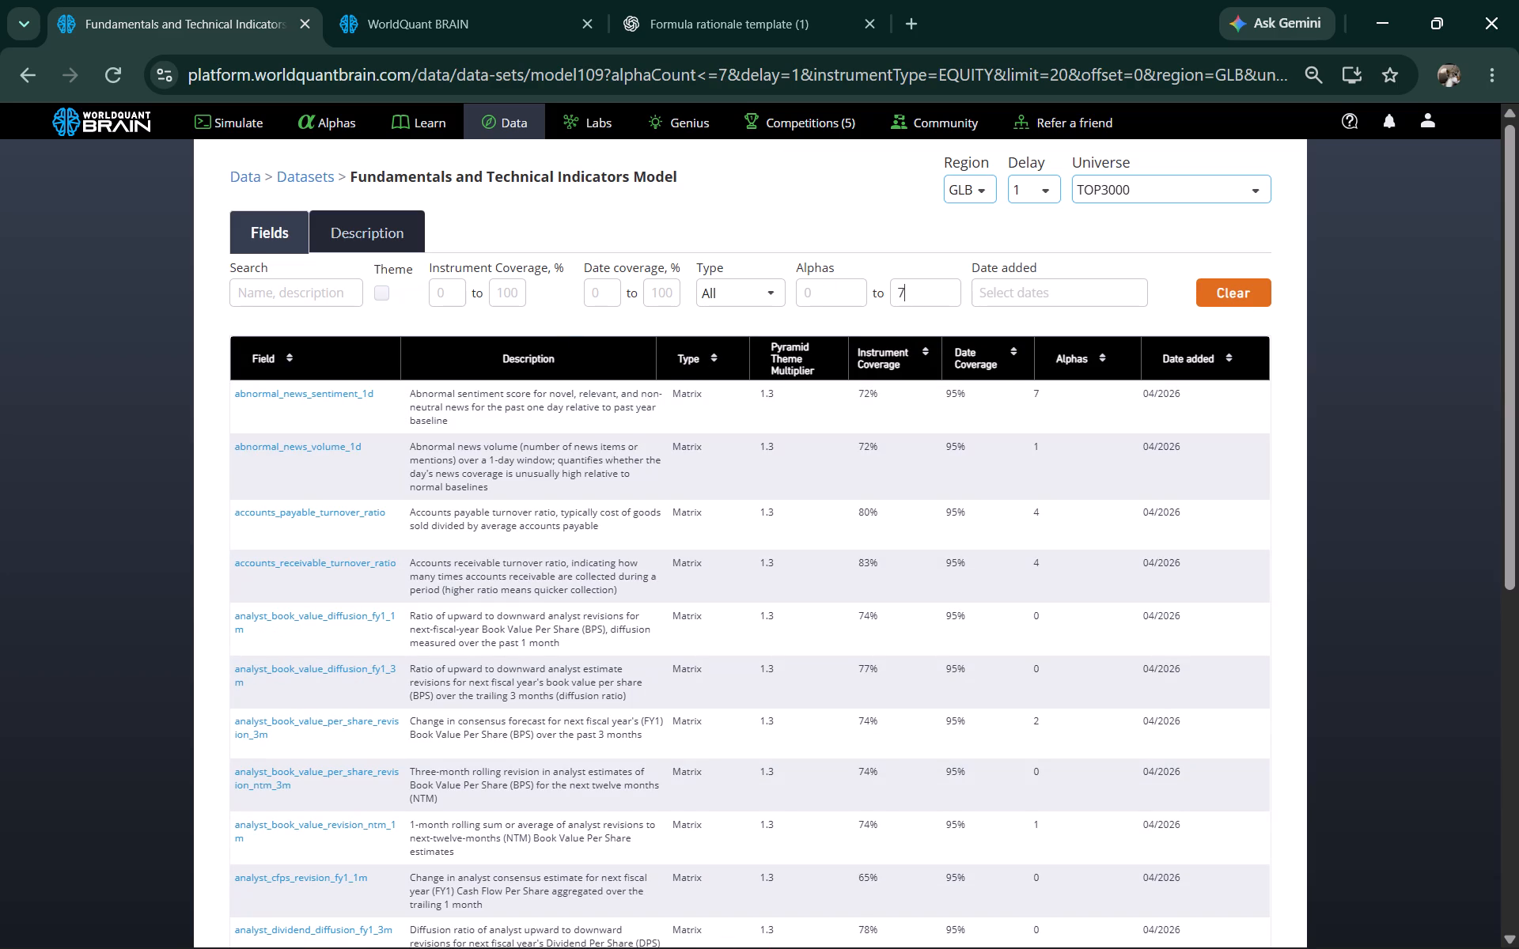
key(BackSpace)
key(5)
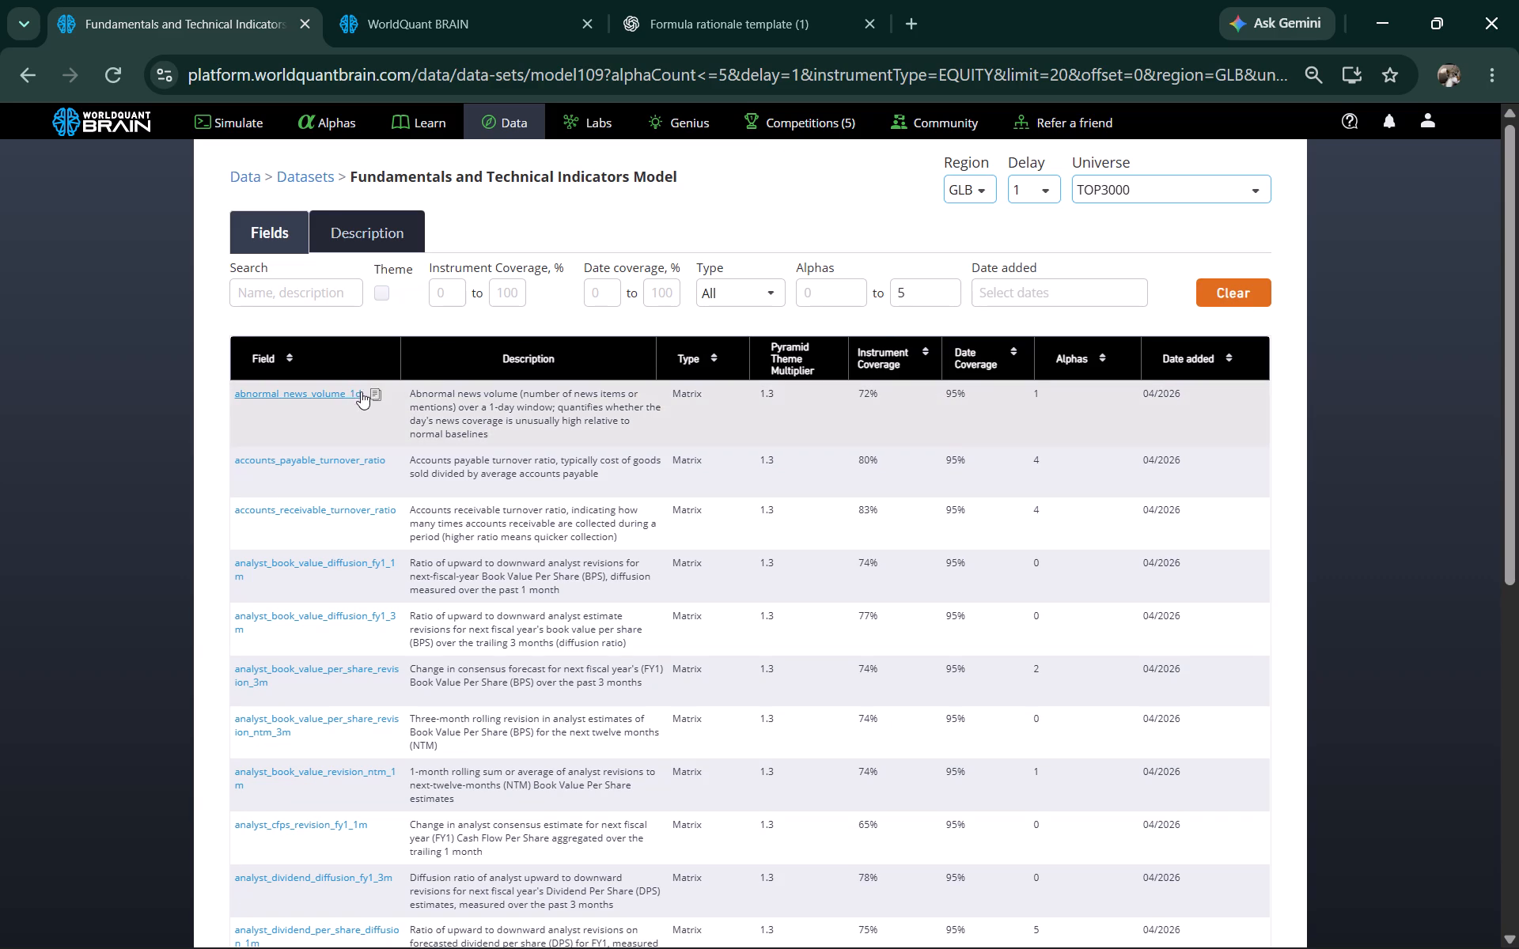
Copy the field name abnormal_news_volume_1d and replace pv53_beta_ccmp with it in the cloned alpha's expression.
click(373, 394)
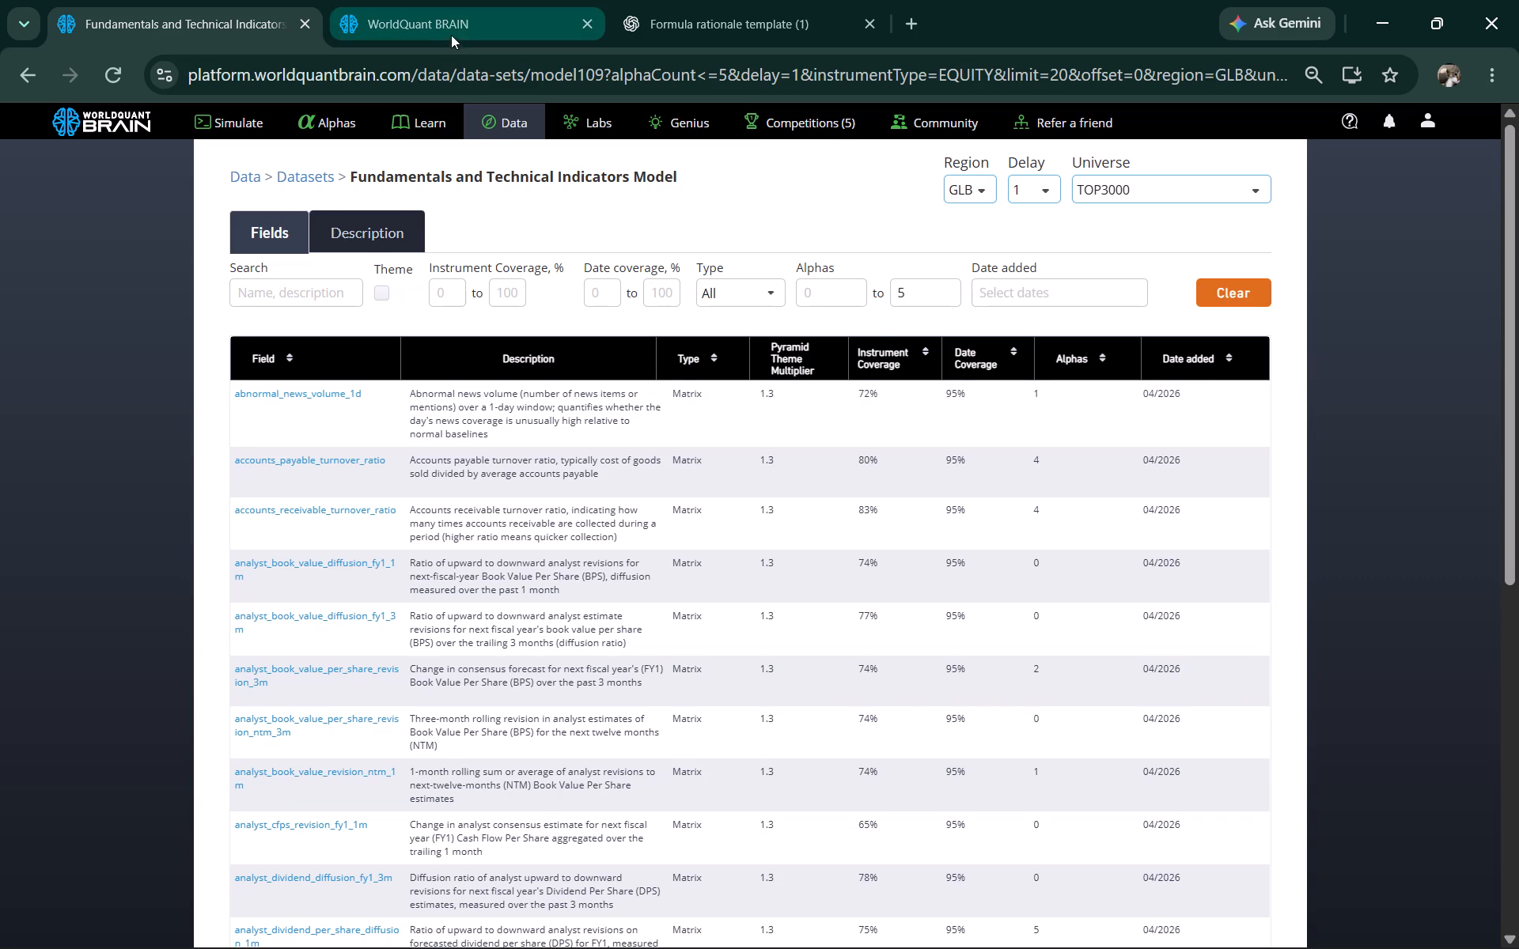
click(454, 26)
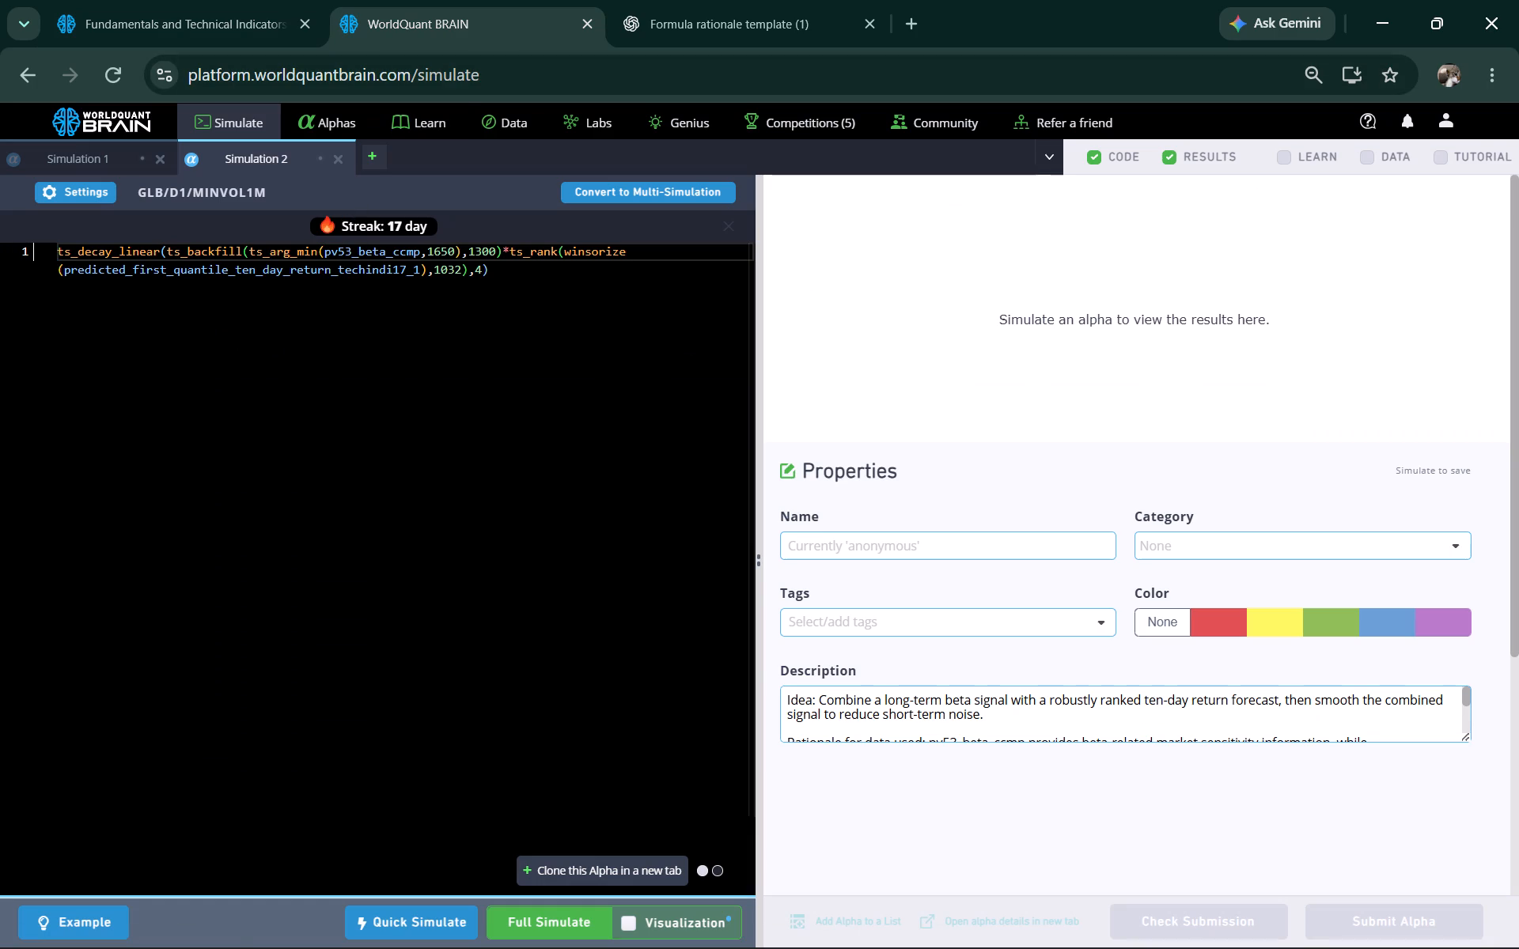
double_click(366, 254)
right_click(366, 254)
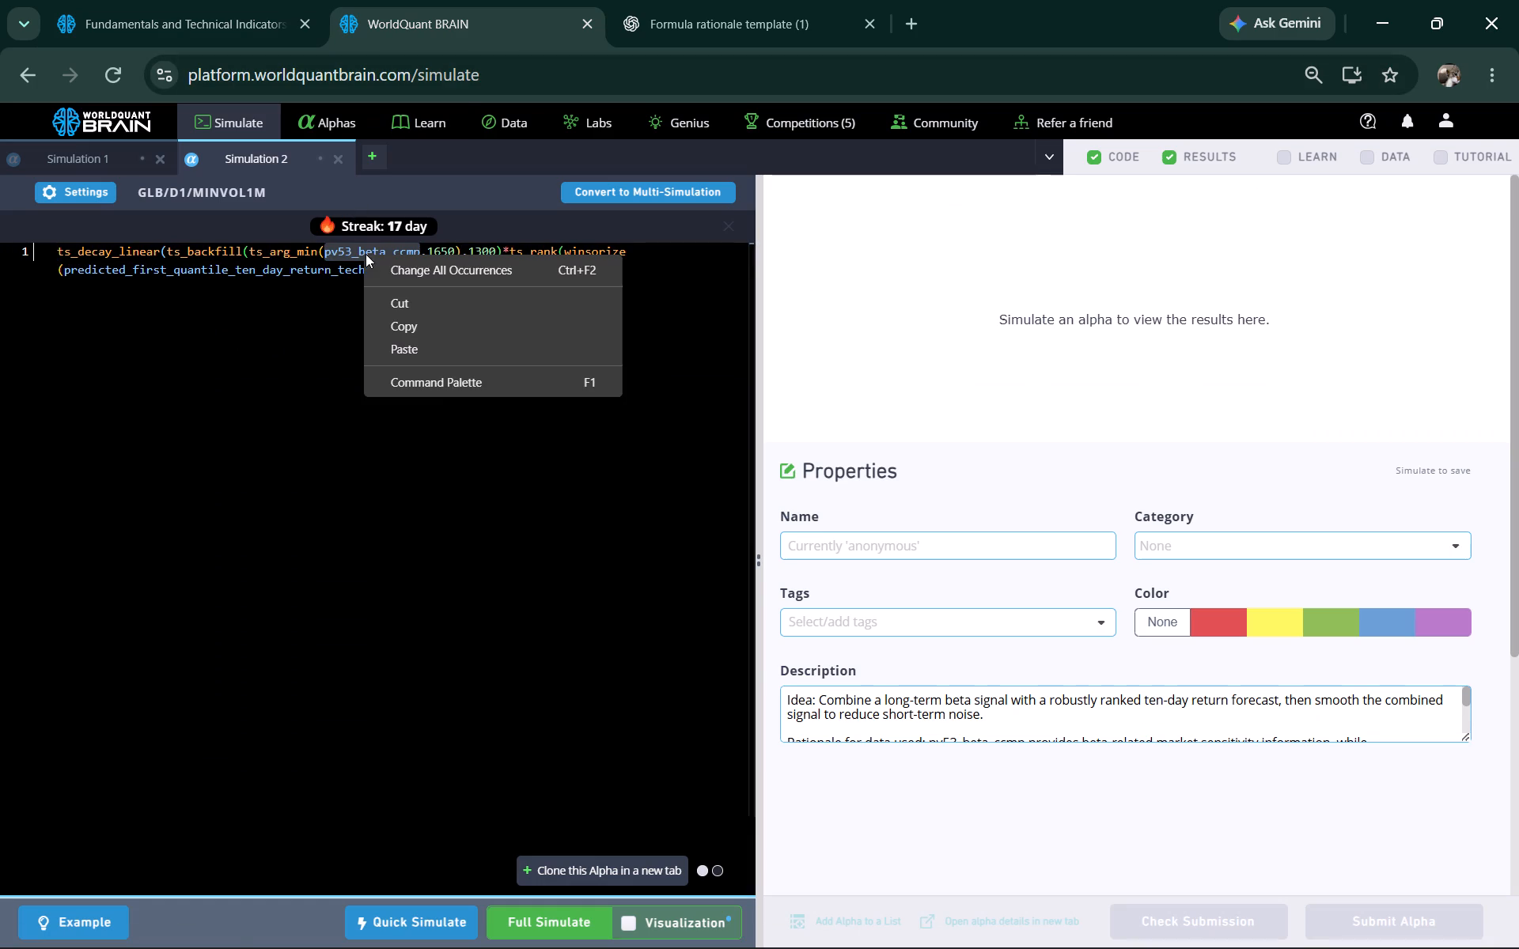
click(427, 358)
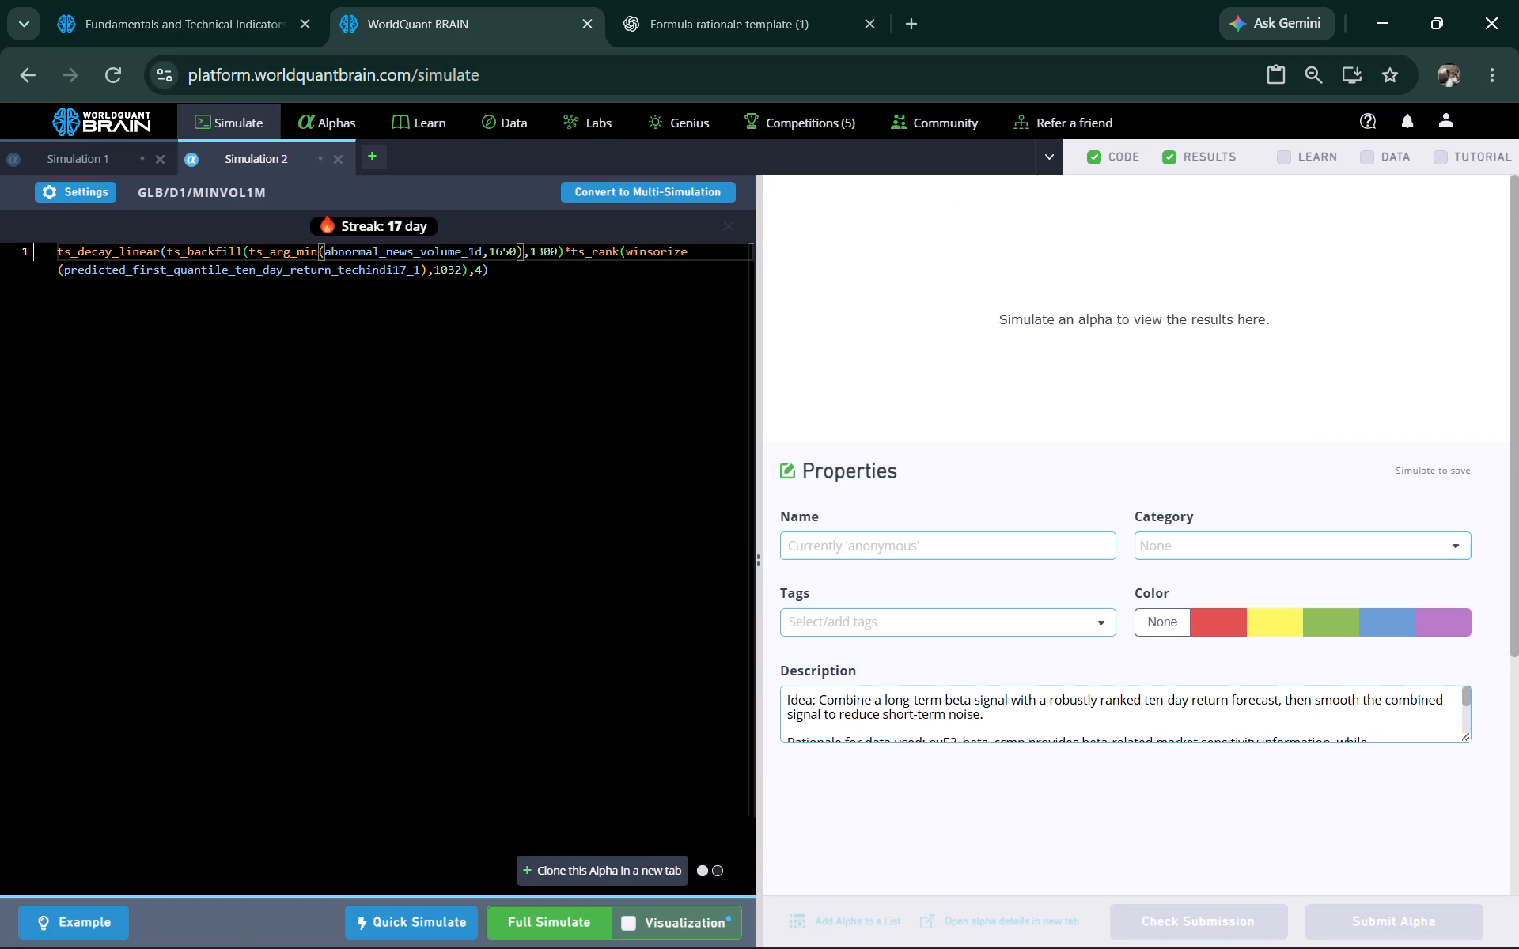
Run a full simulation of the edited alpha expression.
click(555, 914)
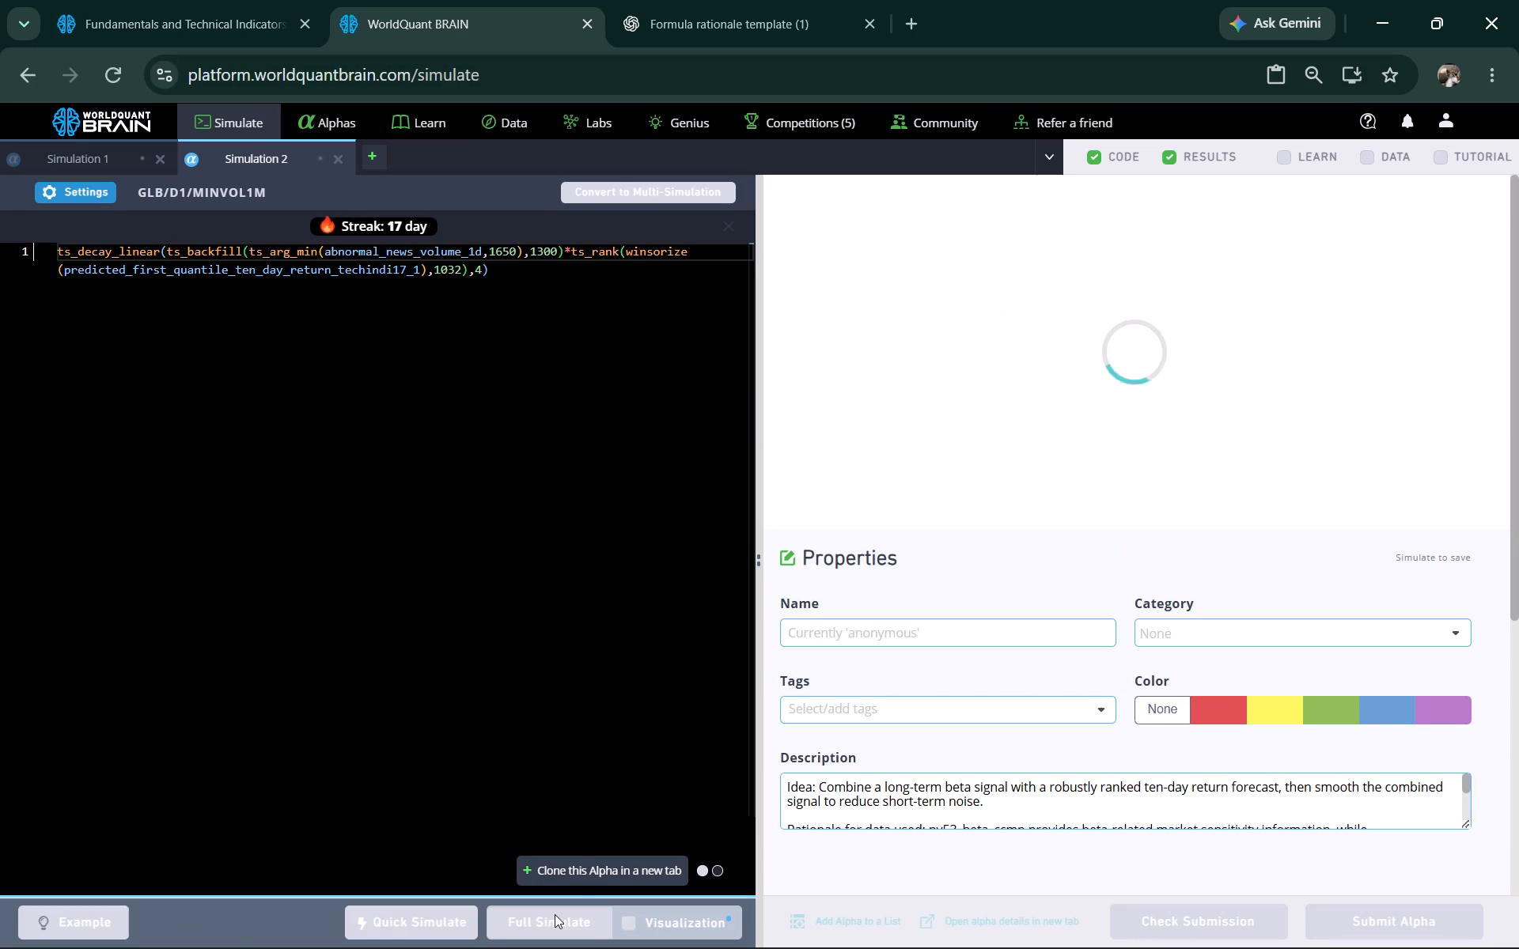
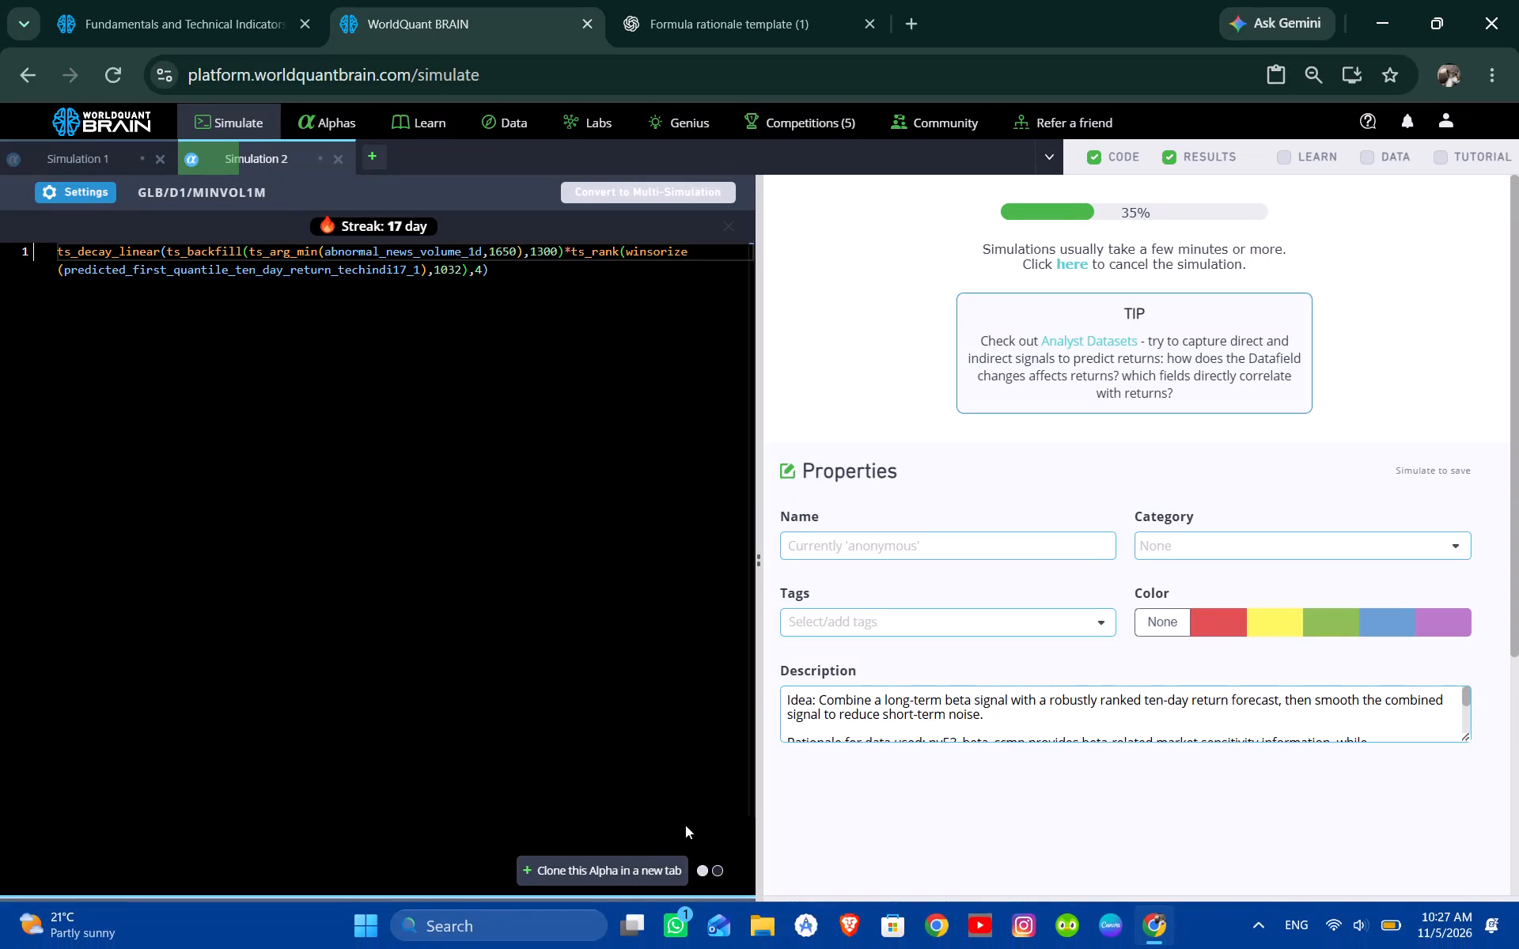
Clone the alpha being simulated into a new simulation.
click(576, 868)
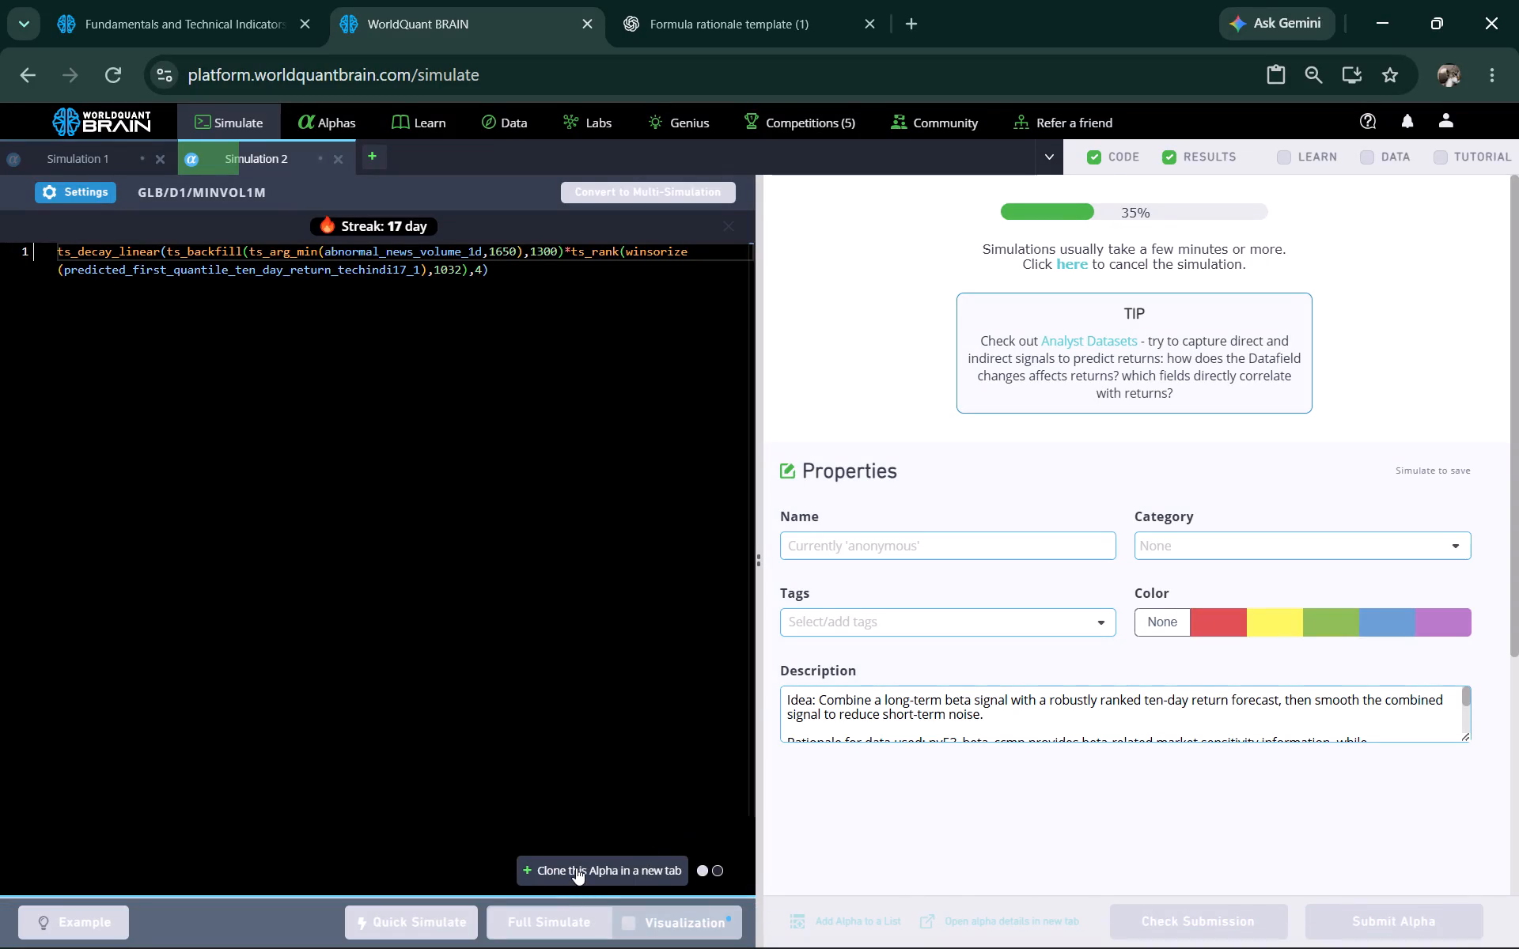
Copy the field name yoy_change_return_on_equity from the last page of model109's filtered fields and replace abnormal_news_volume_1d with it in the new clone's expression.
click(216, 25)
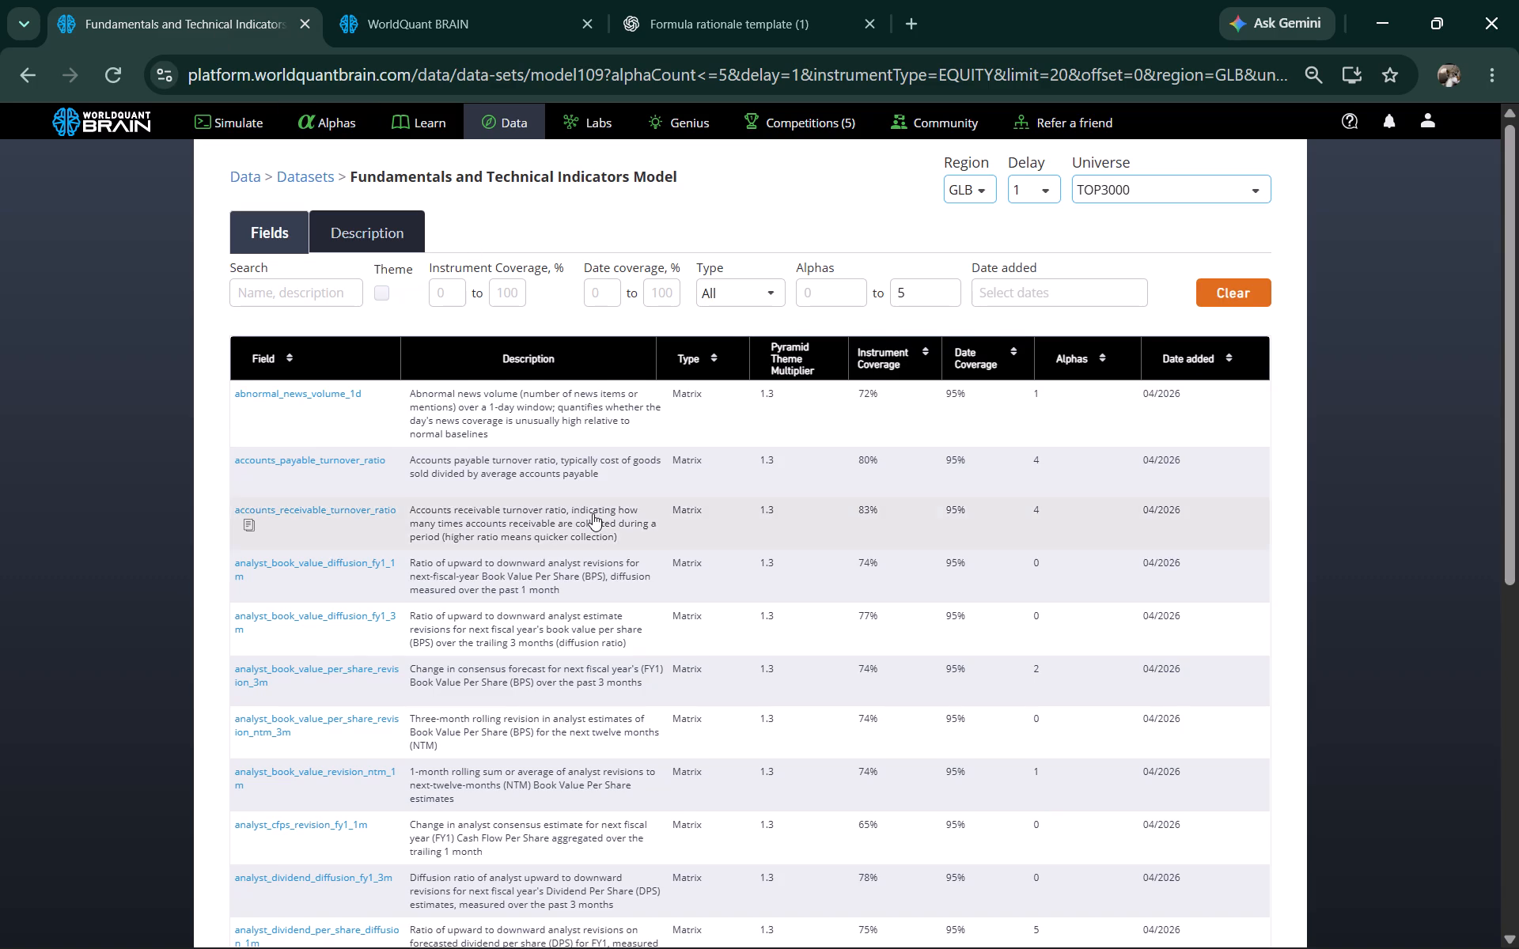
scroll(593, 513, down, 3)
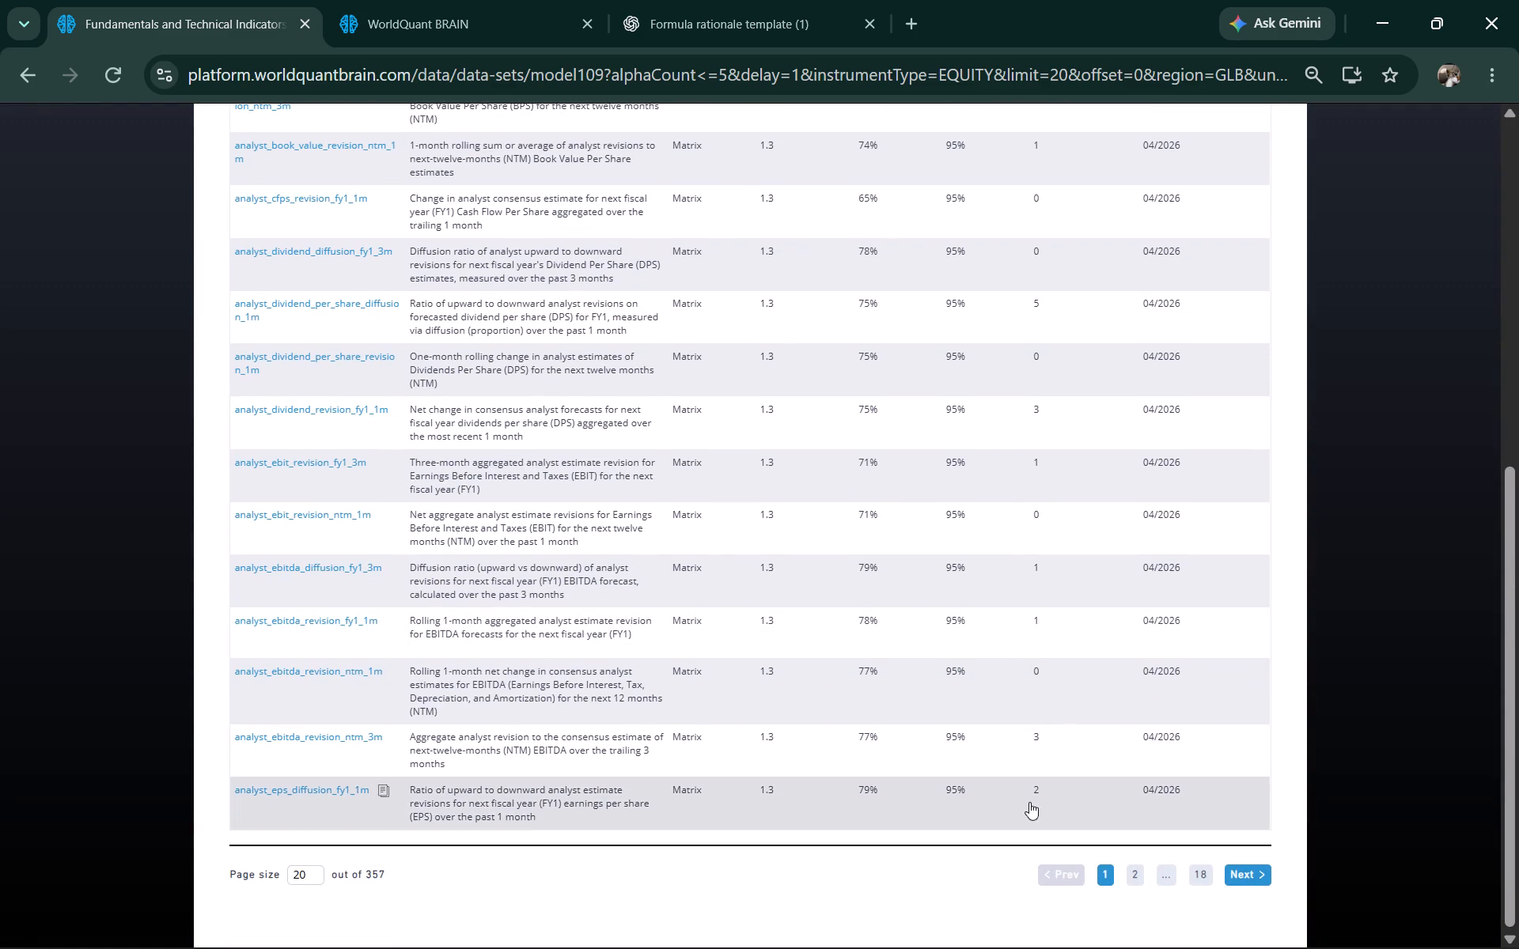
click(1135, 872)
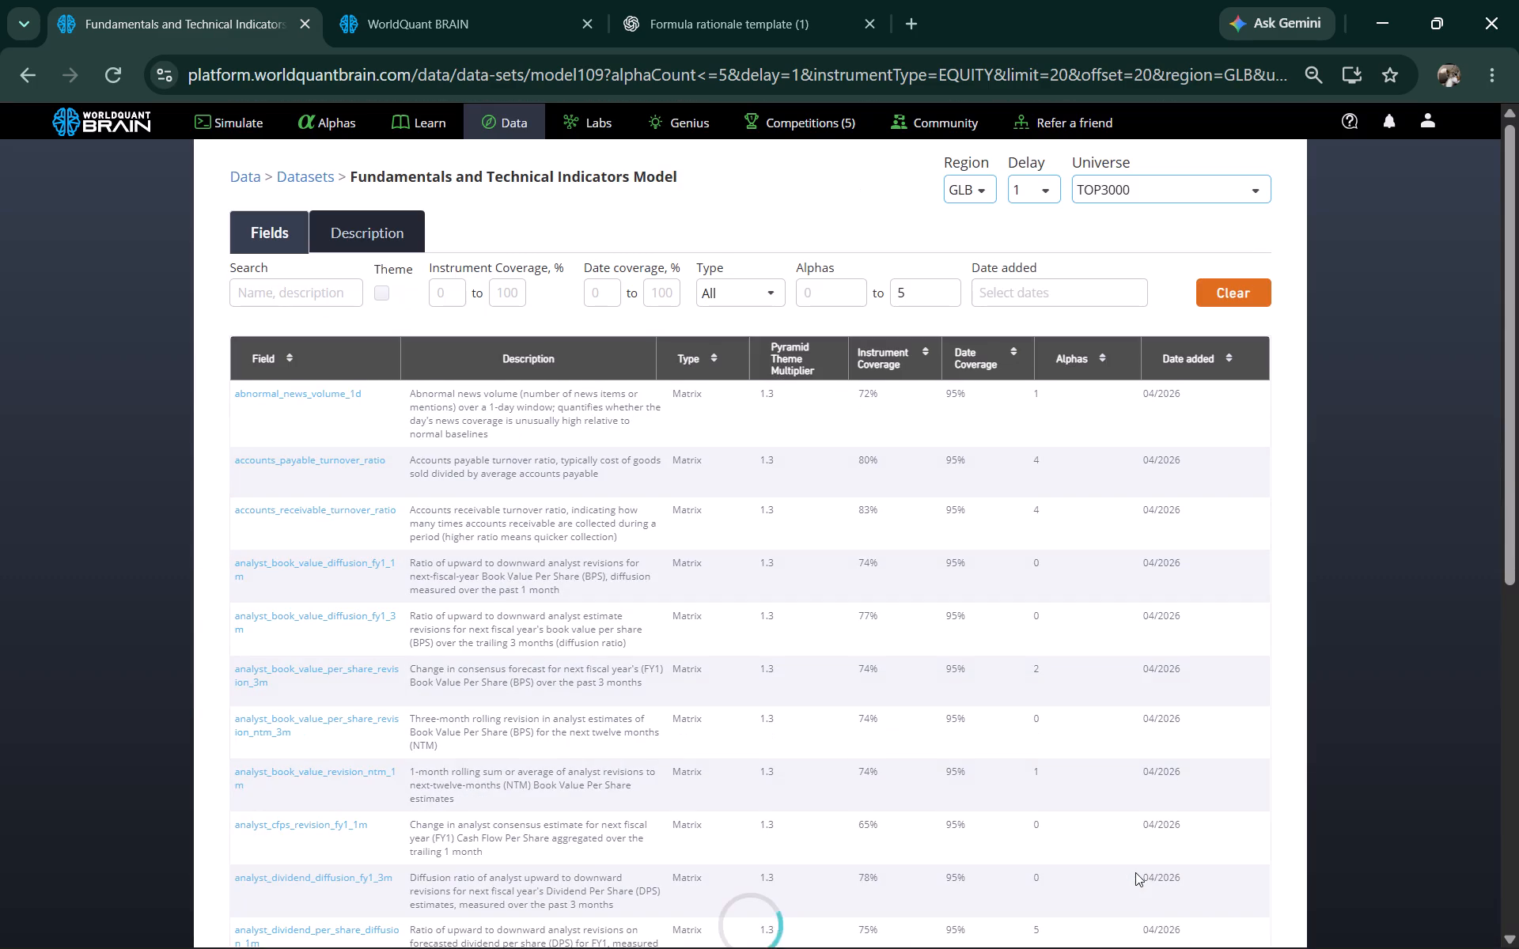
scroll(836, 710, down, 2)
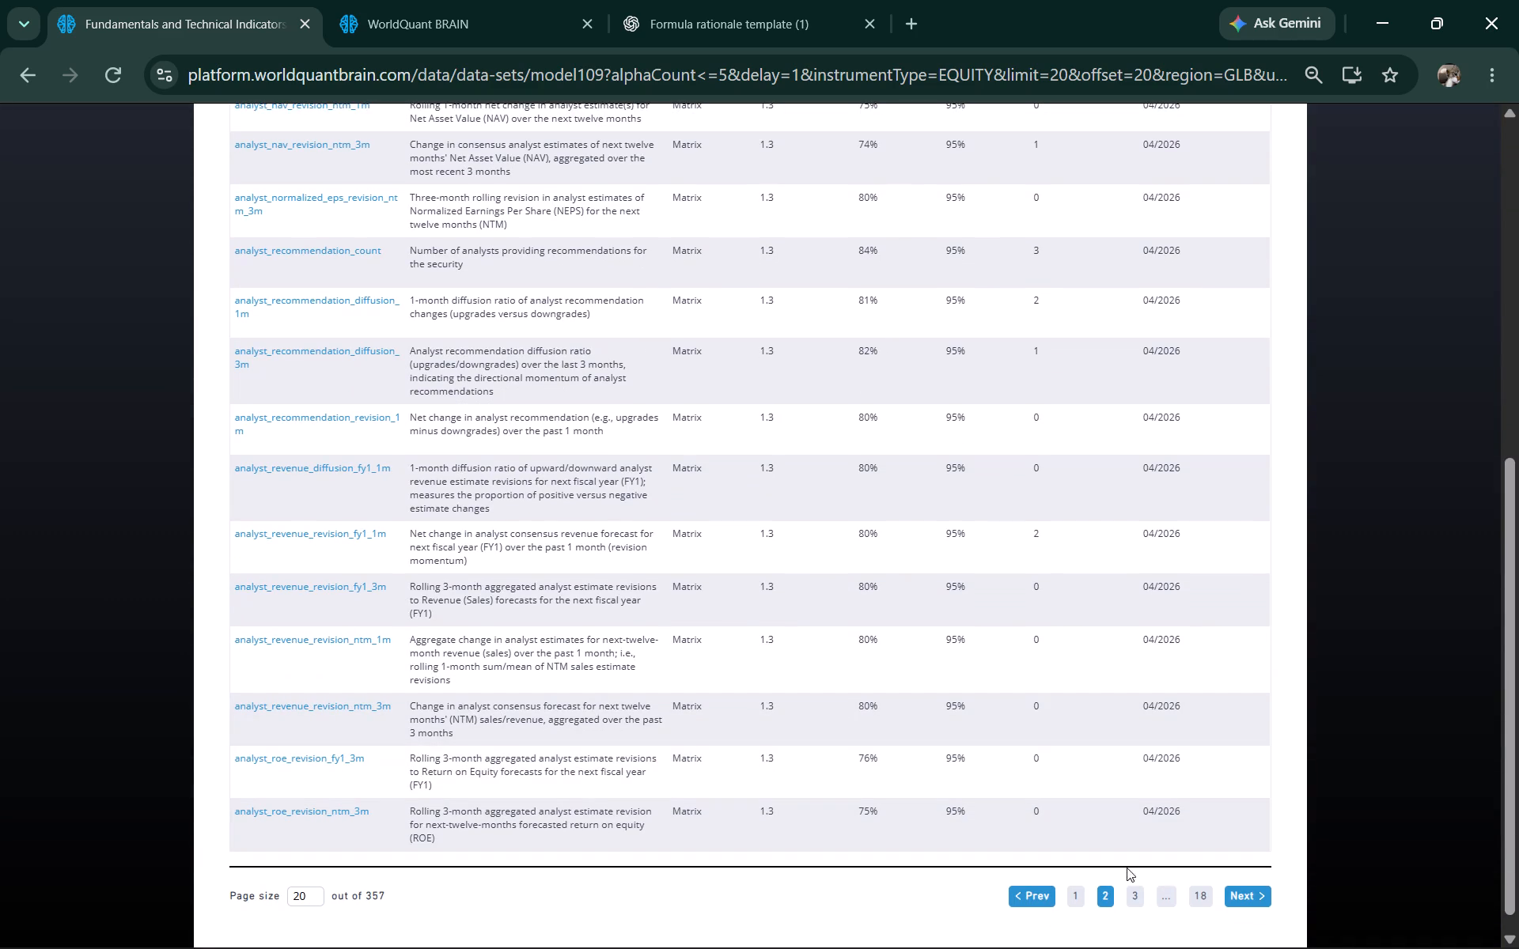
click(1203, 900)
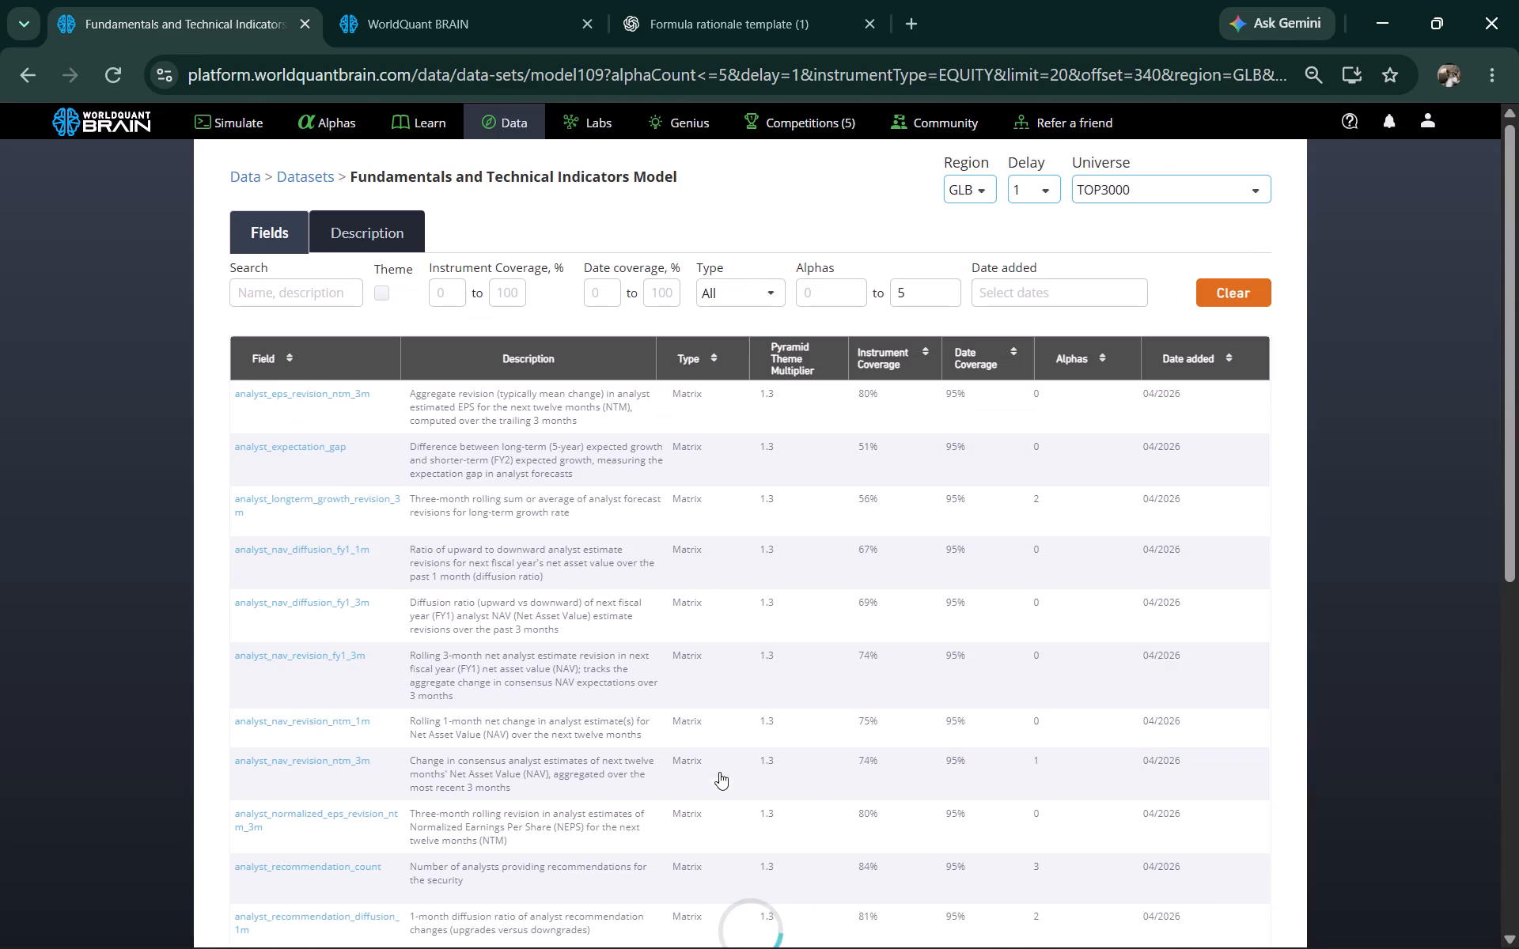
scroll(545, 687, down, 3)
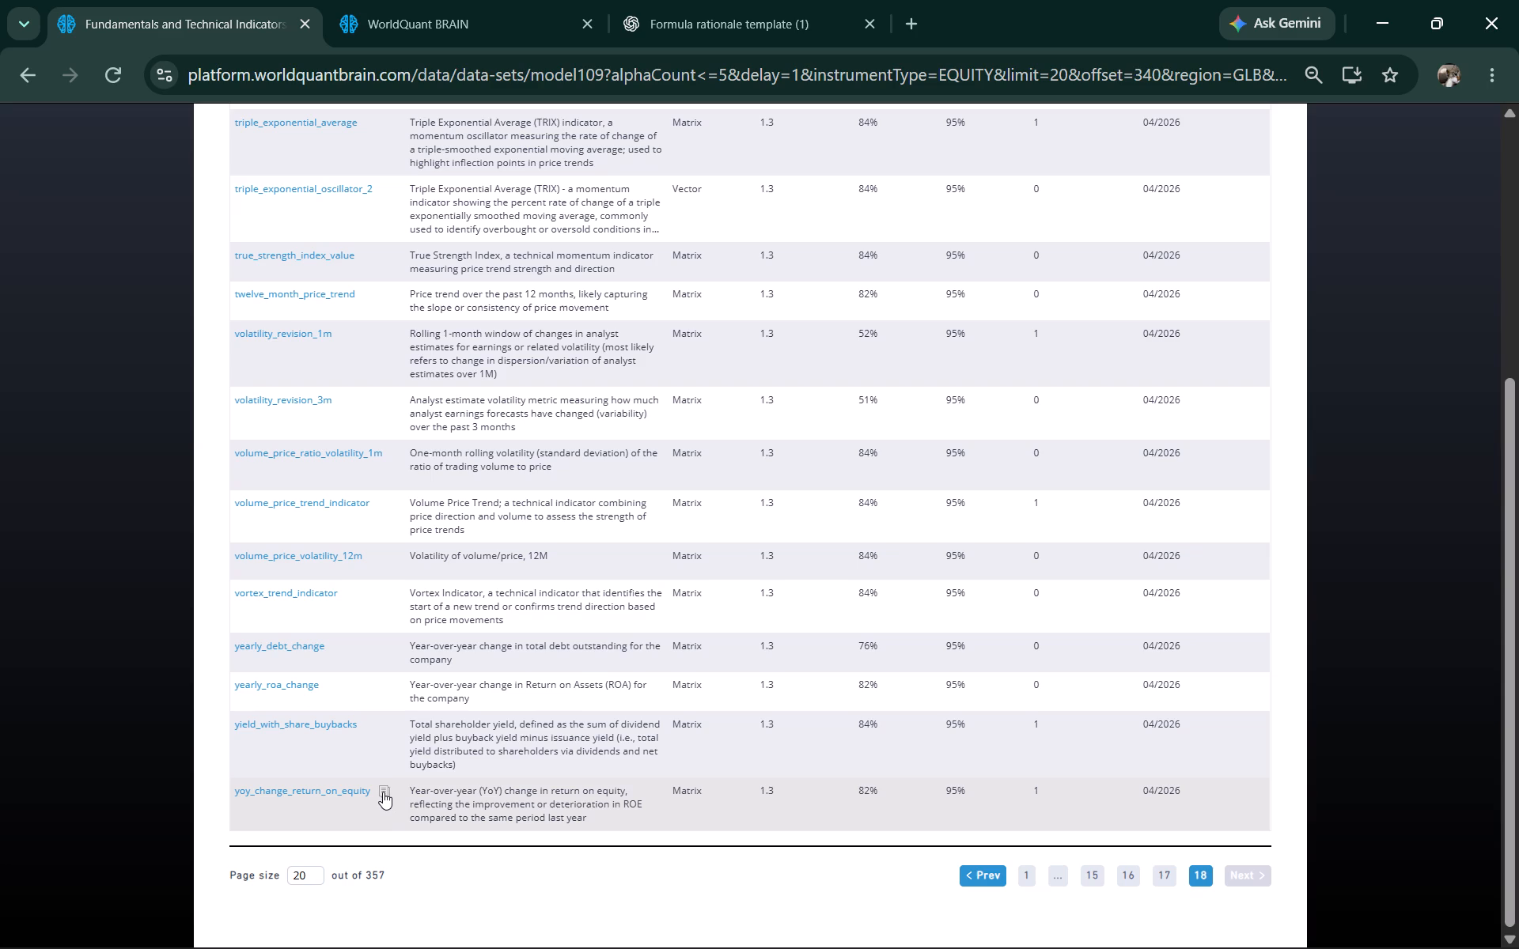
click(383, 792)
click(473, 22)
double_click(405, 251)
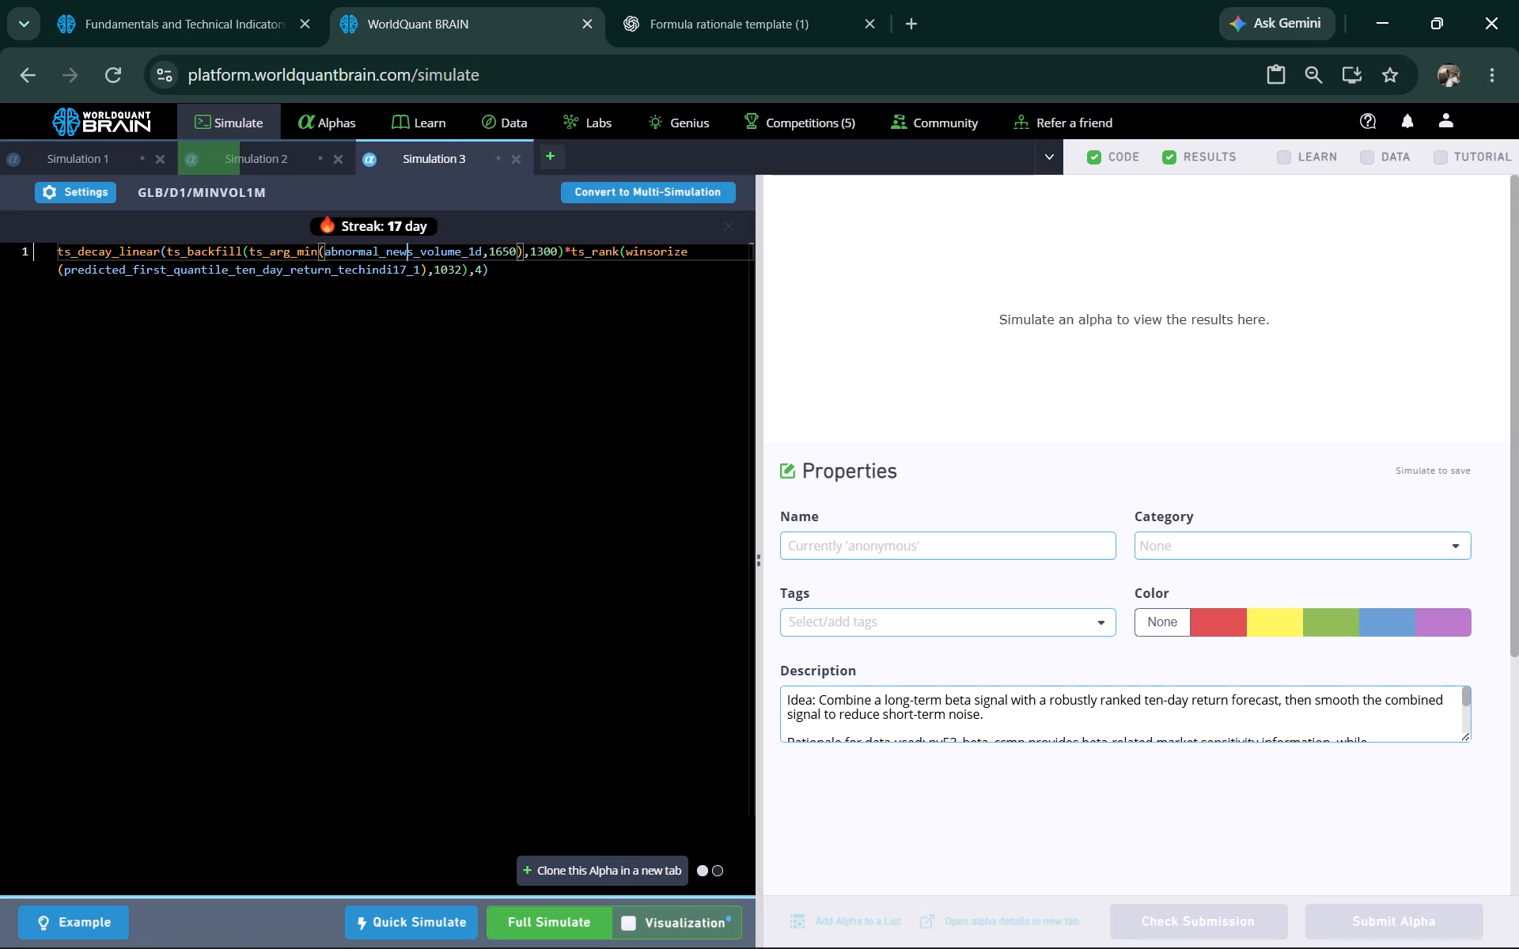
right_click(405, 251)
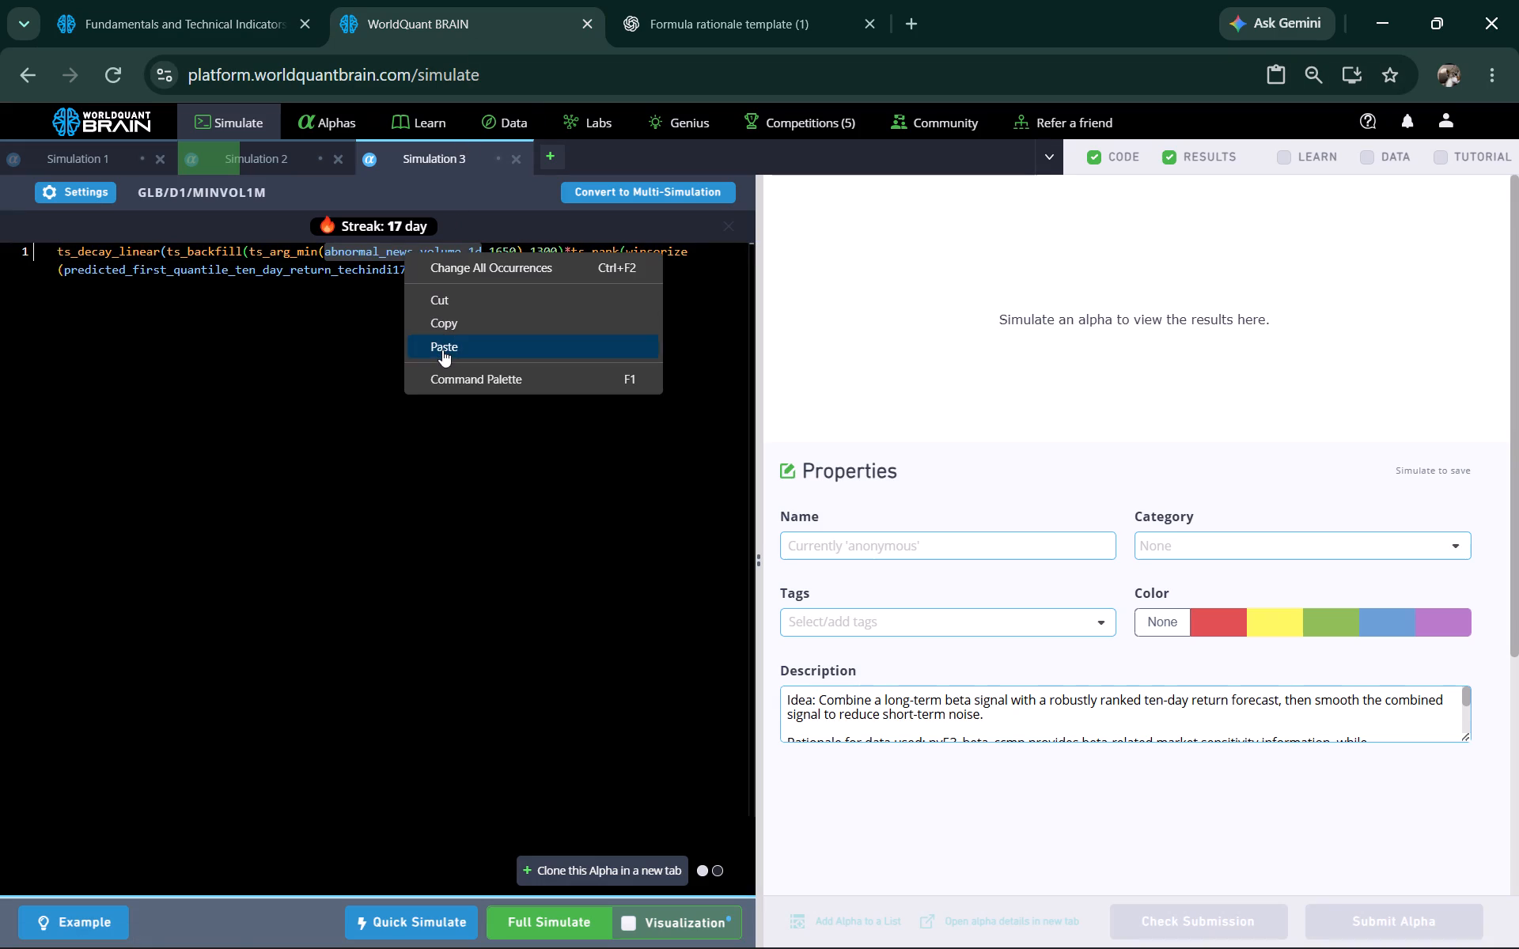
click(442, 350)
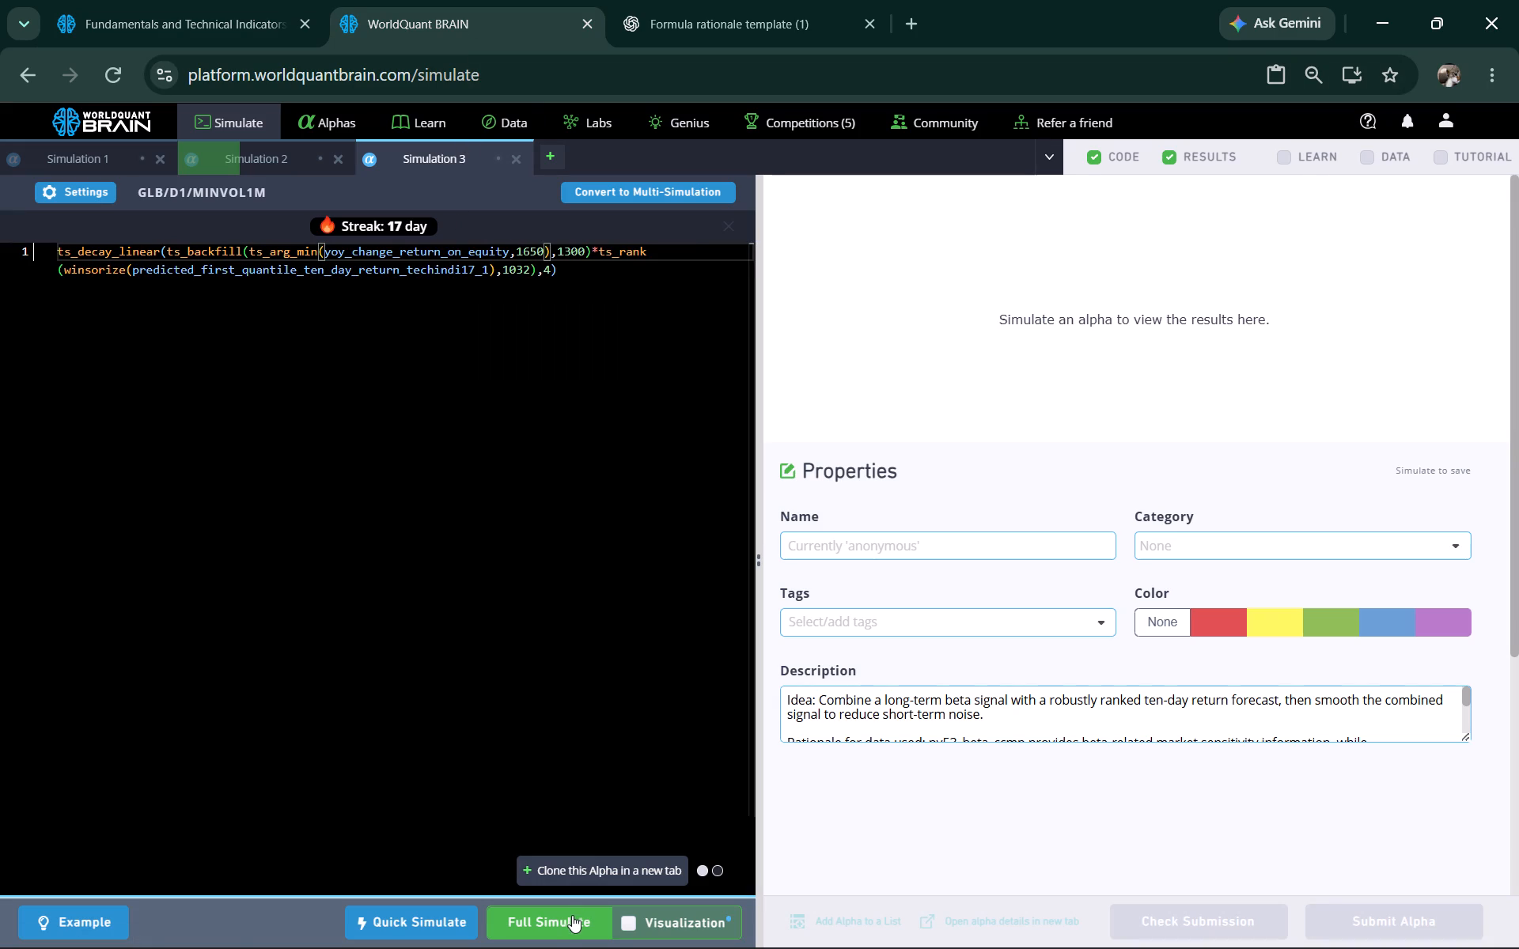
Run a full simulation of the yoy_change_return_on_equity alpha variant.
click(571, 915)
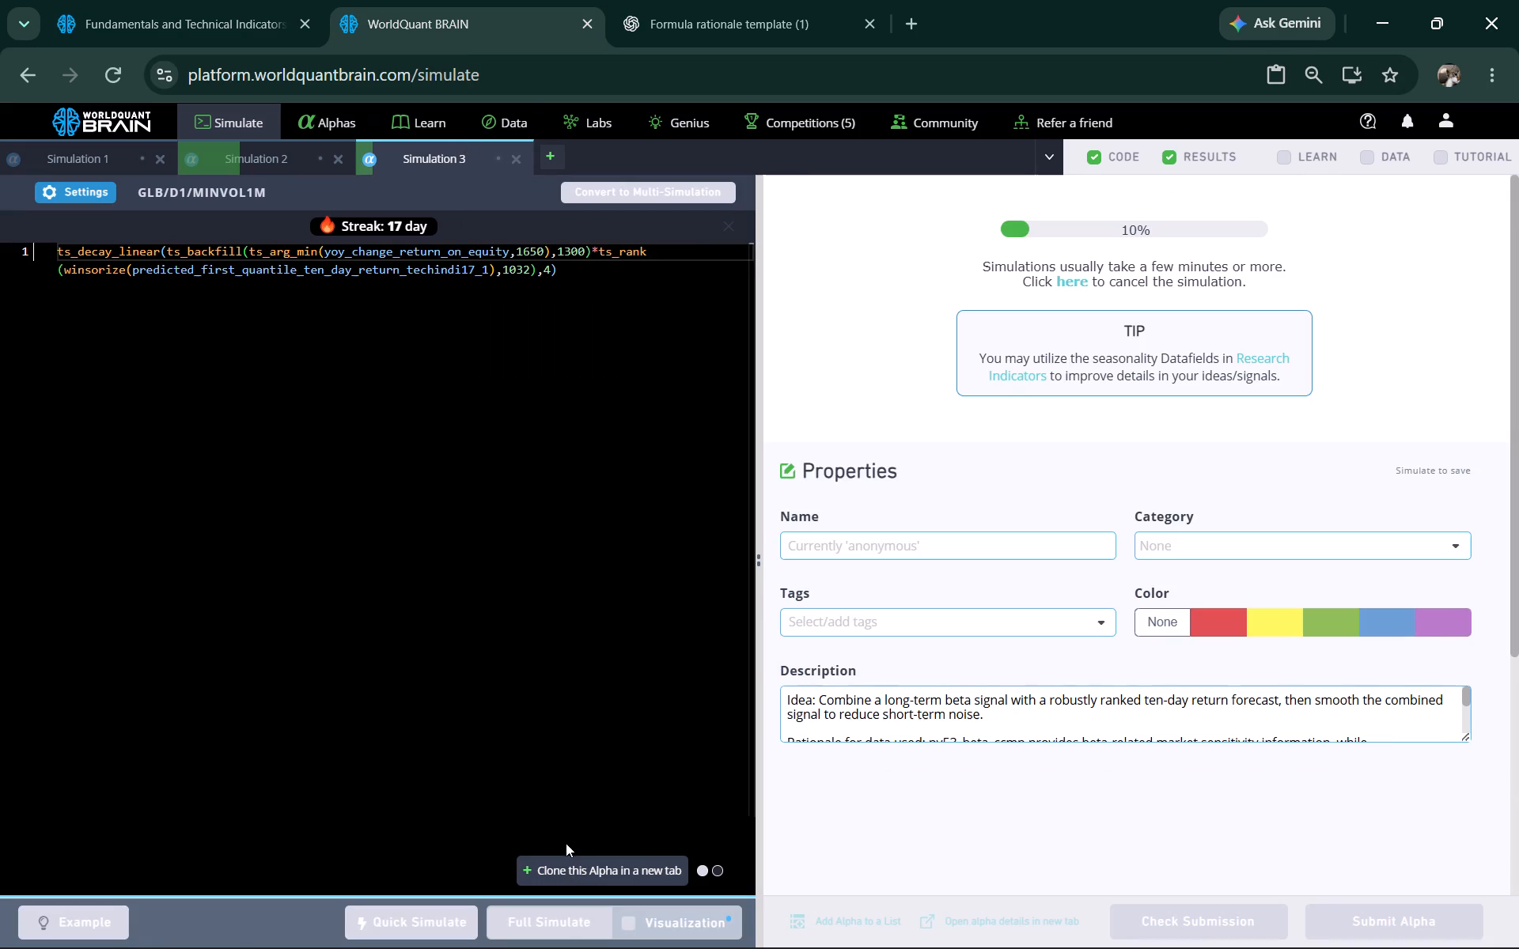
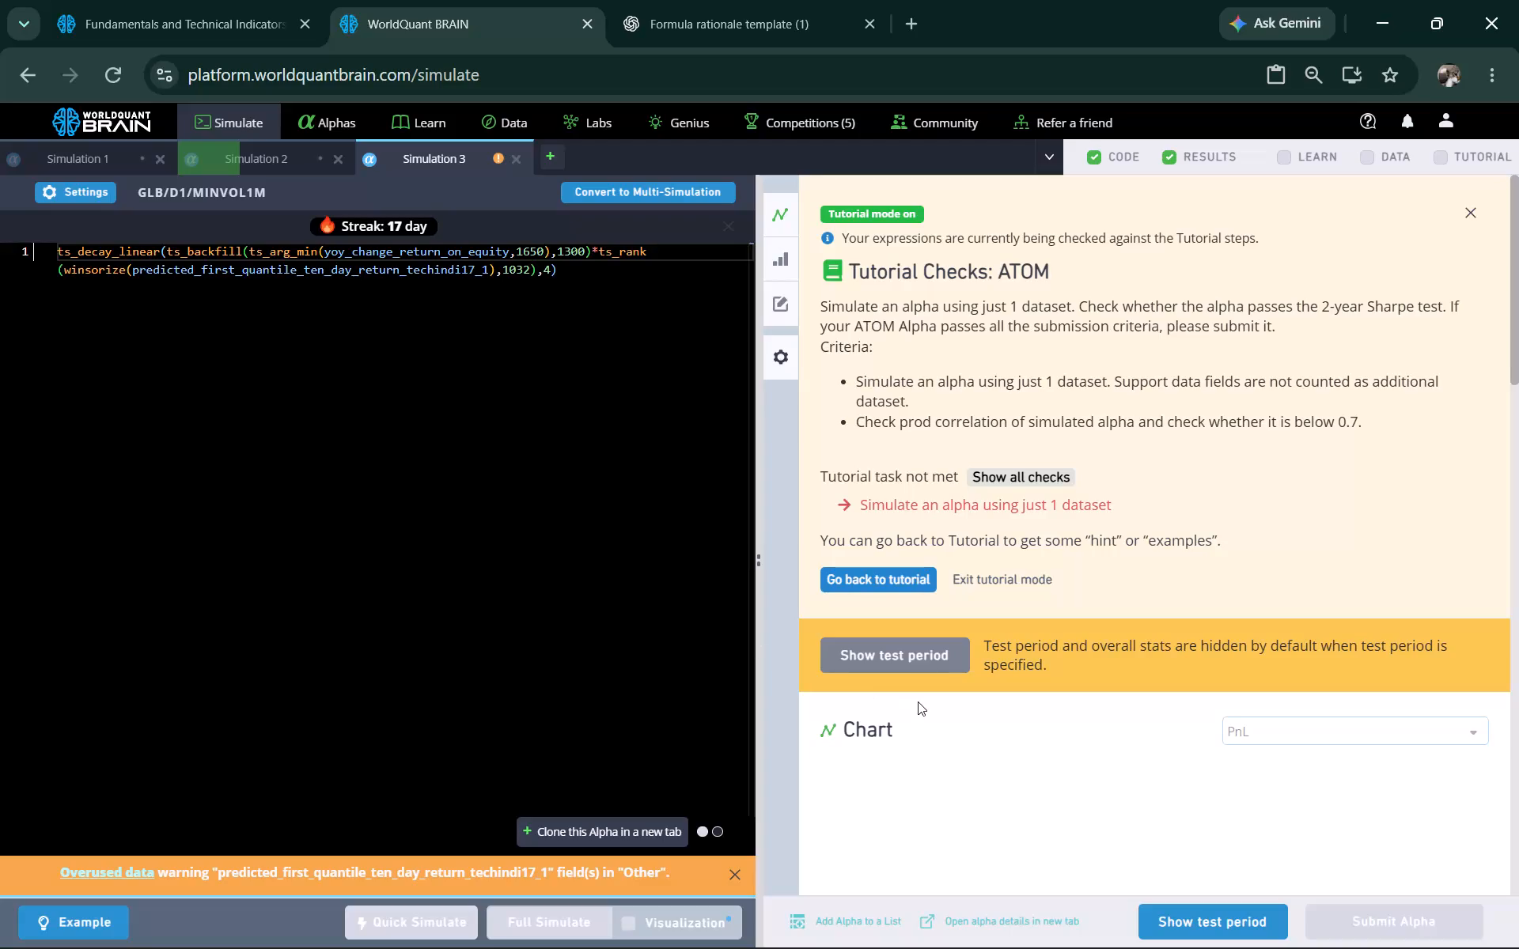
Reveal the hidden test period of the yoy_change_return_on_equity alpha and review its yearly and regional IS Summary statistics.
scroll(918, 701, down, 2)
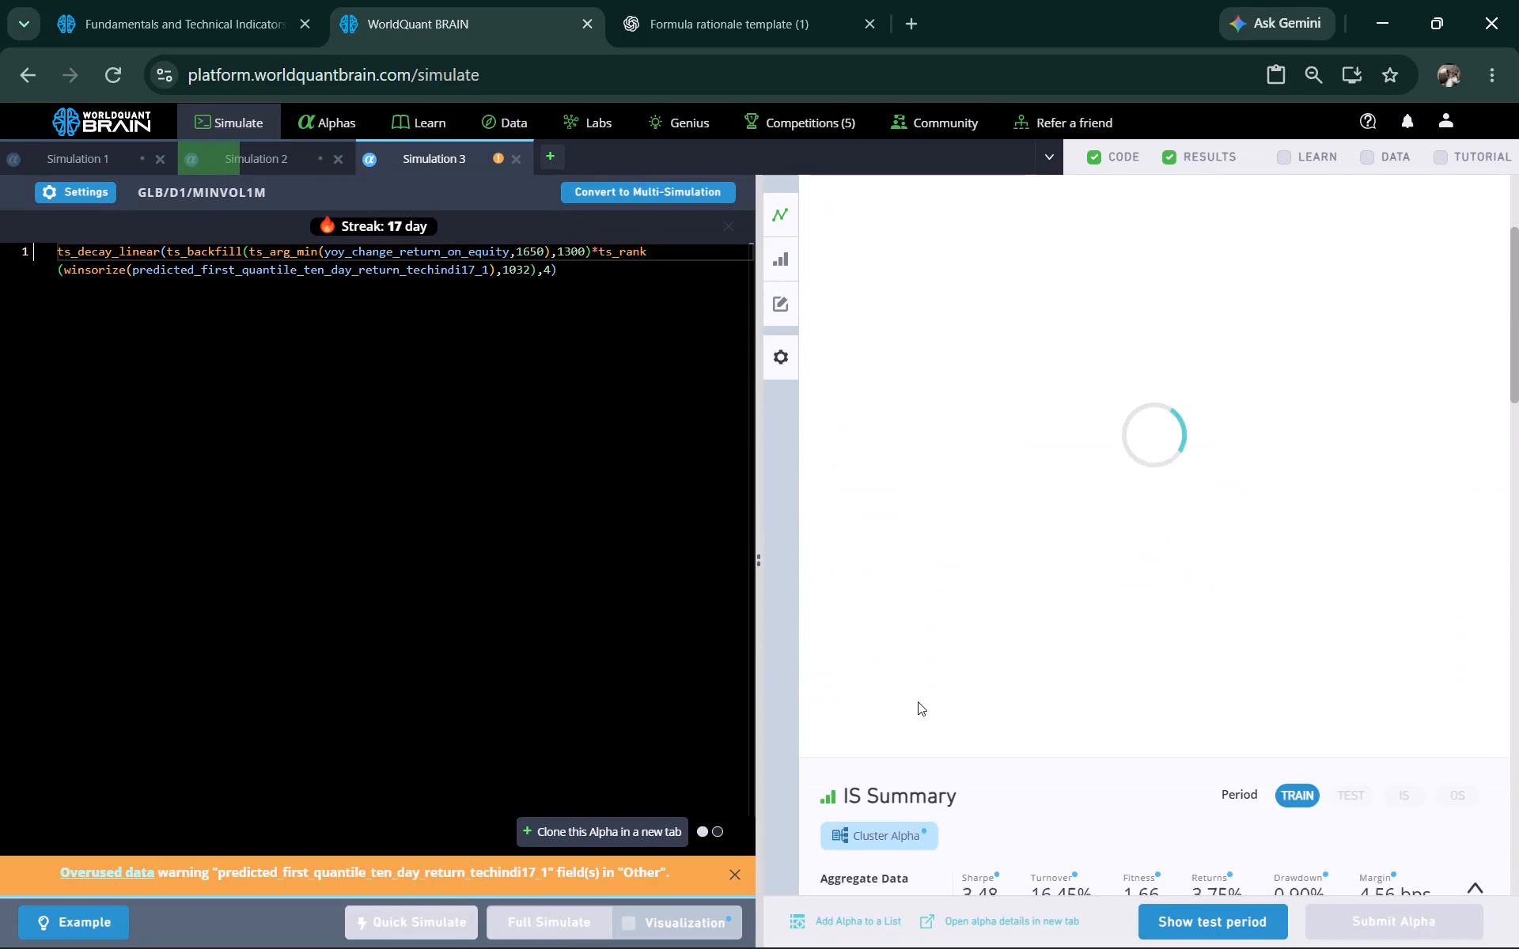
scroll(918, 701, down, 2)
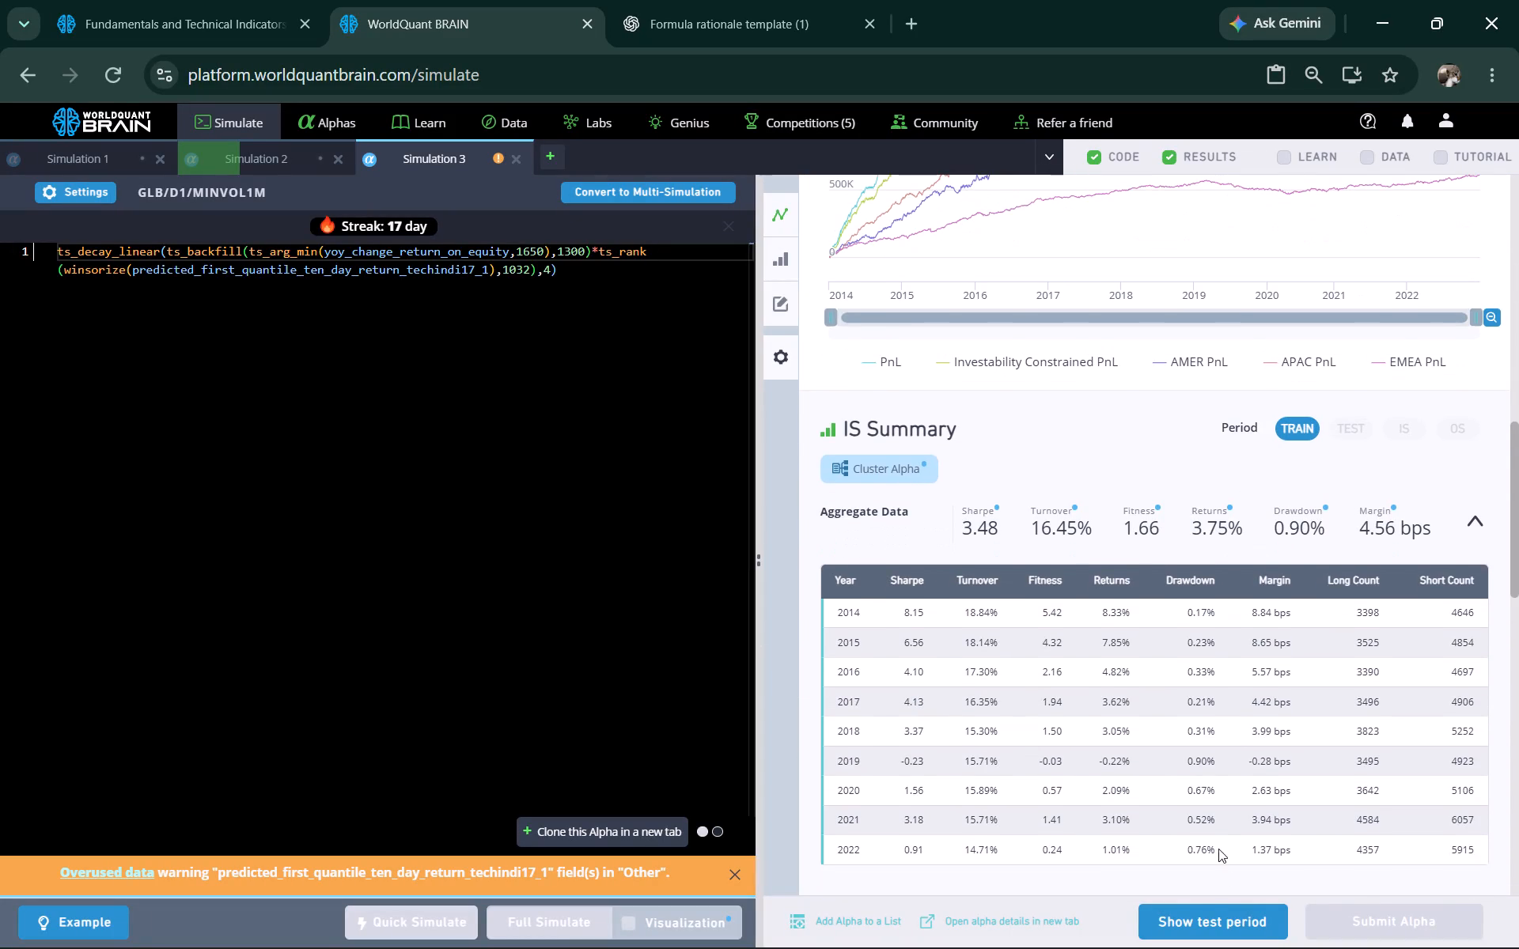
click(1193, 917)
scroll(1216, 665, up, 2)
scroll(1216, 665, down, 2)
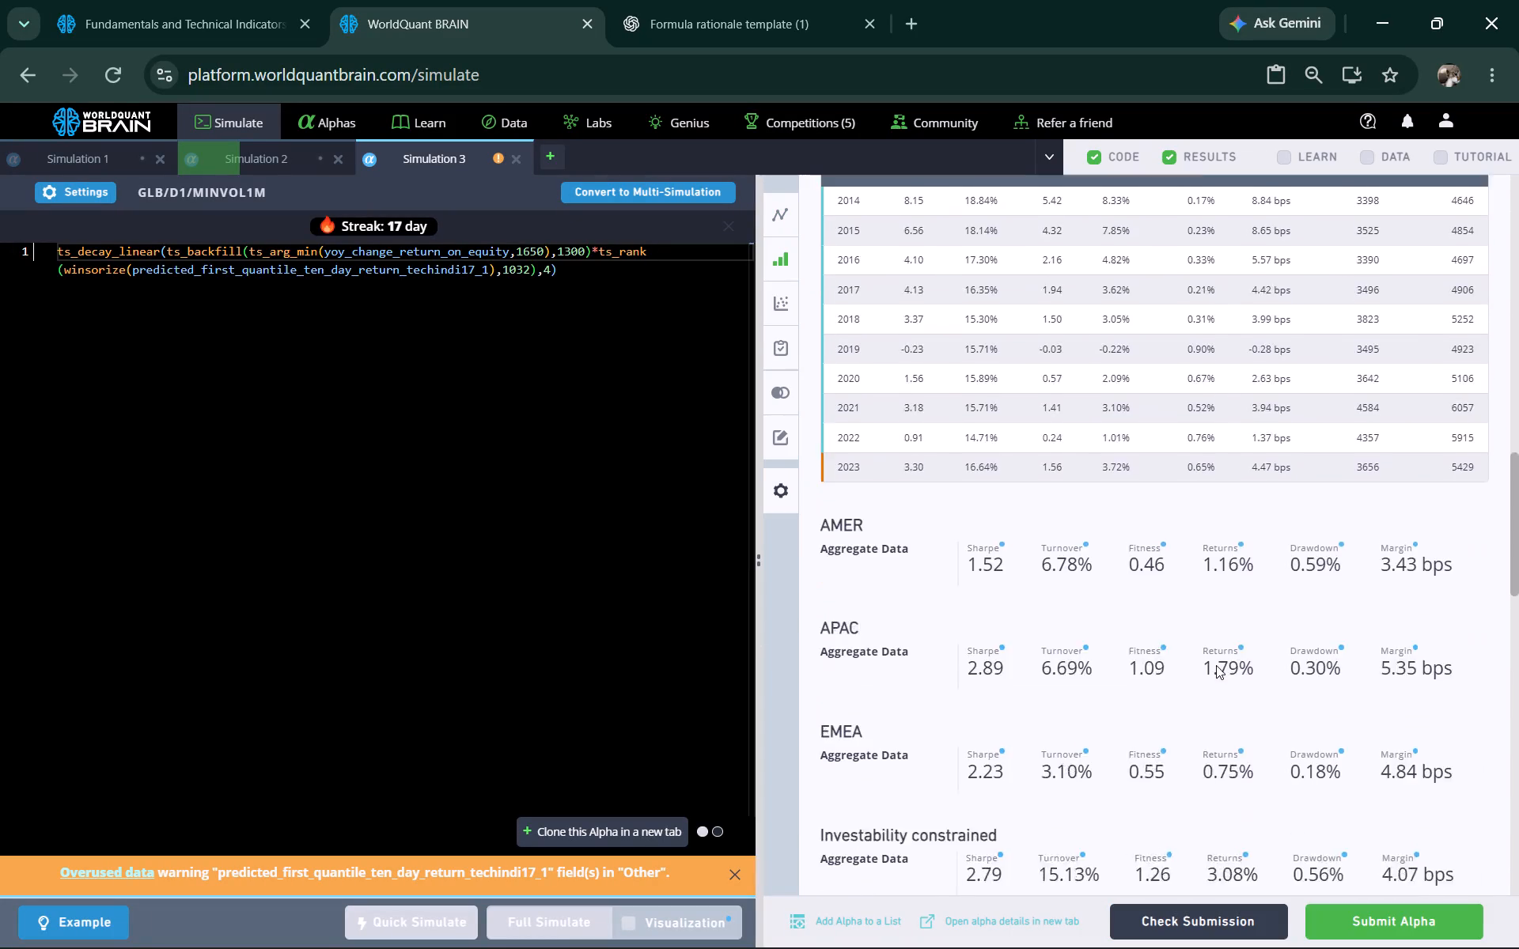
Run the Prod Correlation and Power Pool Correlation checks for the yoy_change_return_on_equity alpha.
scroll(1216, 665, down, 4)
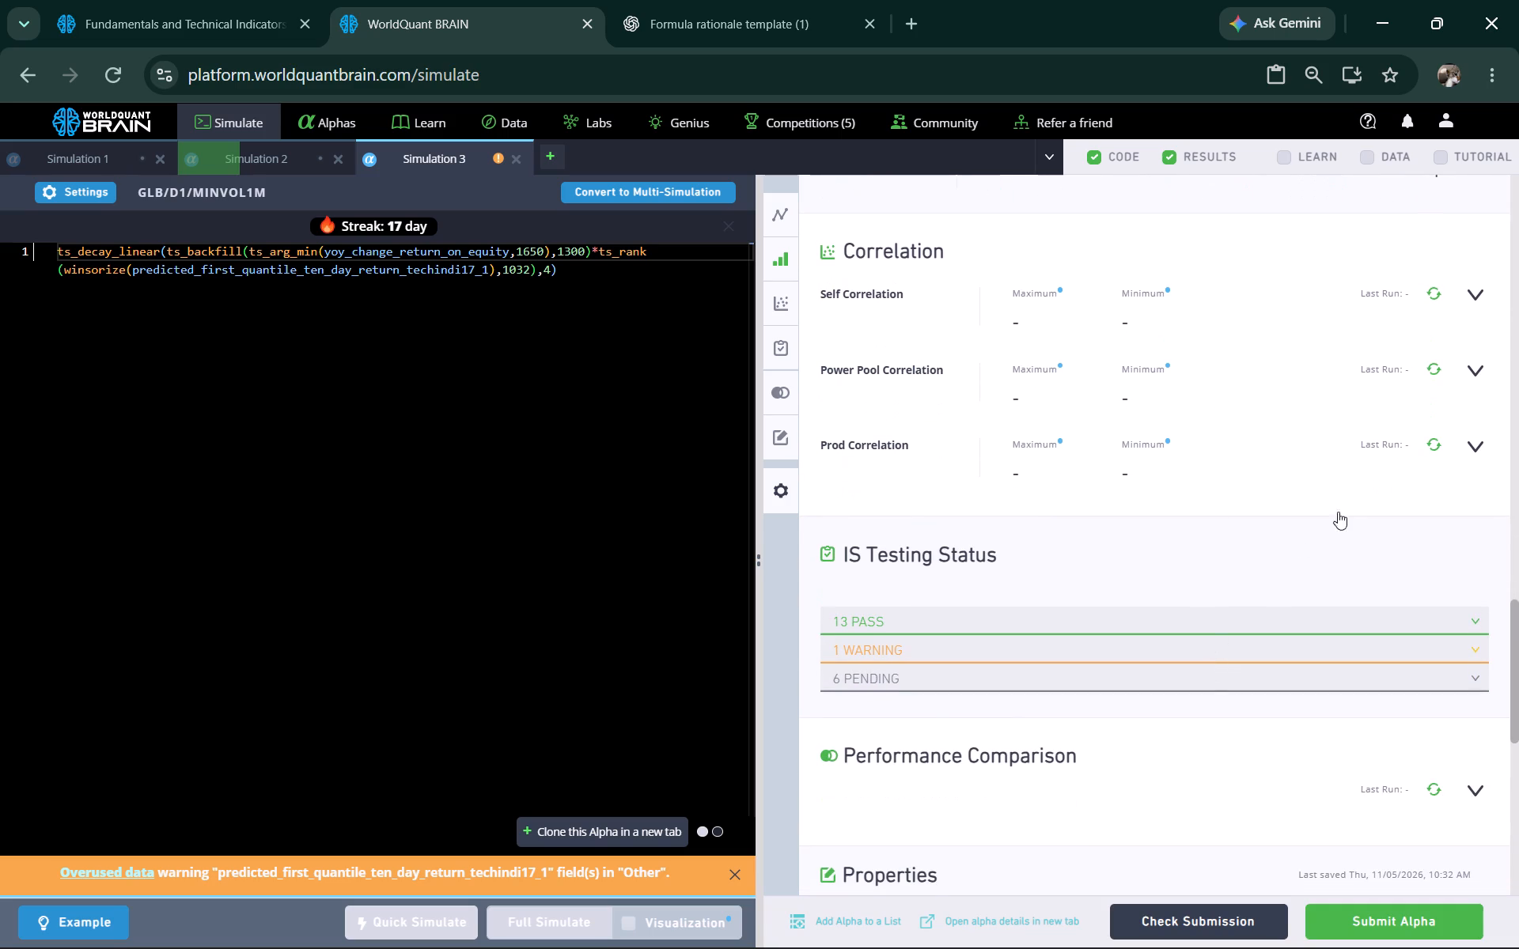
click(1437, 438)
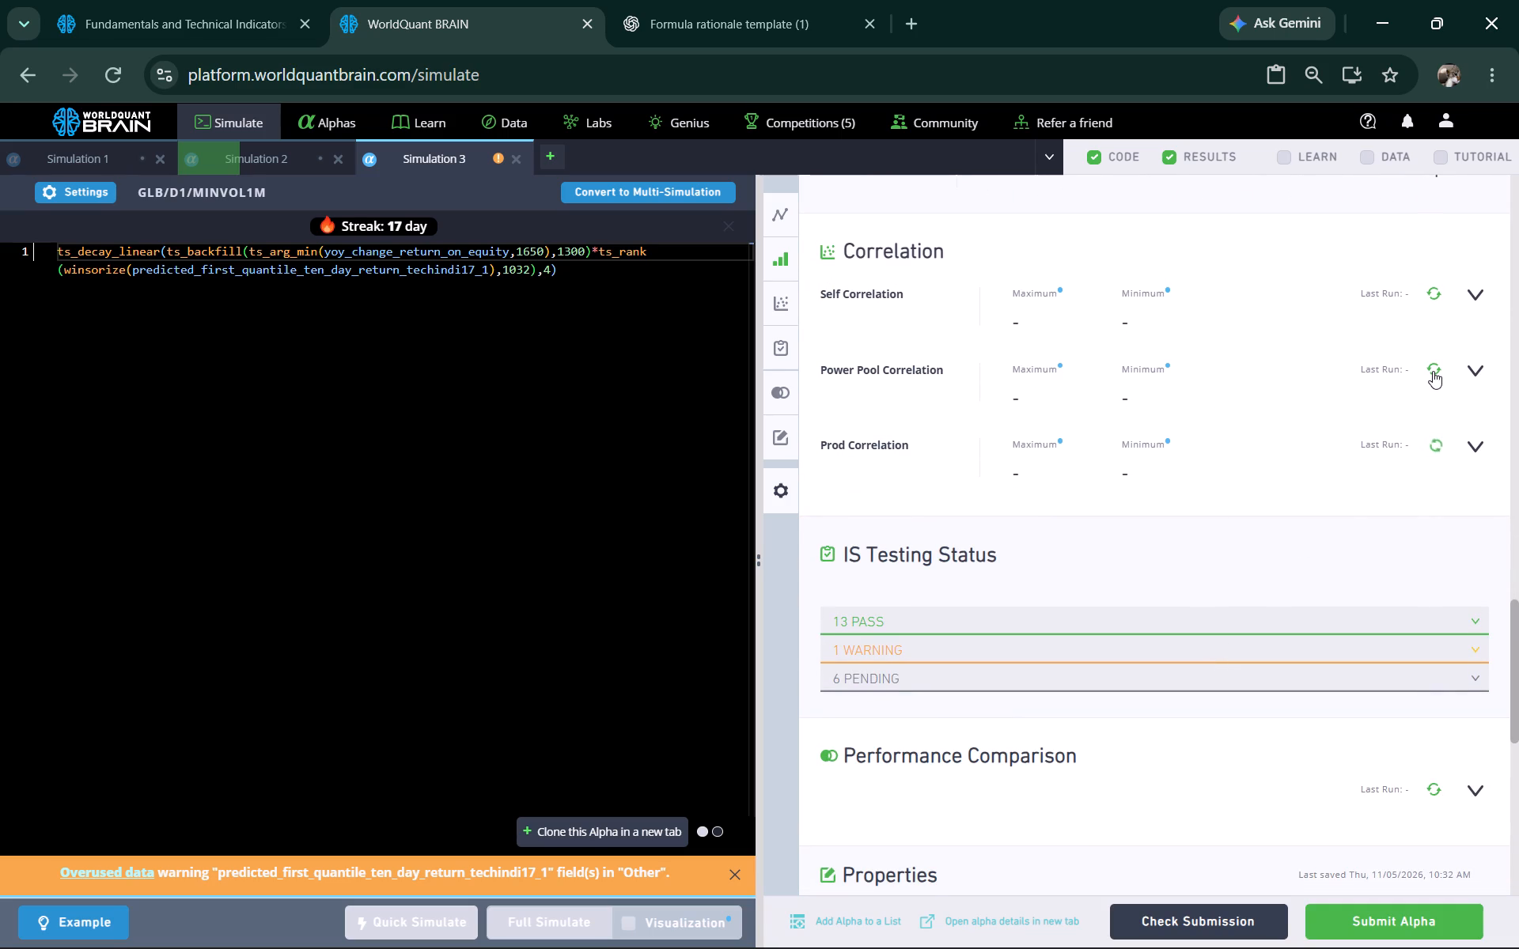
click(1433, 371)
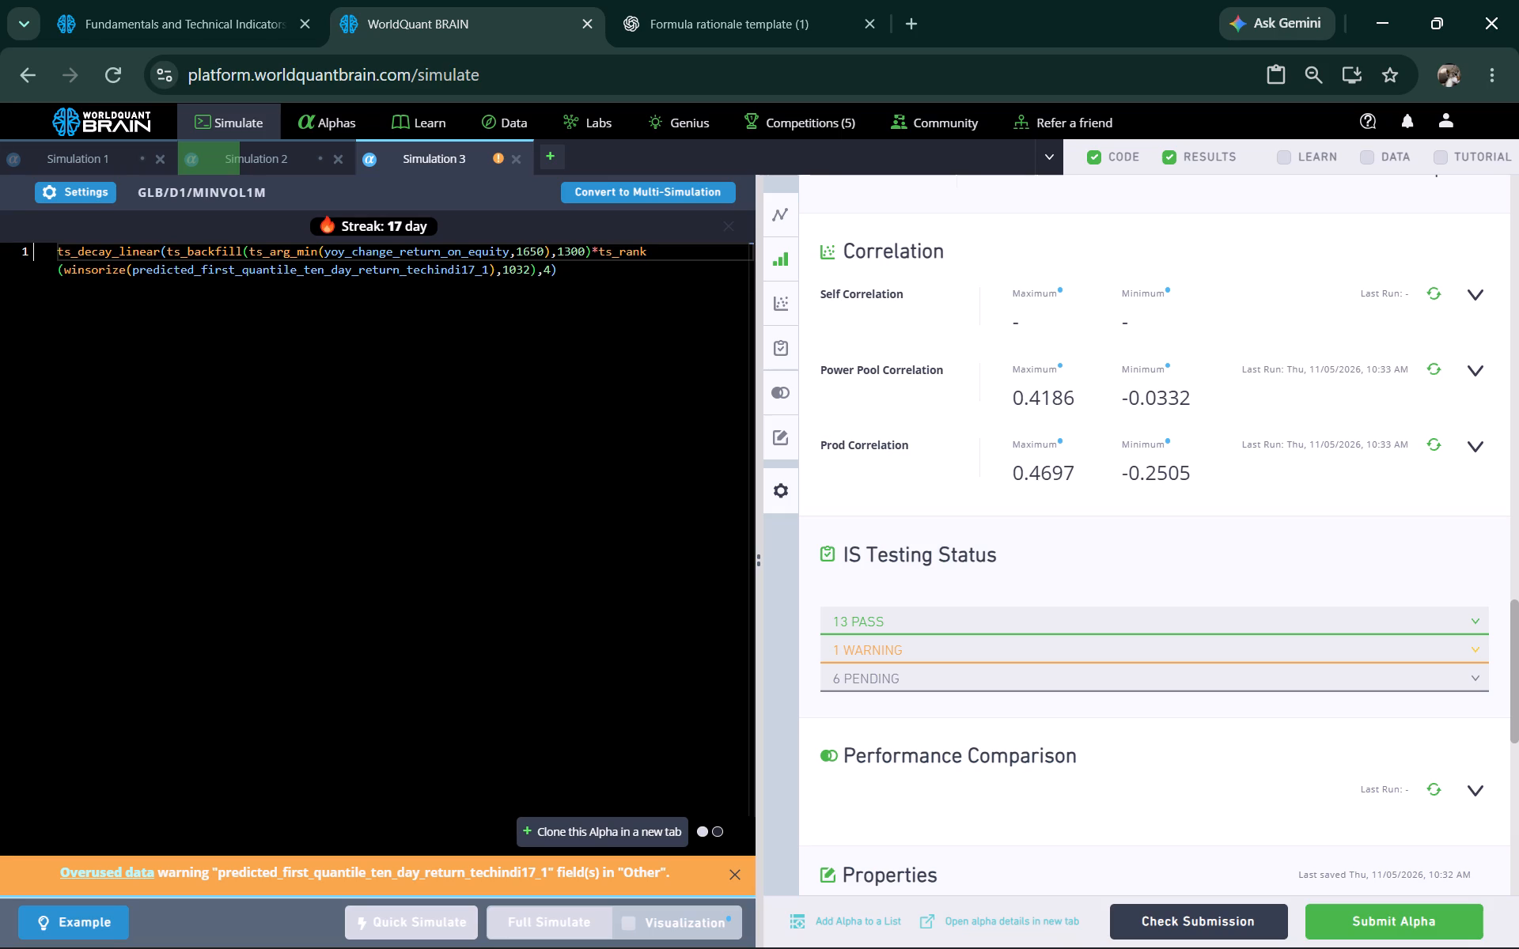
Set the summary period to IS and examine the alpha's regional and investability constrained aggregate data.
drag(563, 273, 492, 319)
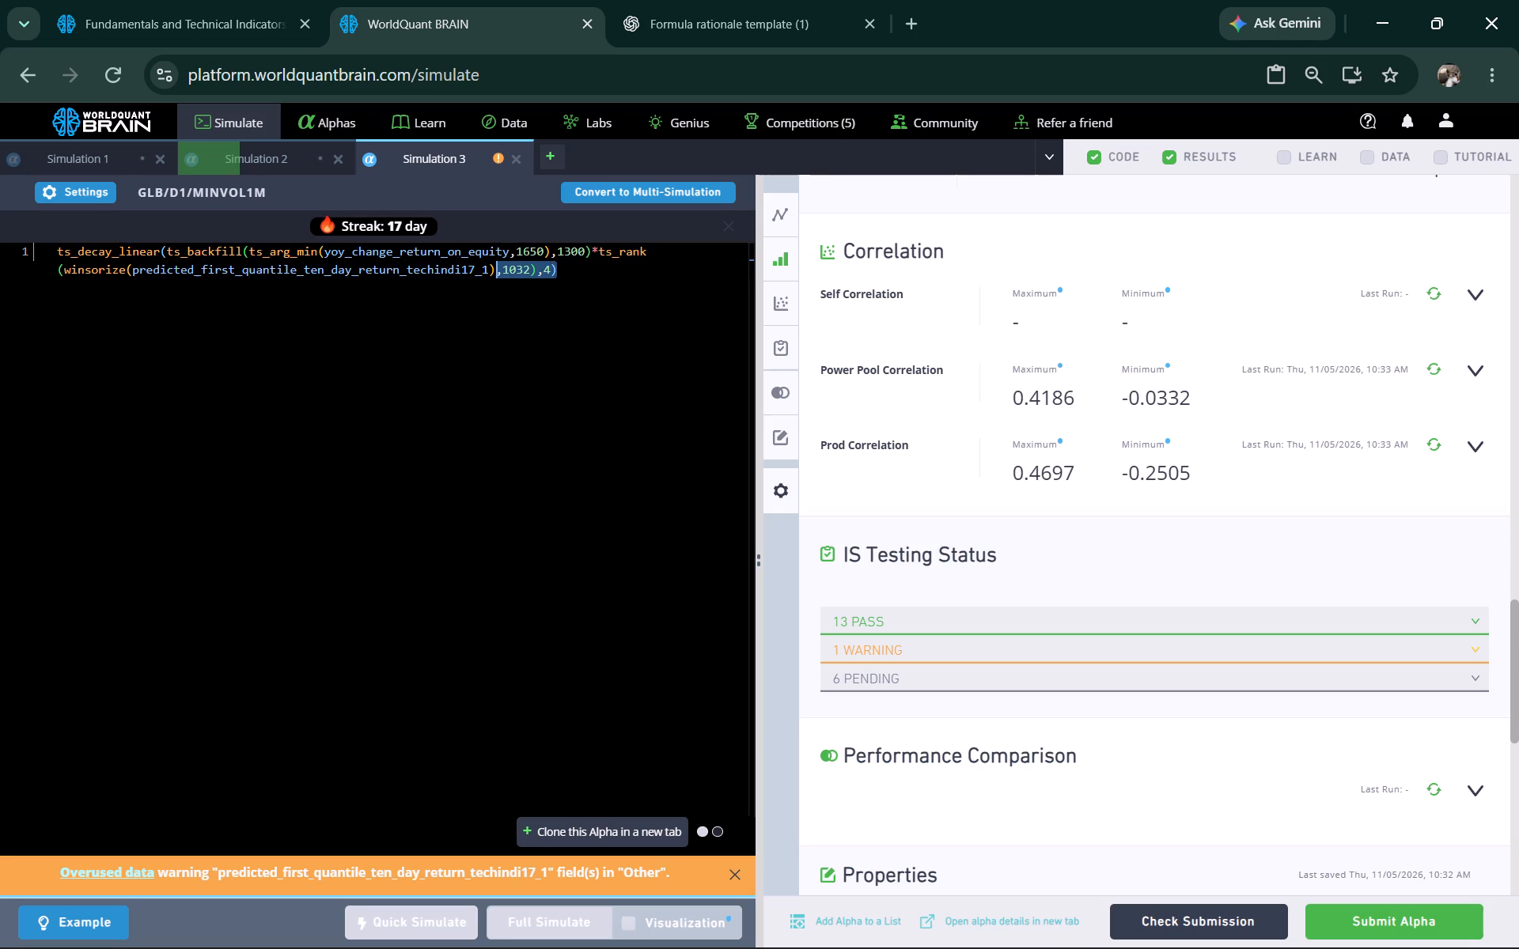
scroll(1265, 407, up, 1)
scroll(1265, 407, down, 3)
scroll(1265, 407, up, 2)
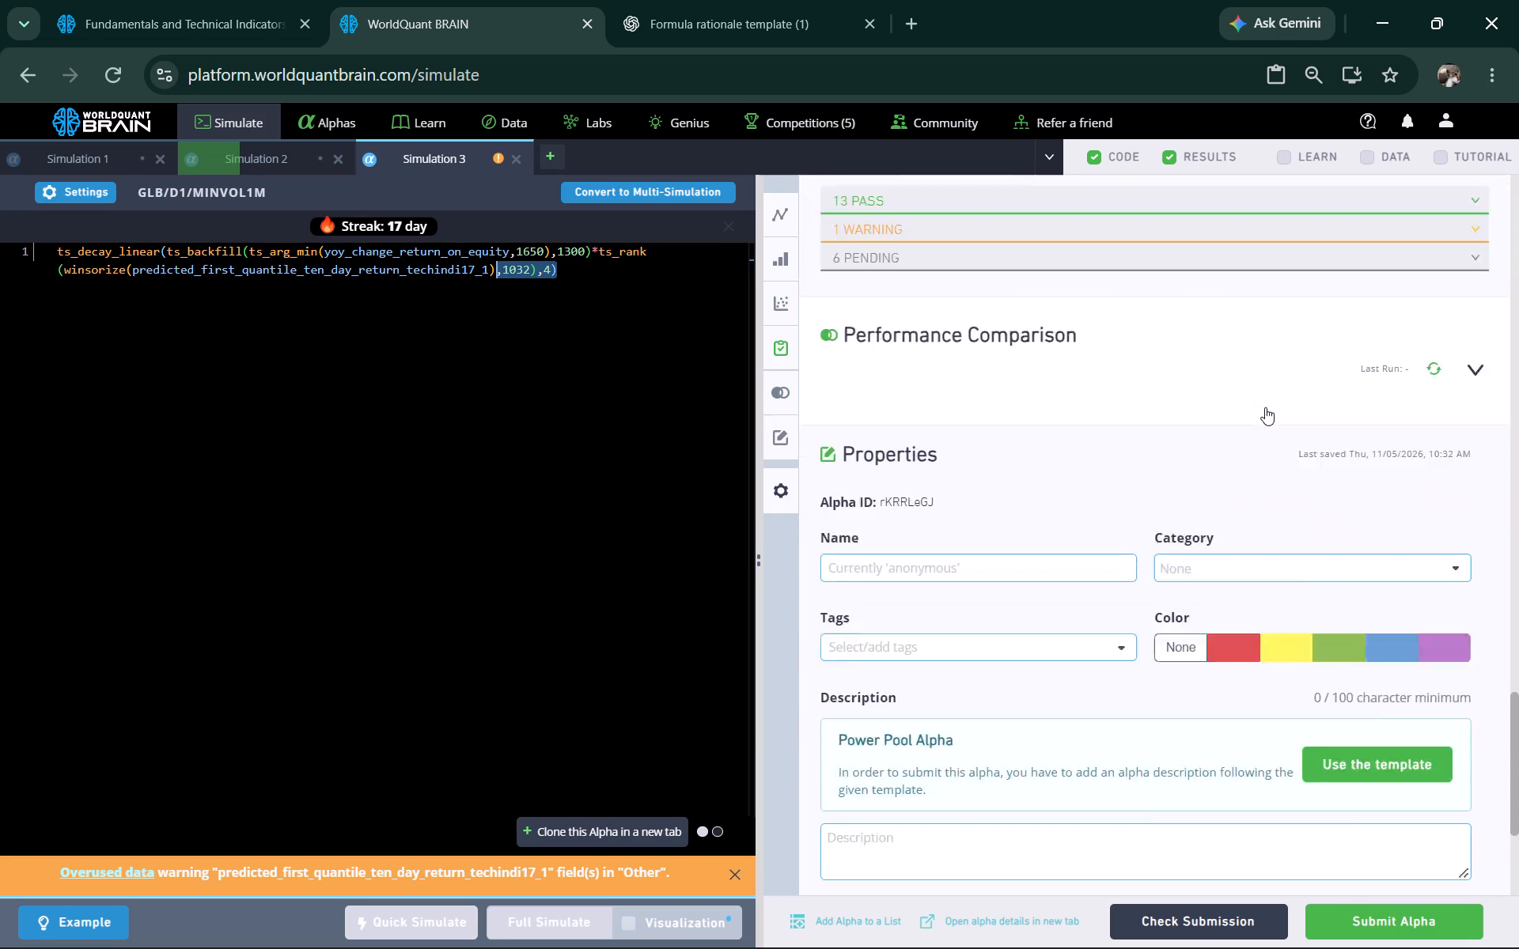
scroll(1265, 407, up, 3)
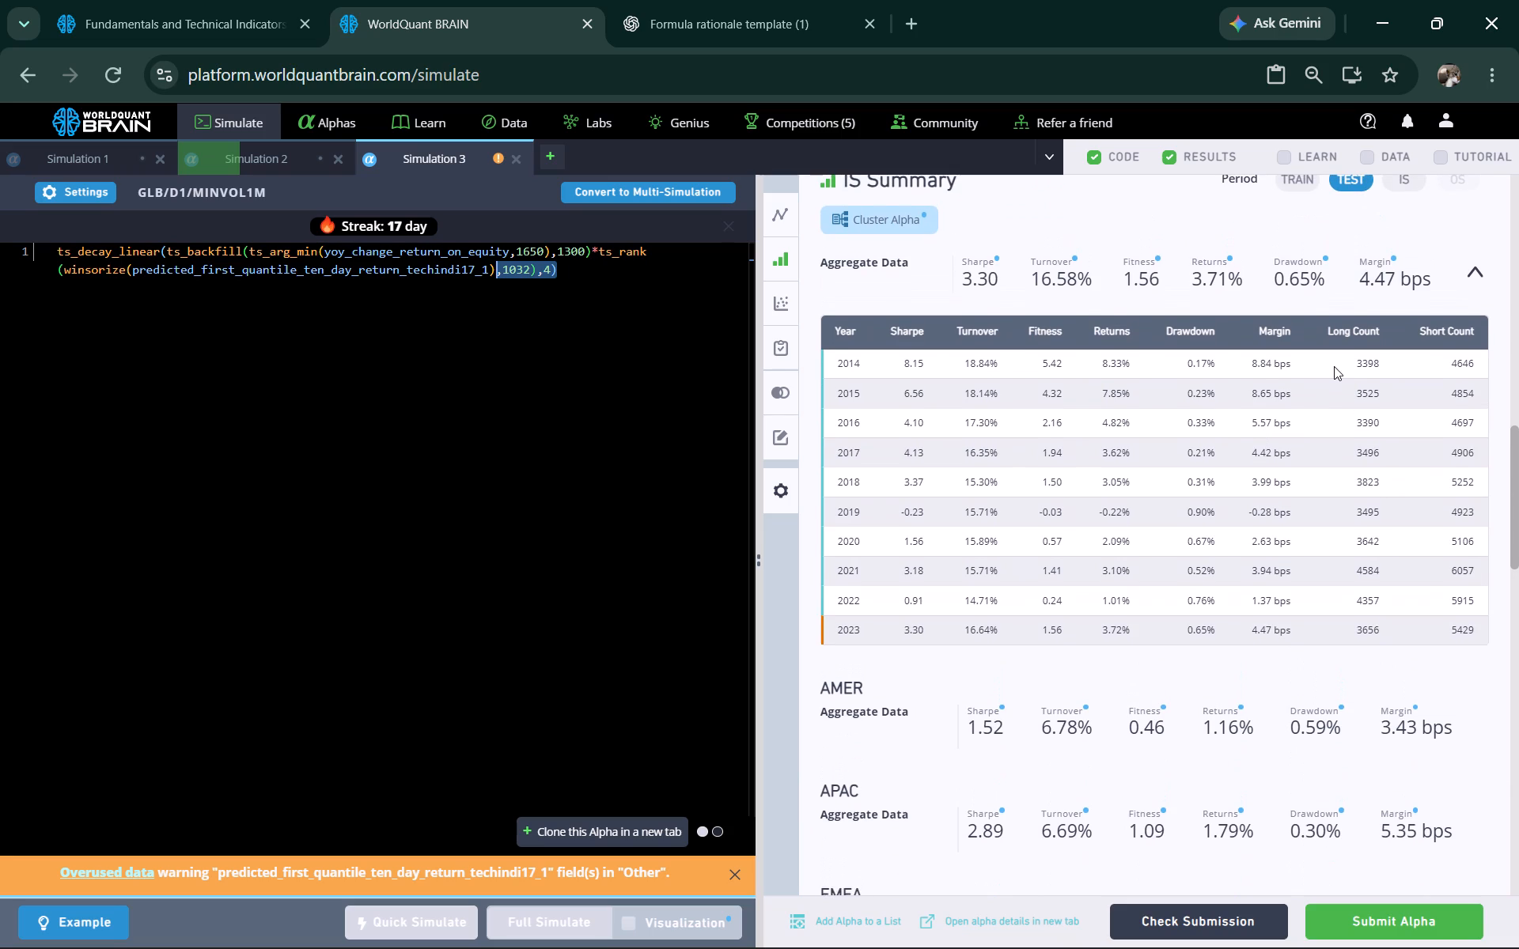
click(1407, 184)
scroll(1407, 184, down, 1)
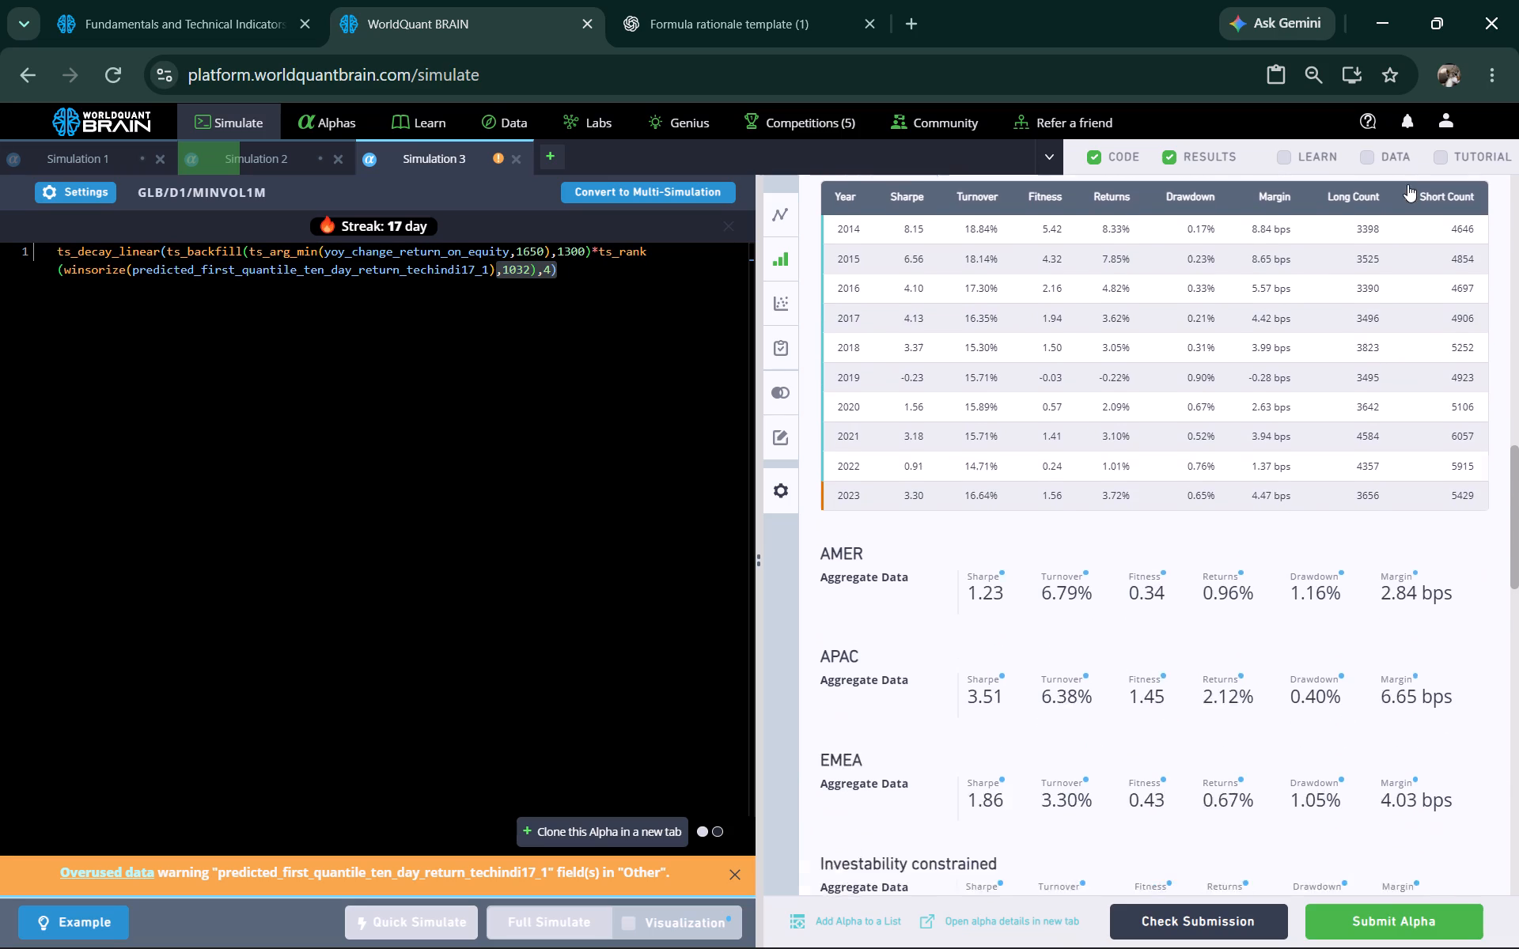
scroll(1407, 184, down, 1)
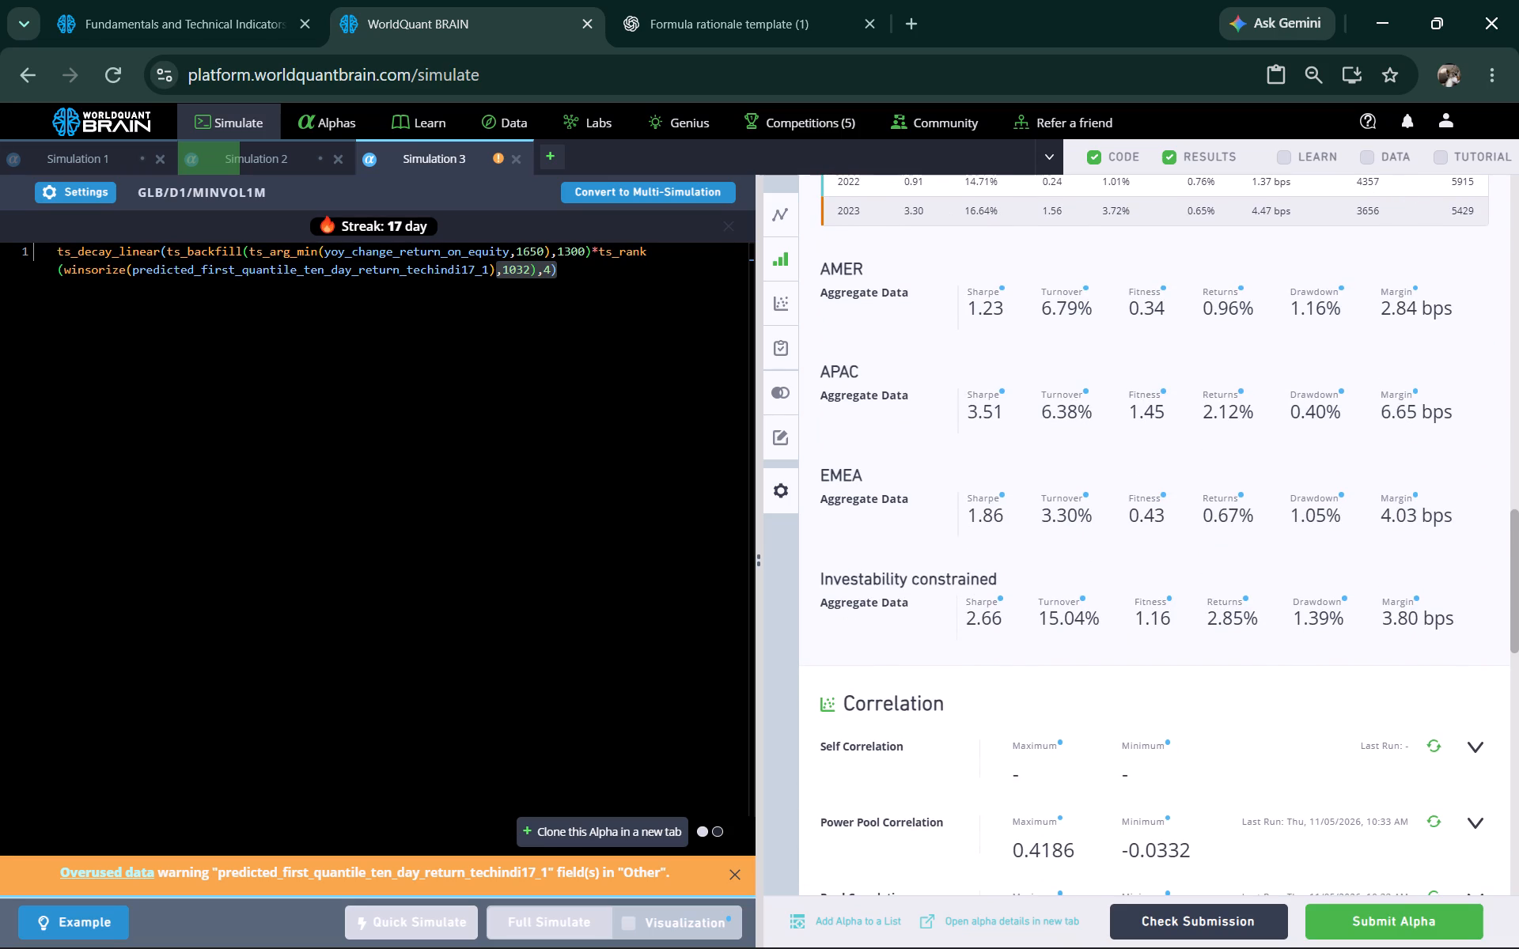
click(591, 278)
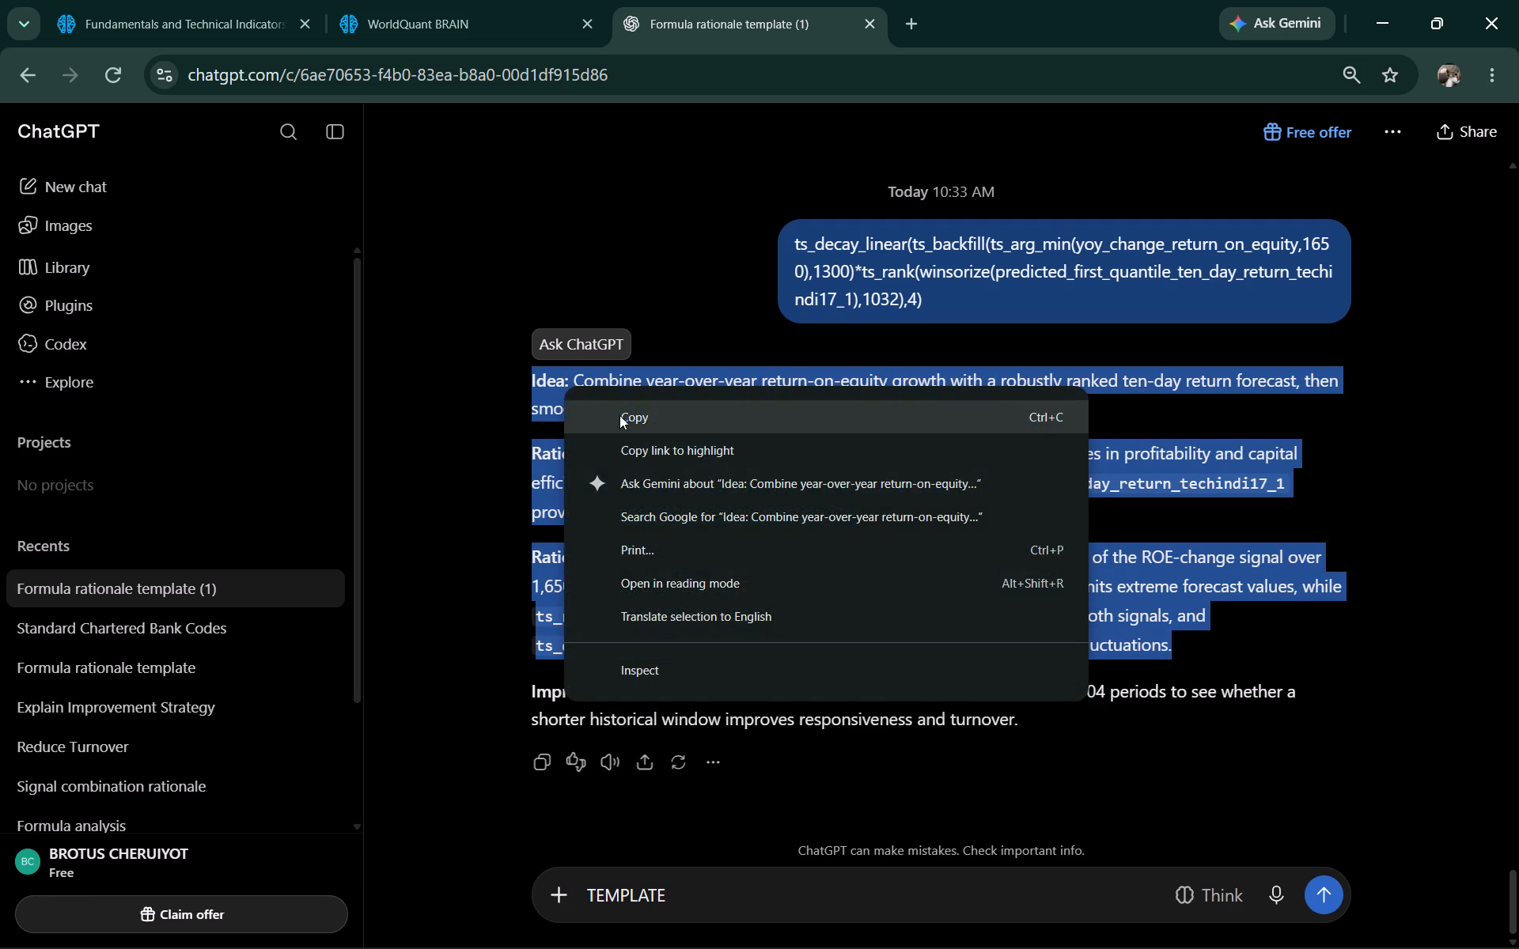
click(630, 422)
double_click(475, 30)
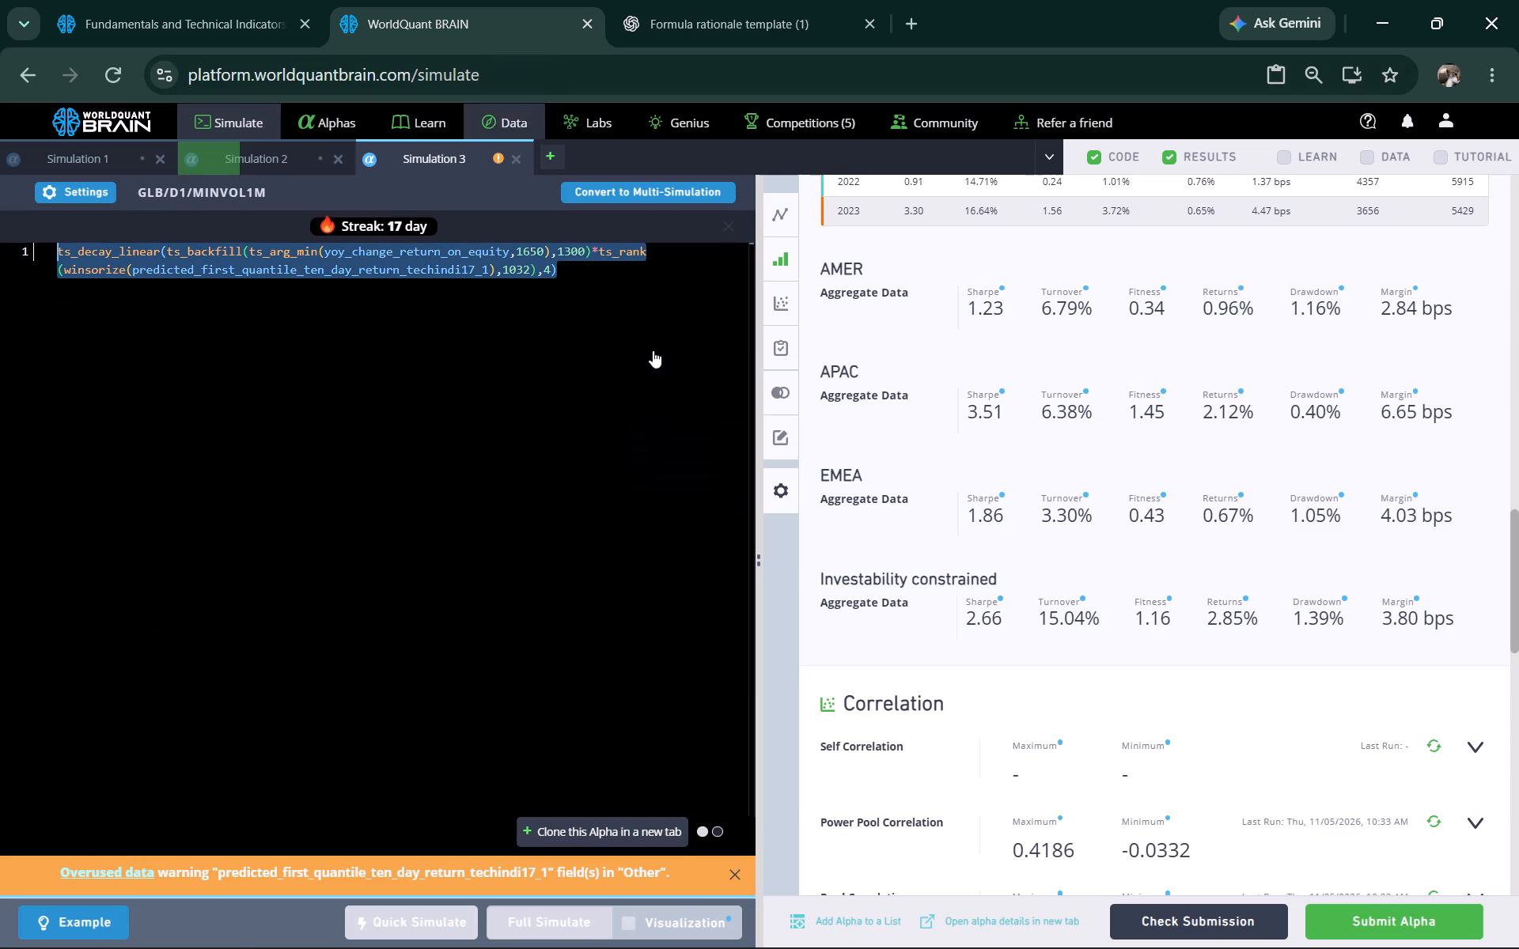
scroll(1081, 561, down, 3)
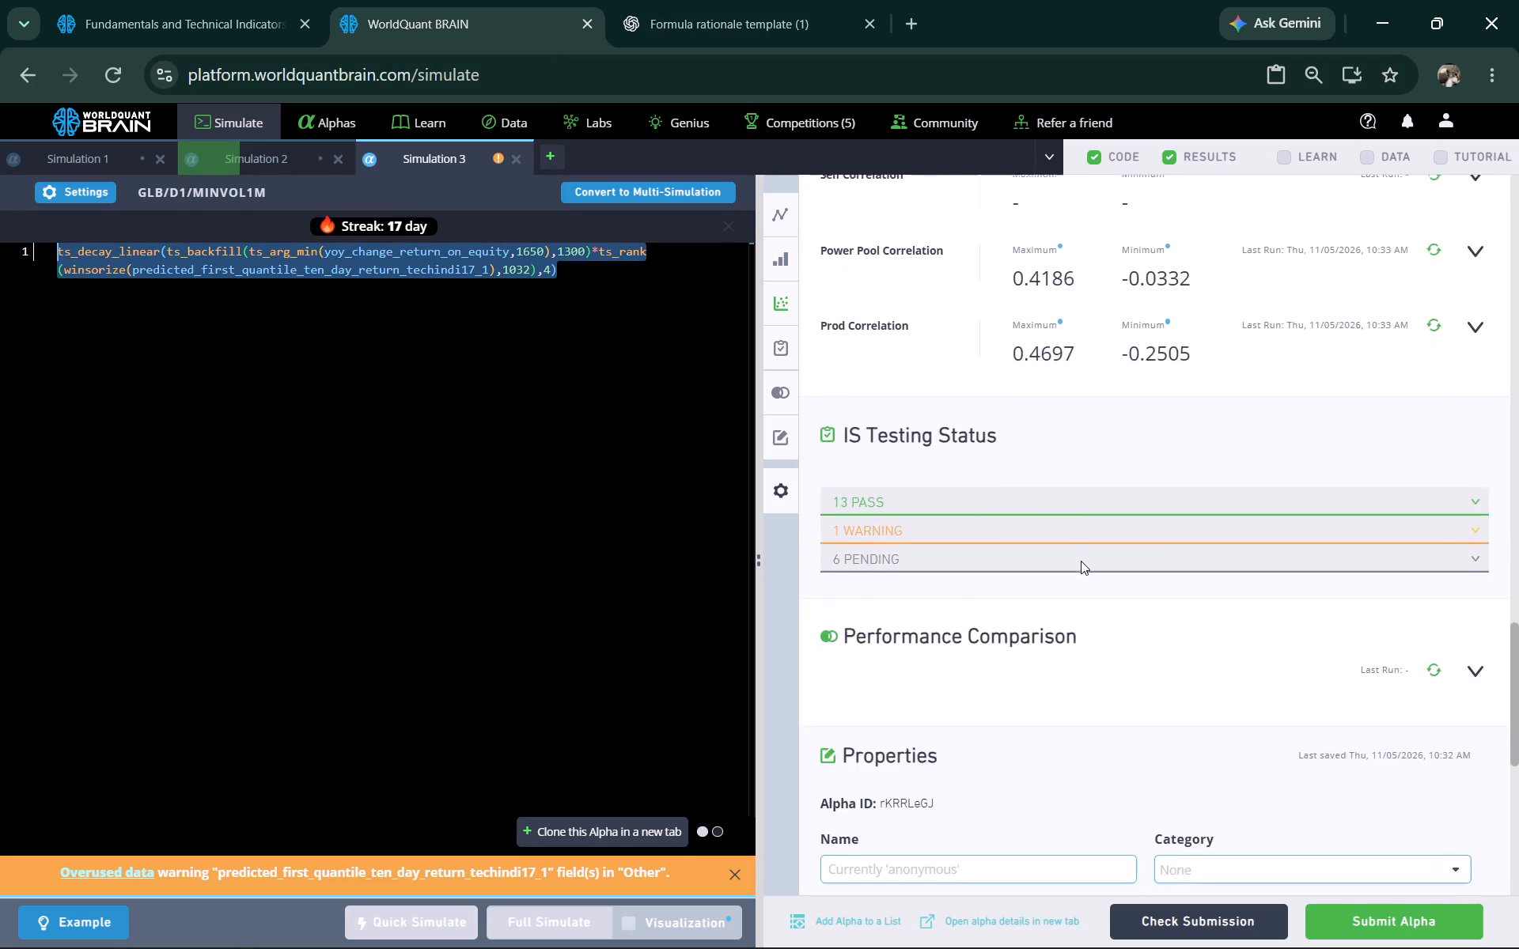
scroll(1081, 561, down, 1)
click(873, 695)
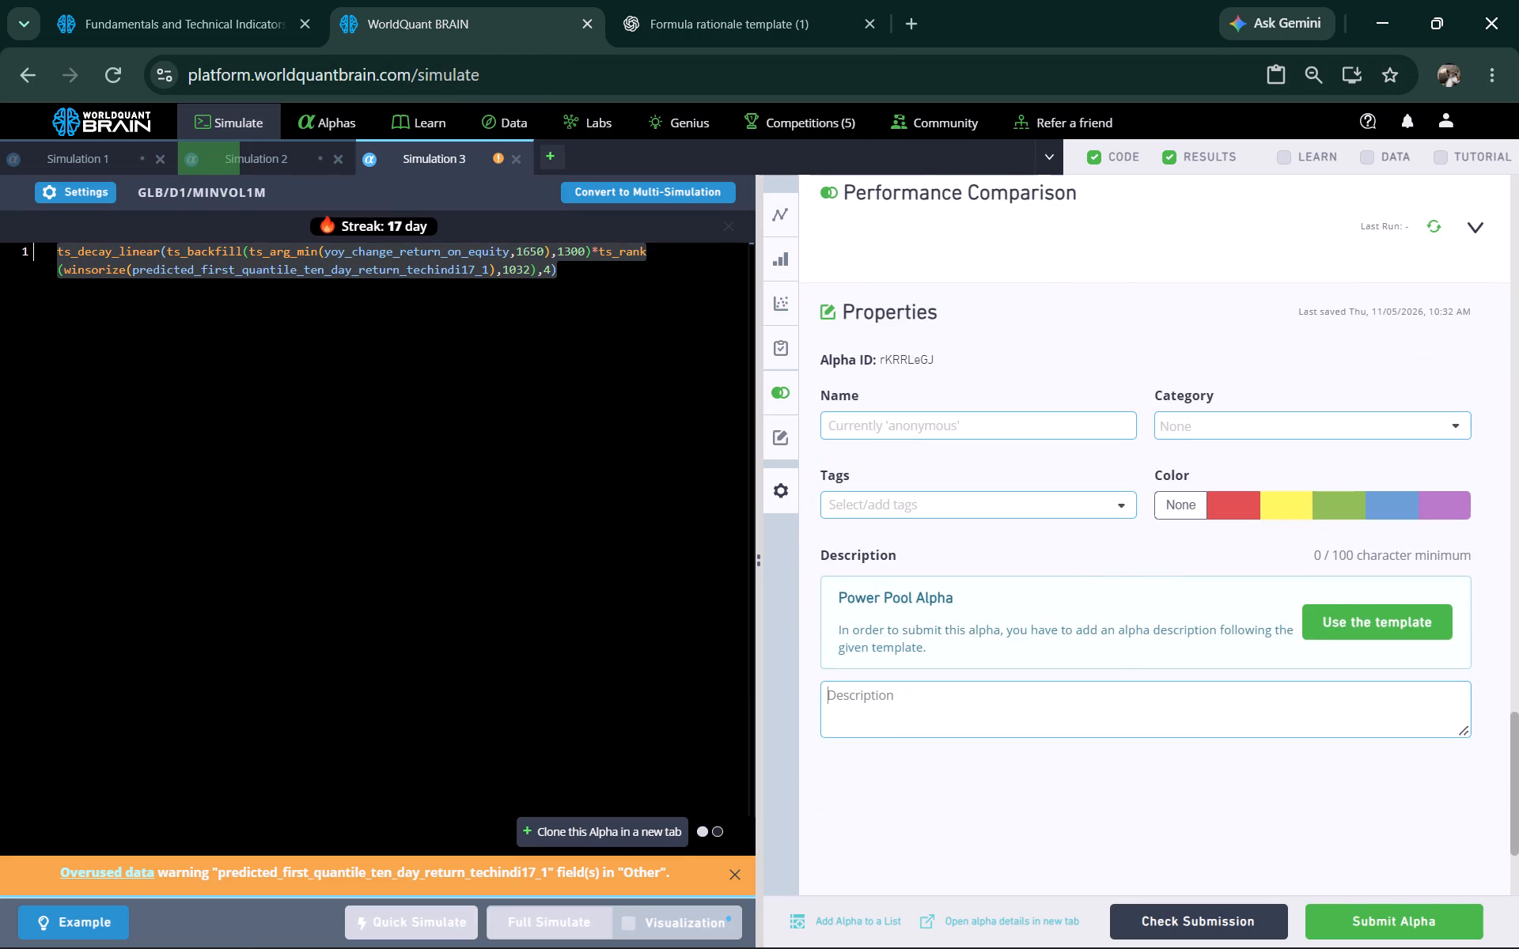
right_click(873, 695)
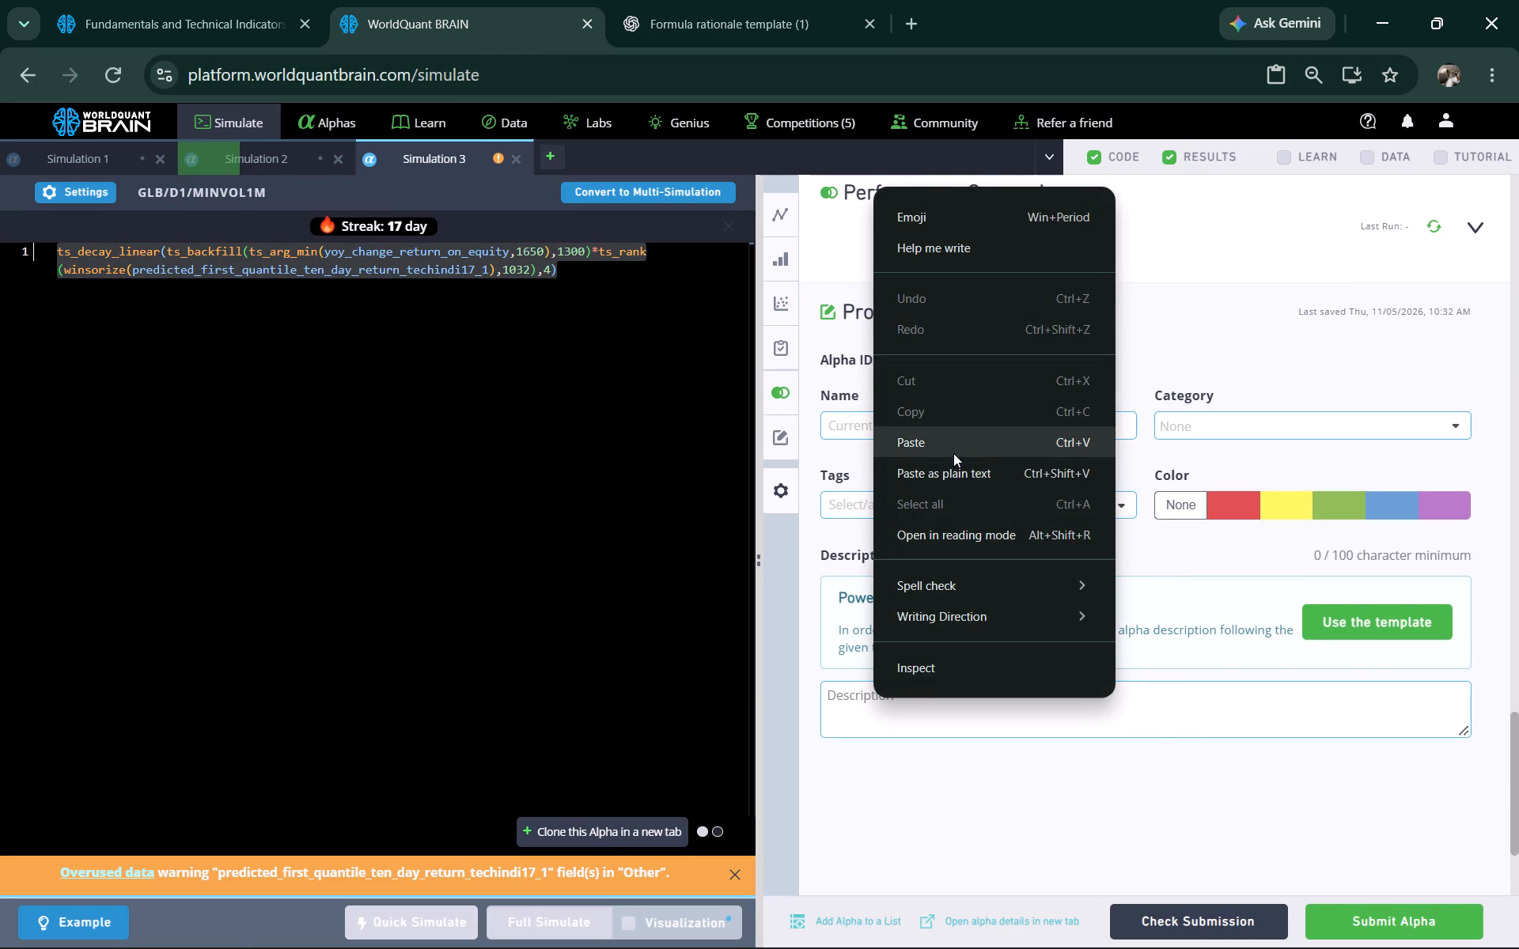
click(953, 453)
click(1128, 694)
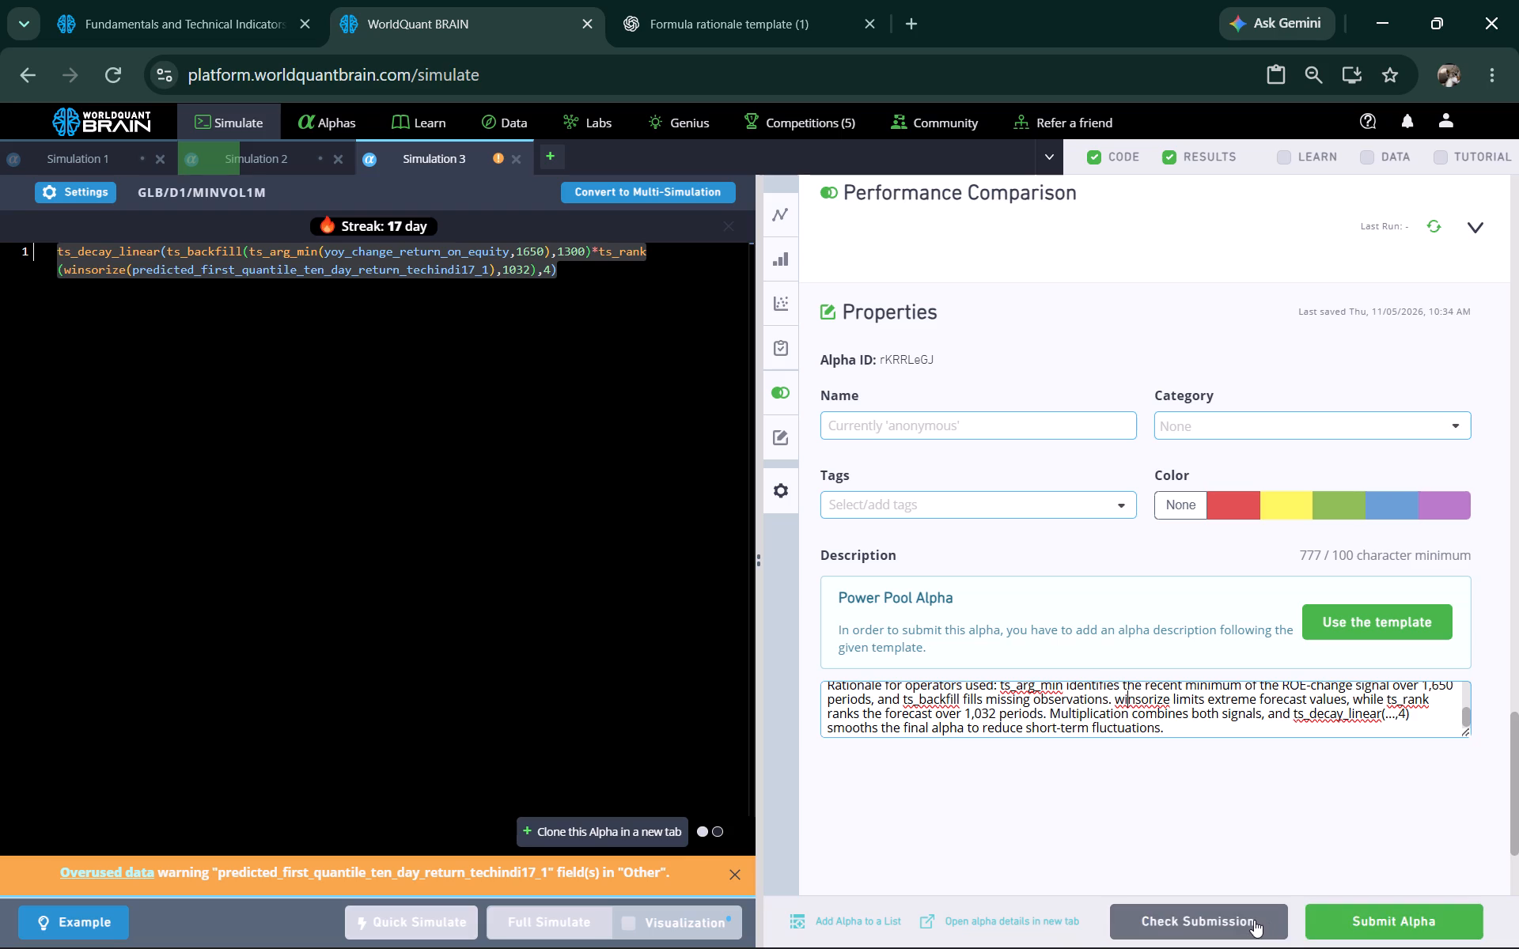
Run the submission check on the alpha and review the warnings under IS Testing Status.
click(1254, 920)
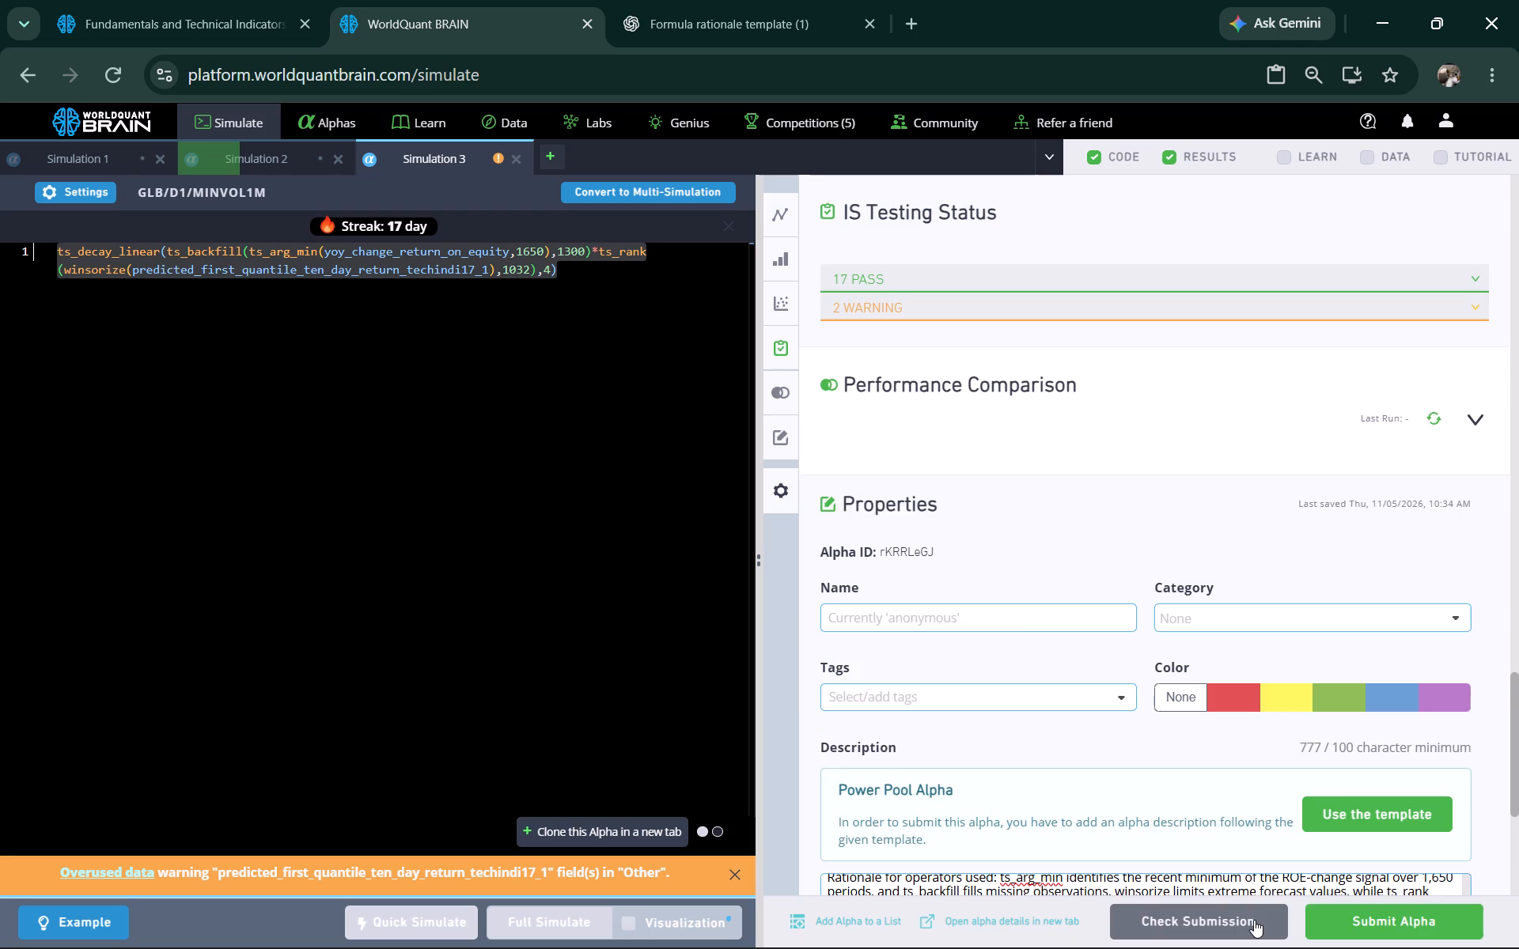
click(1335, 316)
scroll(1347, 592, down, 1)
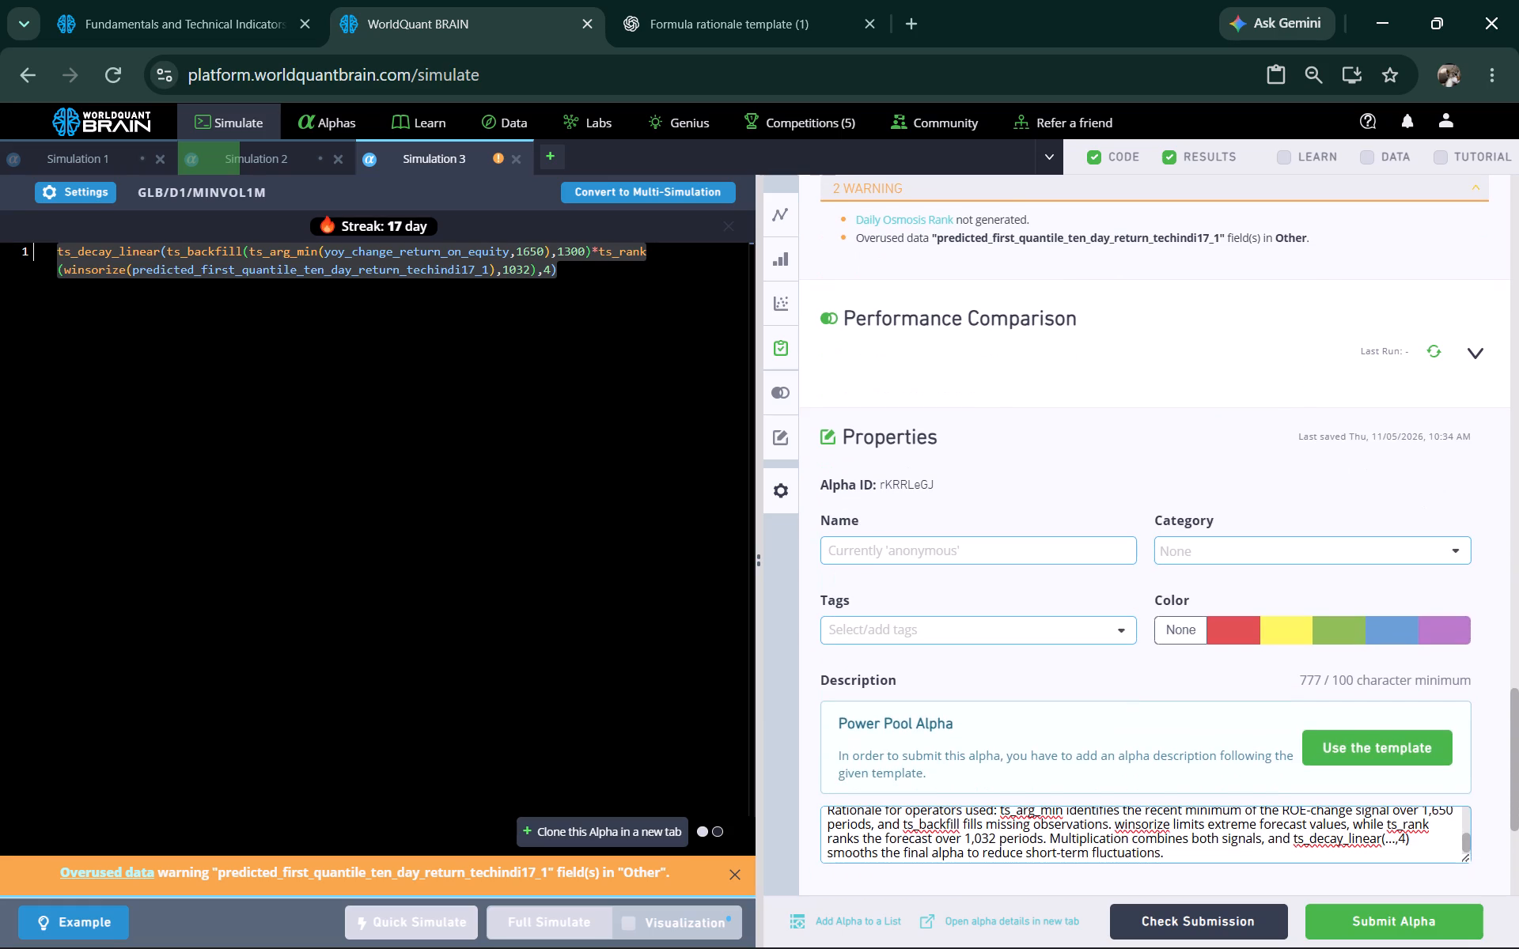
Submit the yoy_change_return_on_equity alpha.
click(1371, 919)
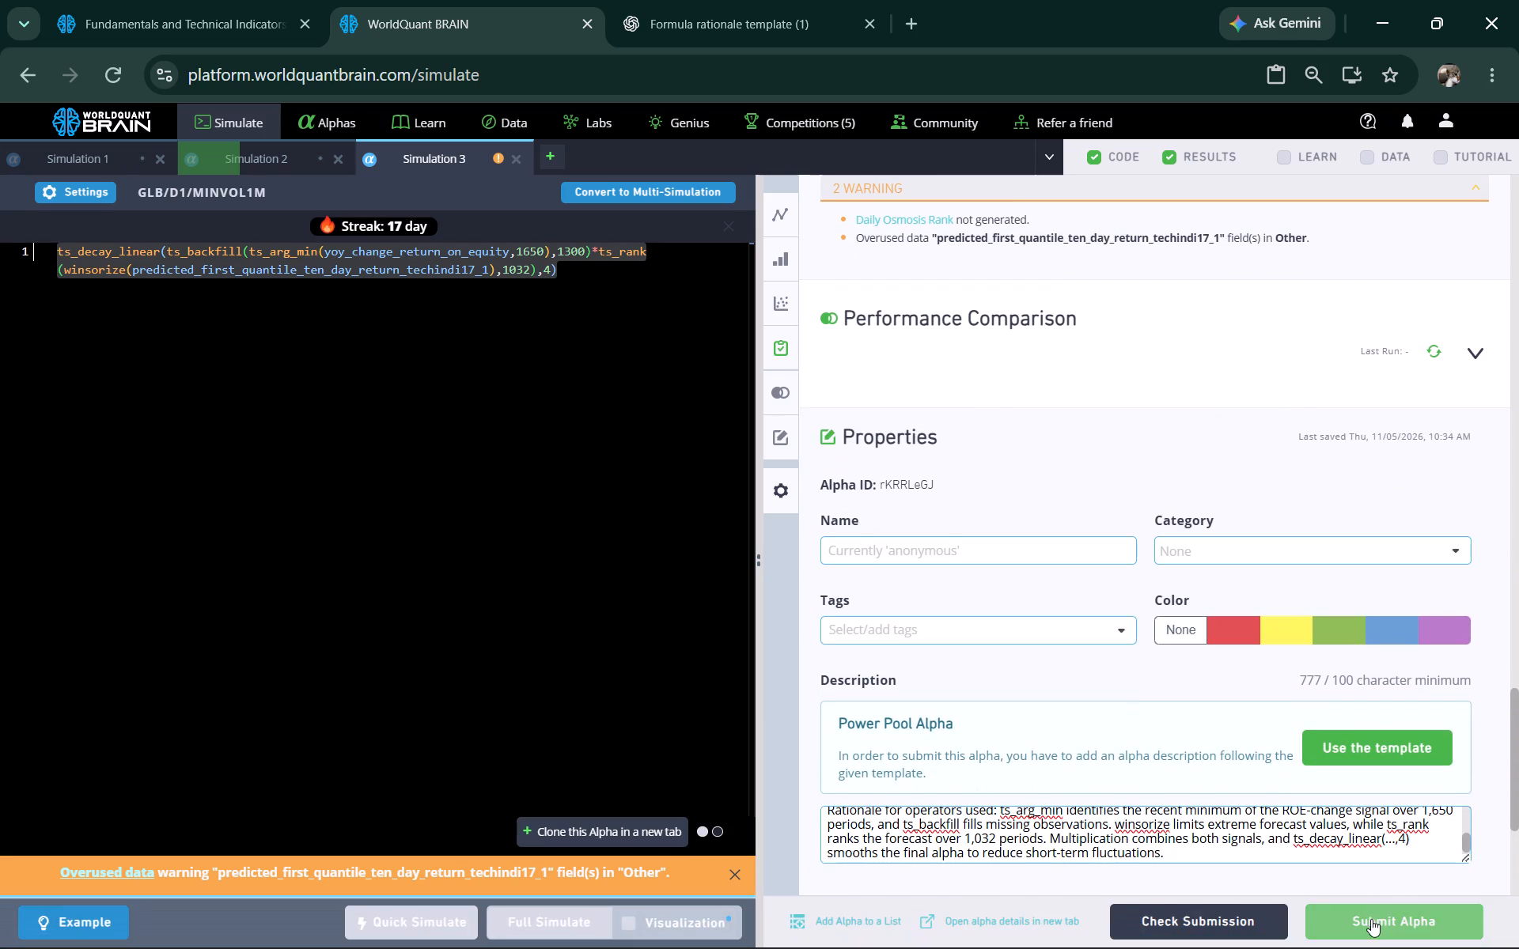
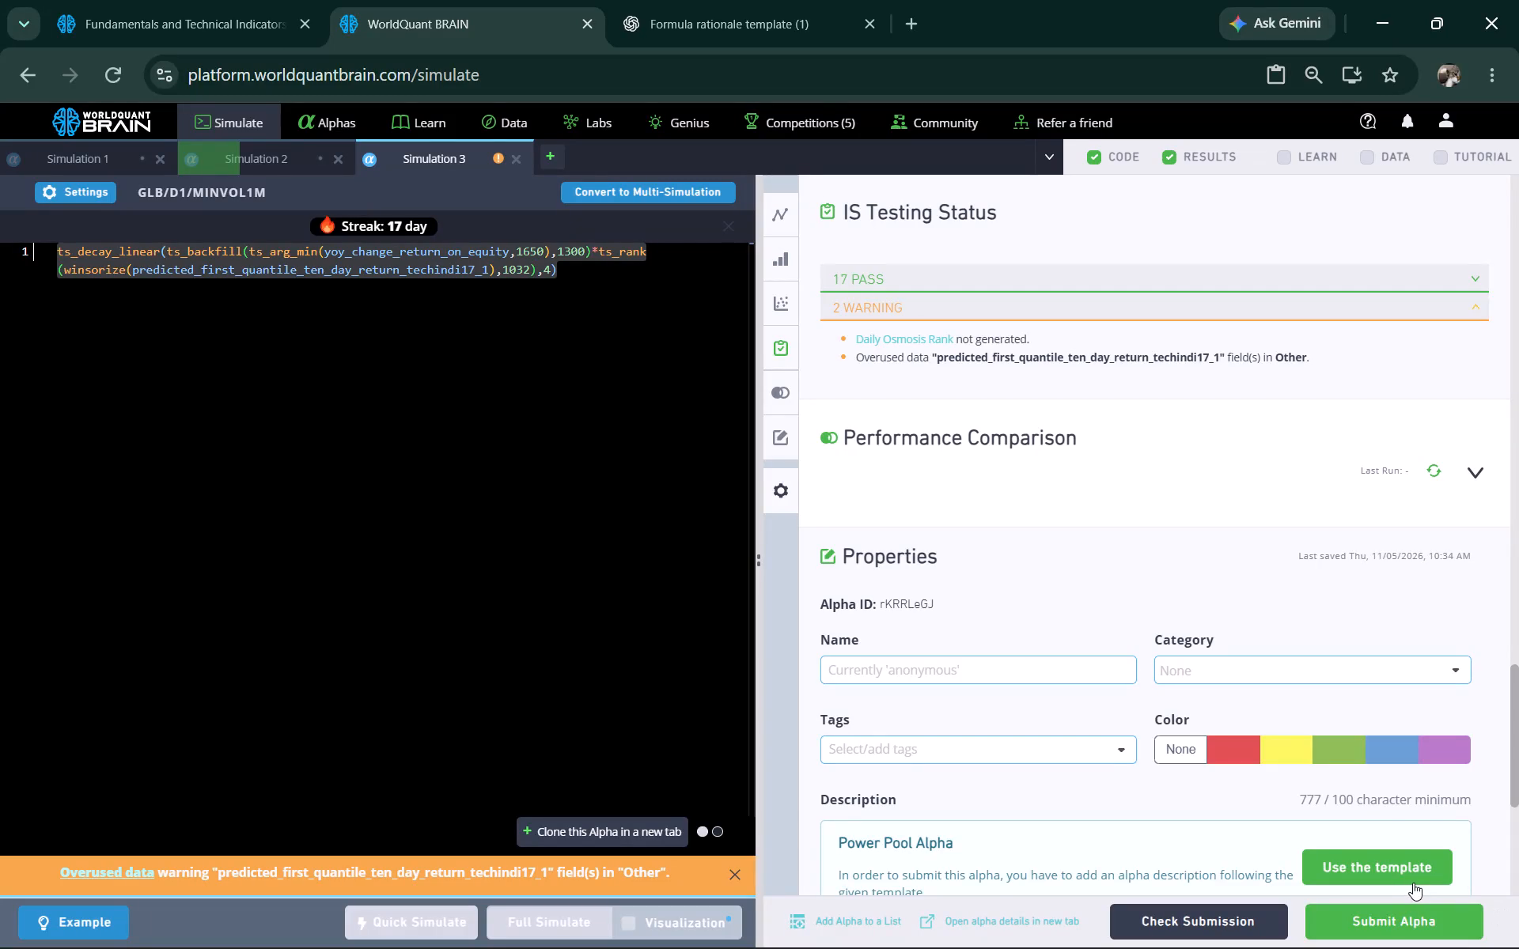
Try again to submit the yoy_change_return_on_equity alpha.
click(1396, 910)
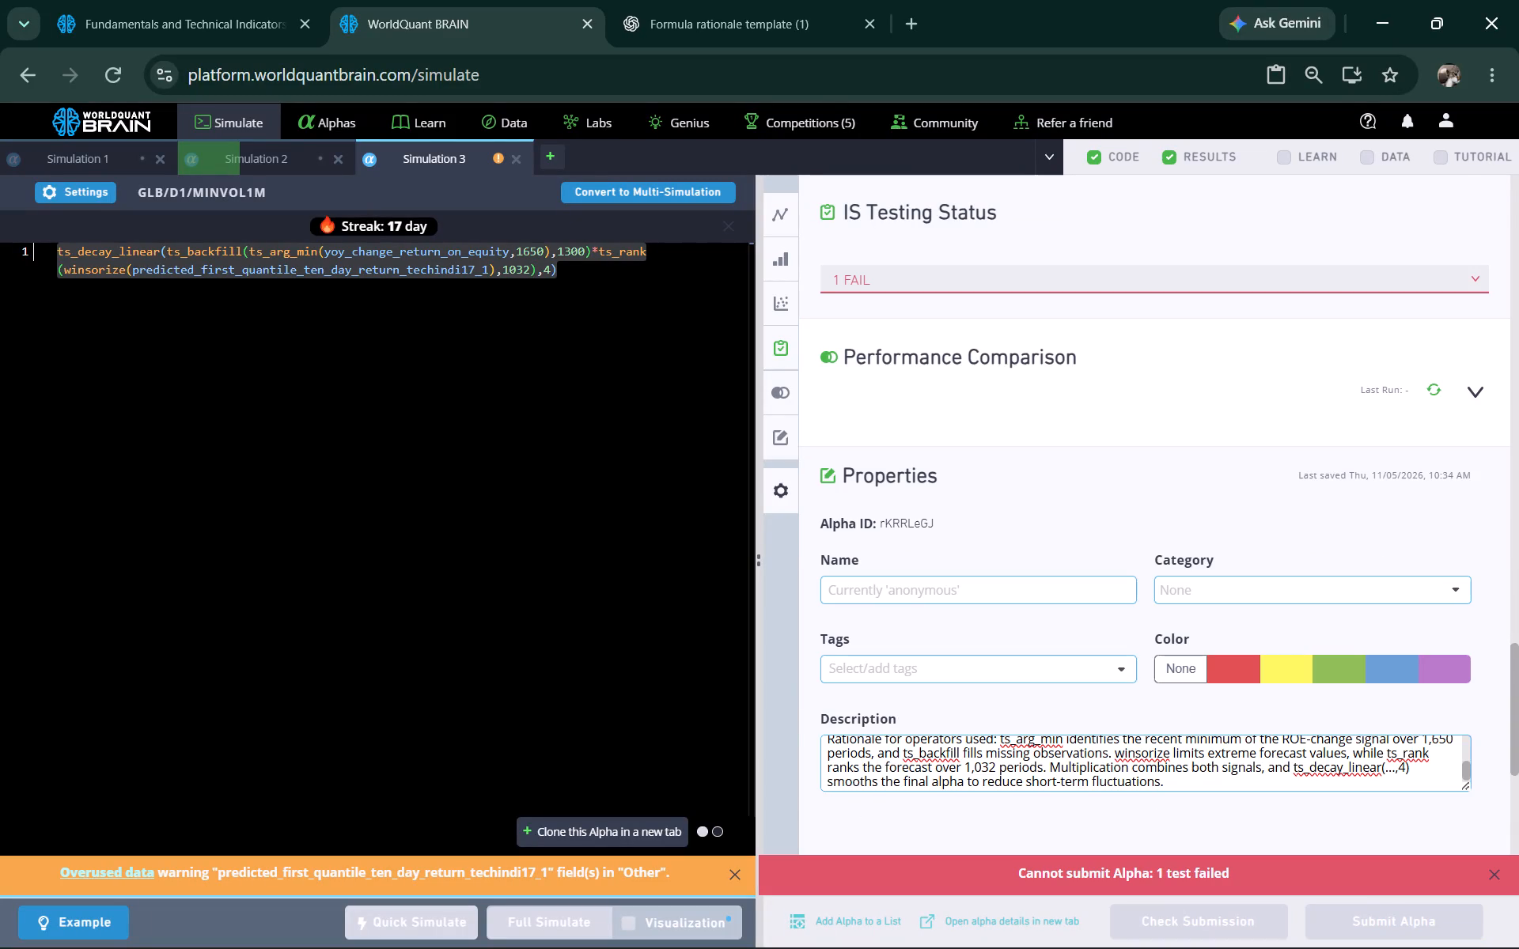
Replace yoy_change_return_on_equity in the Simulation 3 formula with yield_with_share_buybacks from the model109 field list and run a full simulation.
click(238, 27)
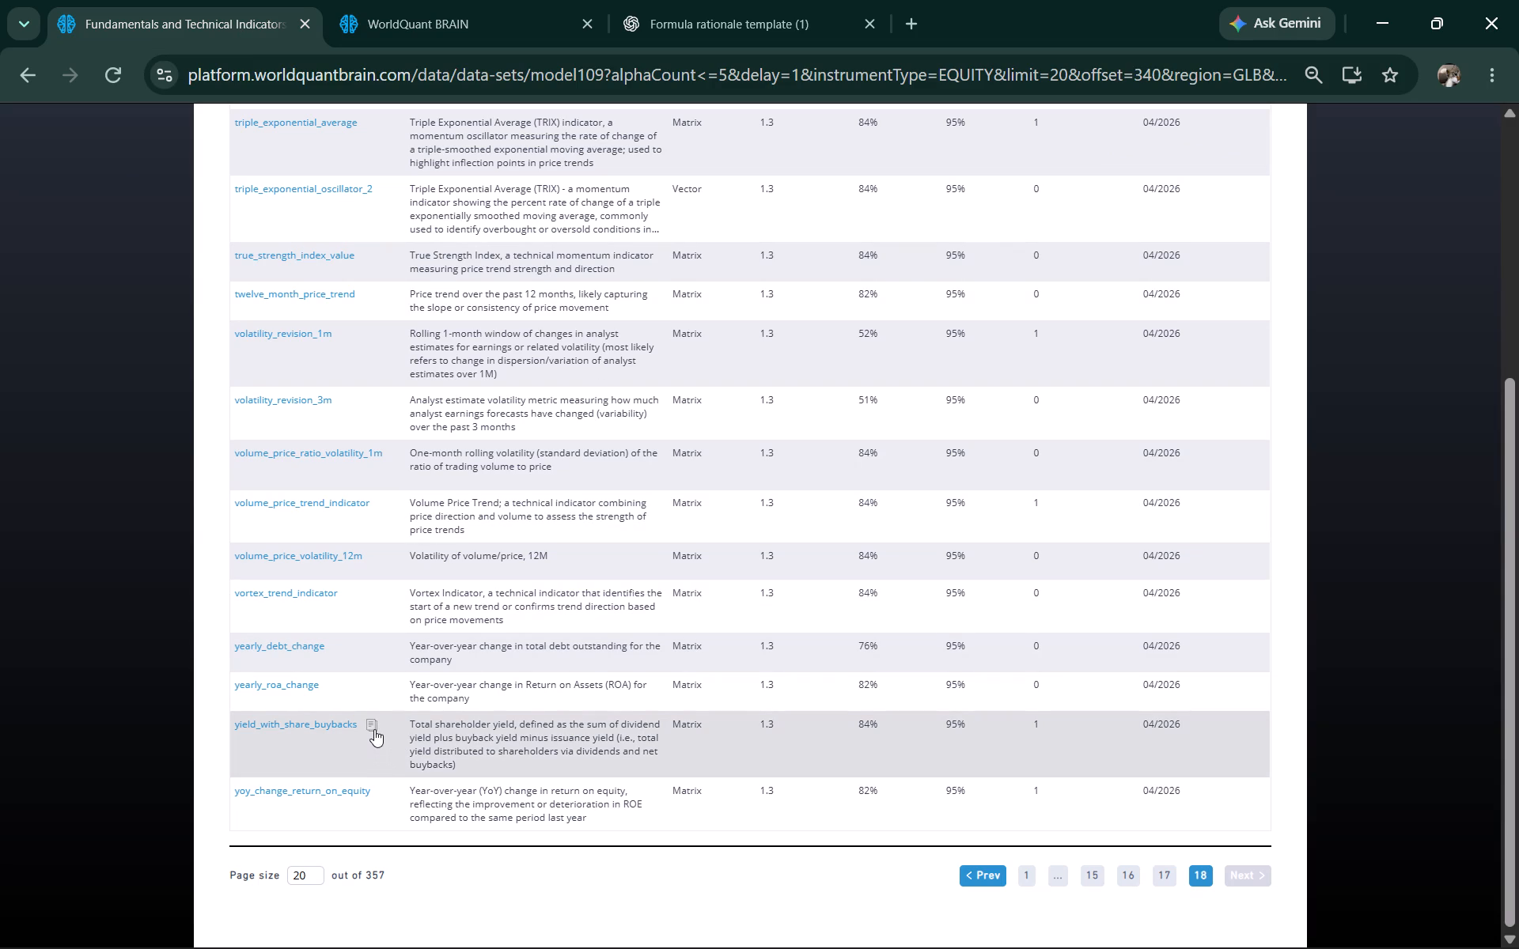
click(374, 729)
click(475, 0)
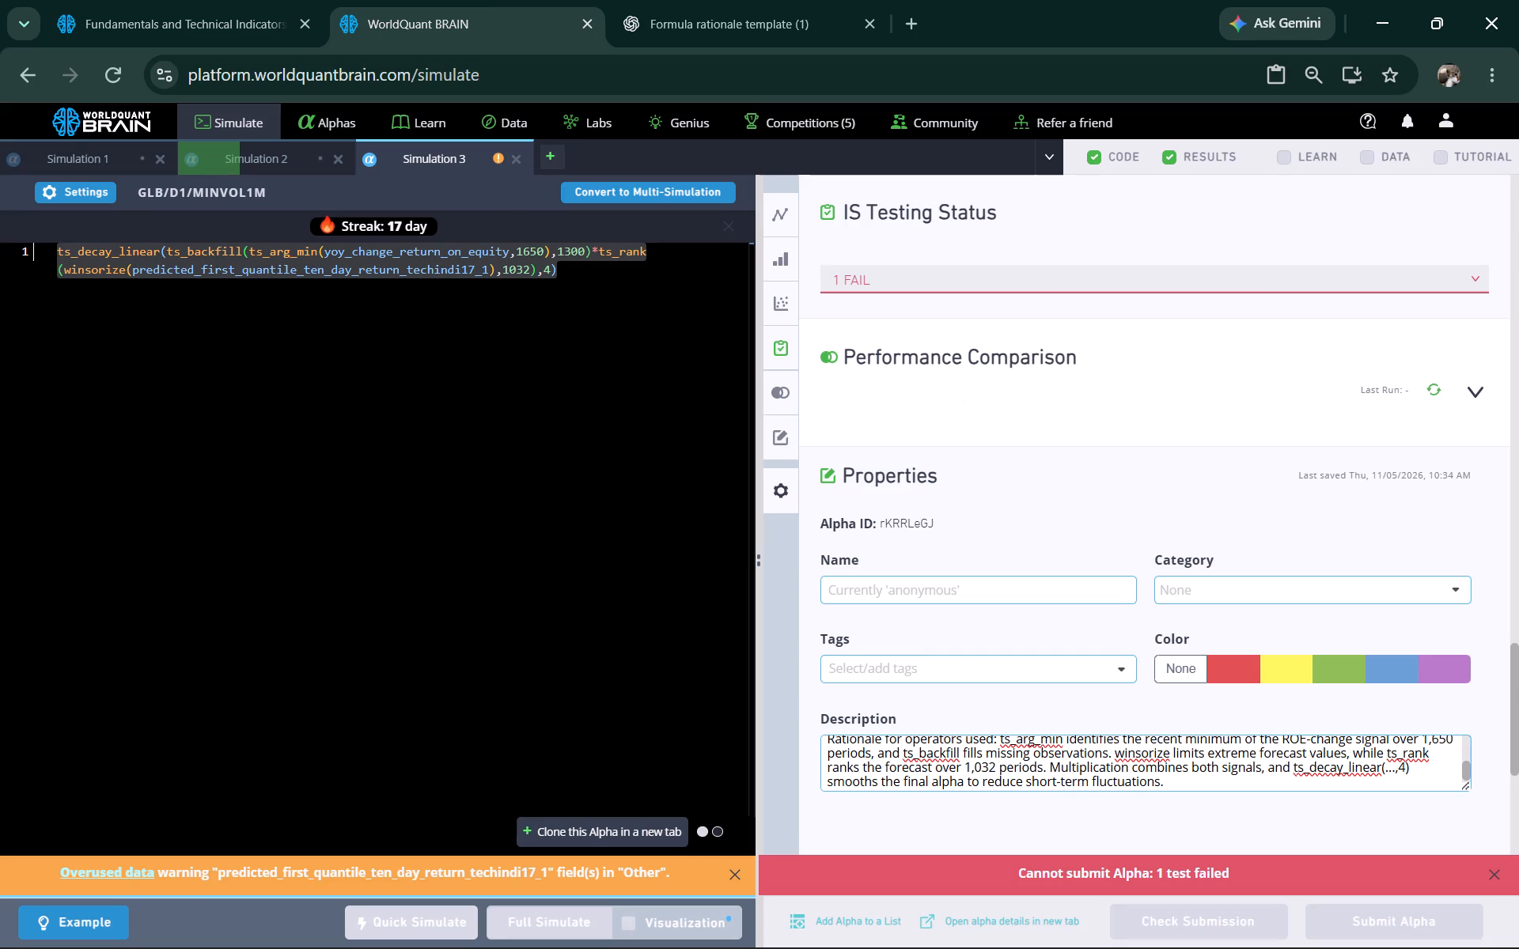
click(403, 243)
double_click(400, 251)
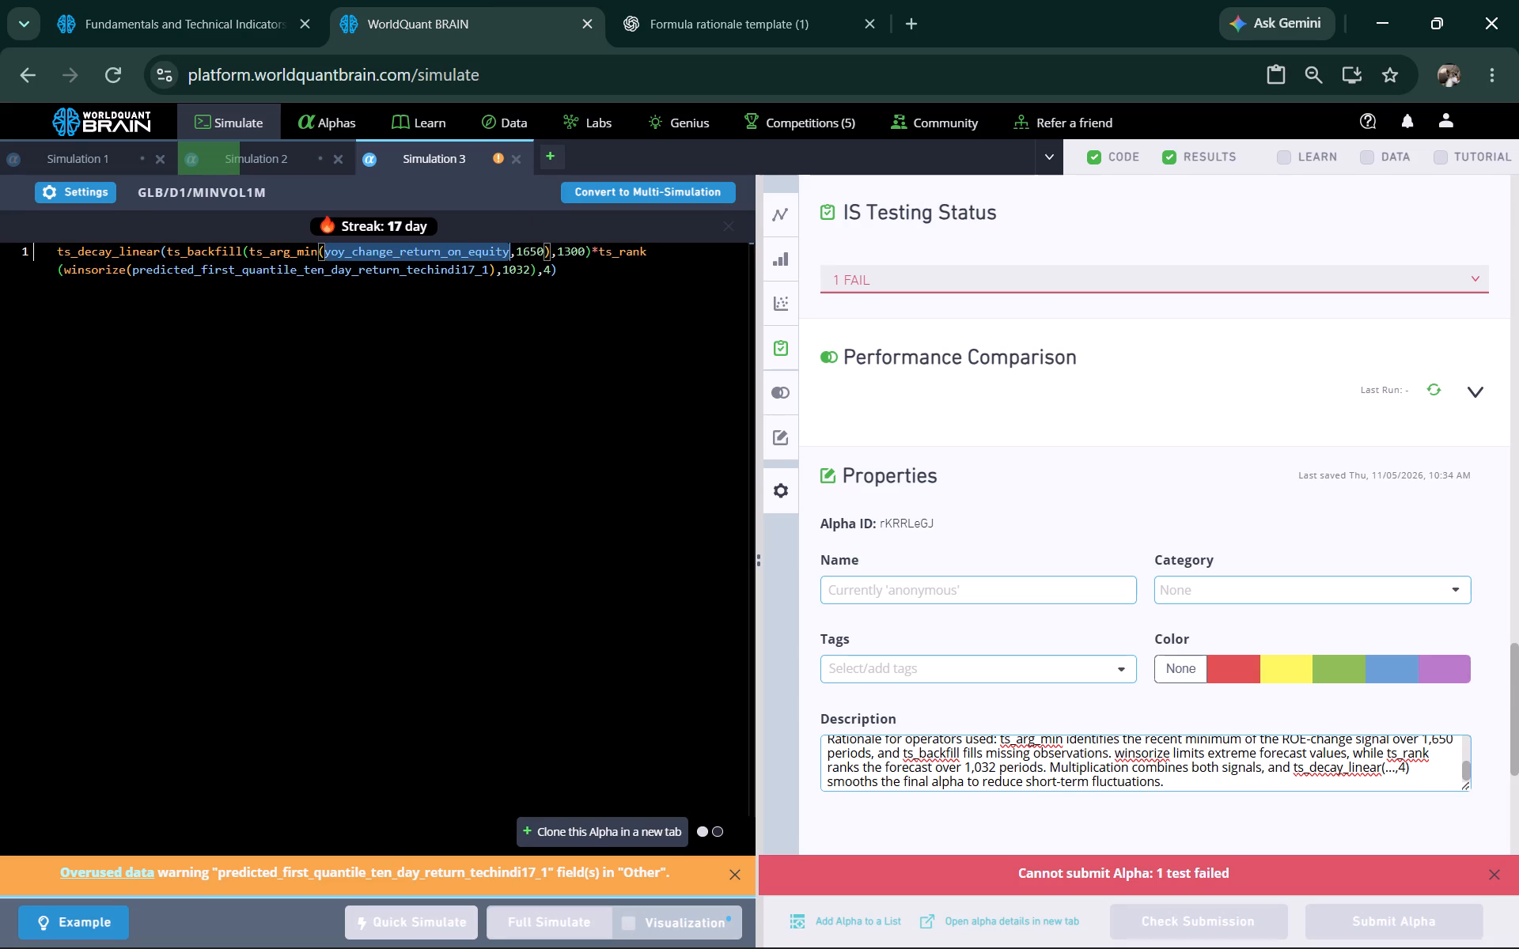
right_click(400, 251)
click(478, 350)
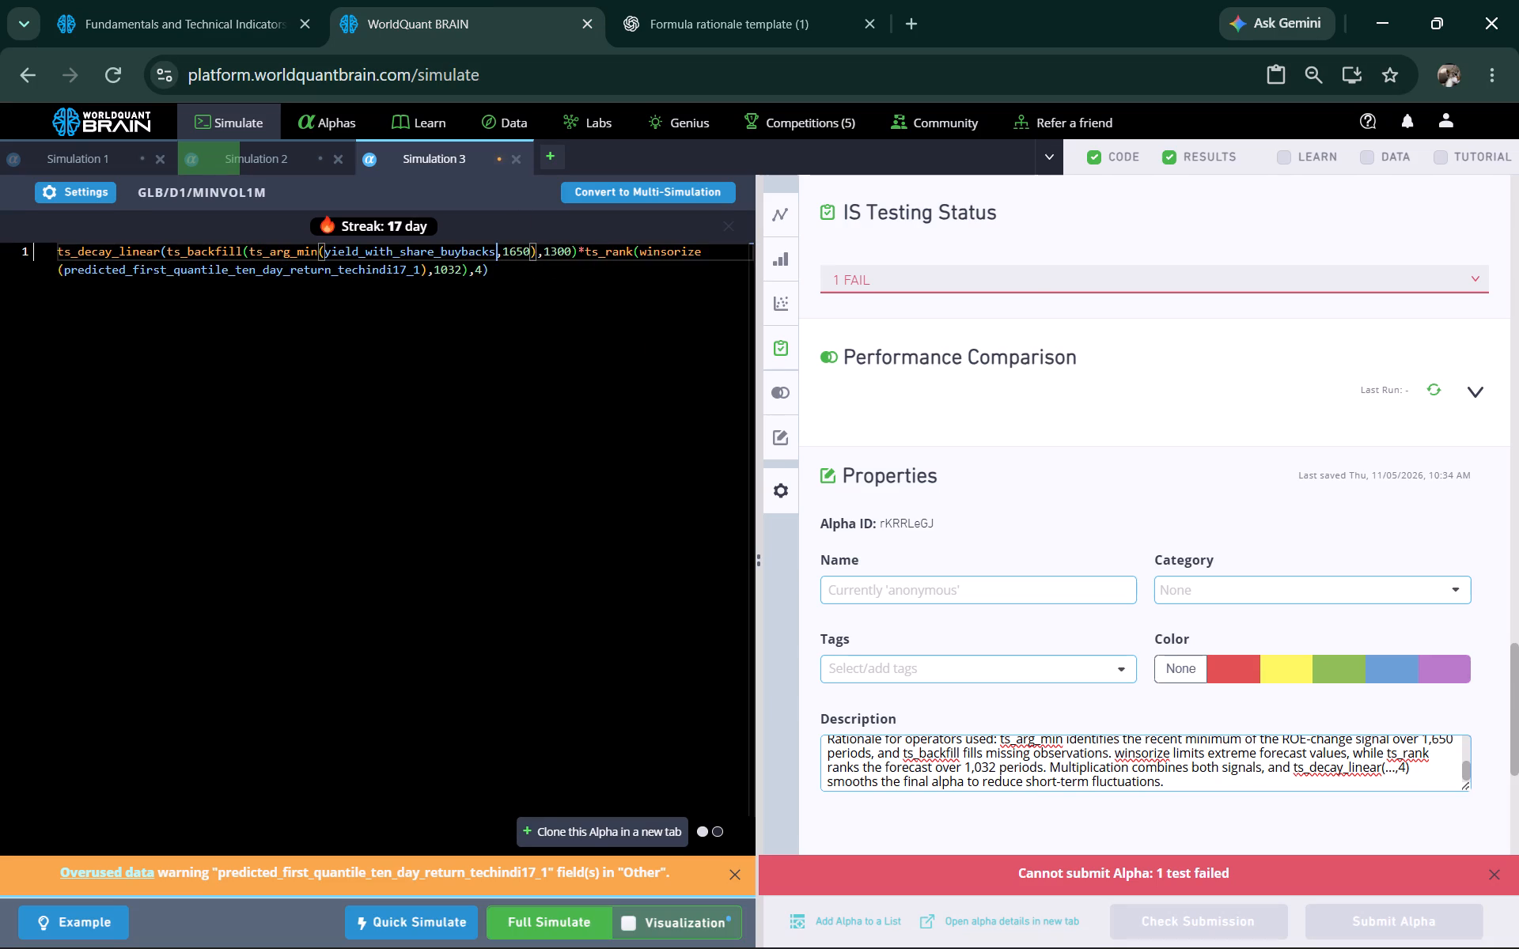
click(559, 924)
Clone the alpha, replace the copy's yield_with_share_buybacks field with yearly_roa_change from the model109 list, and run a full simulation.
click(598, 860)
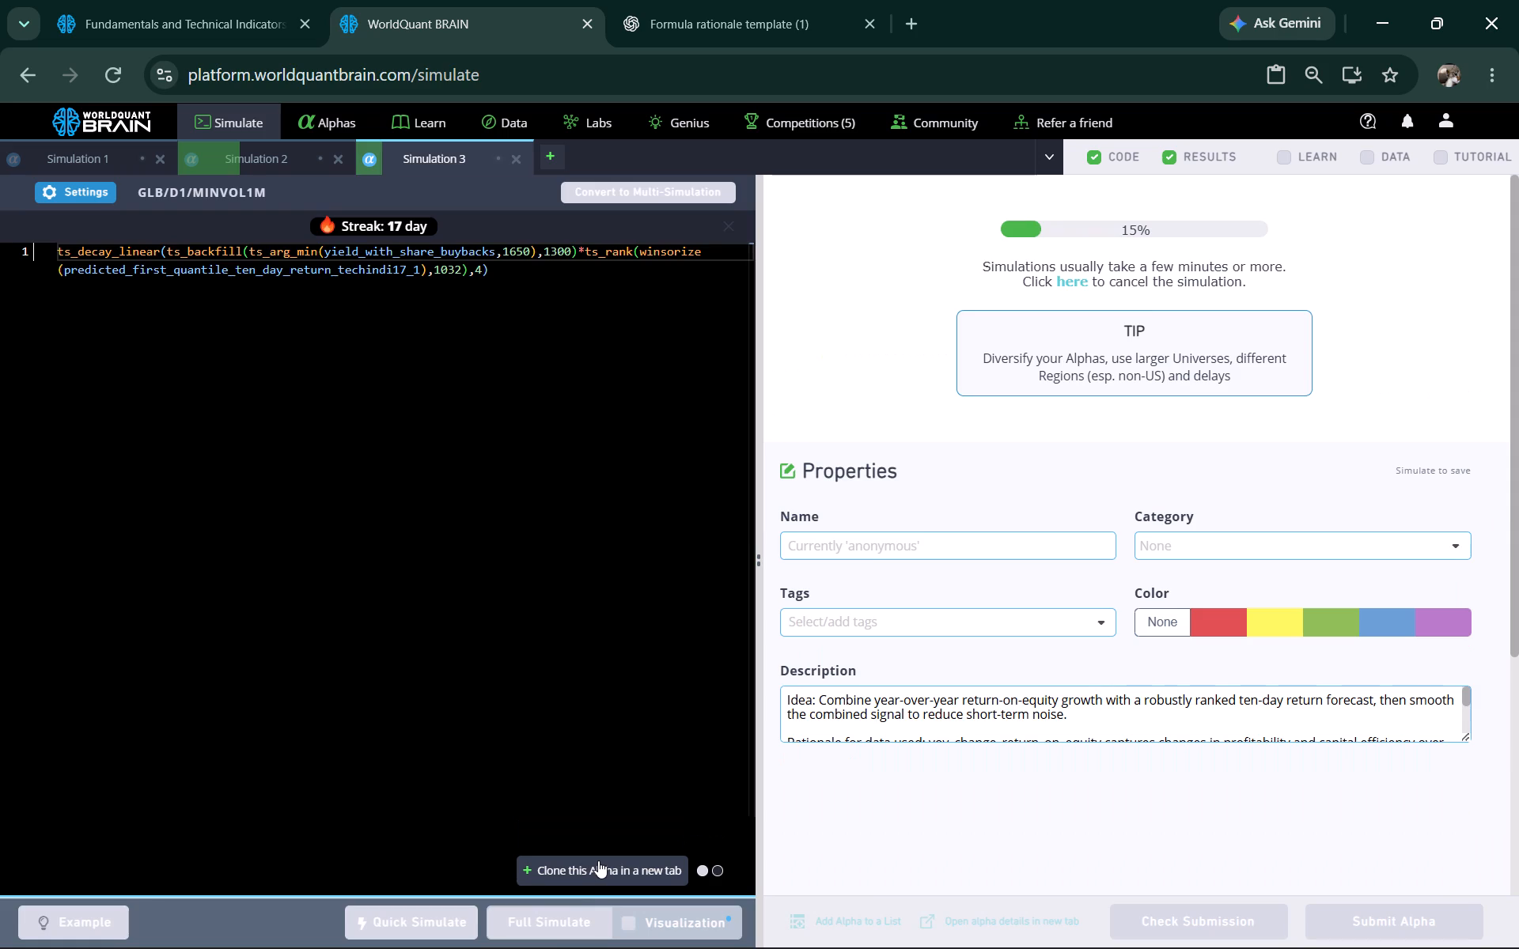
click(221, 0)
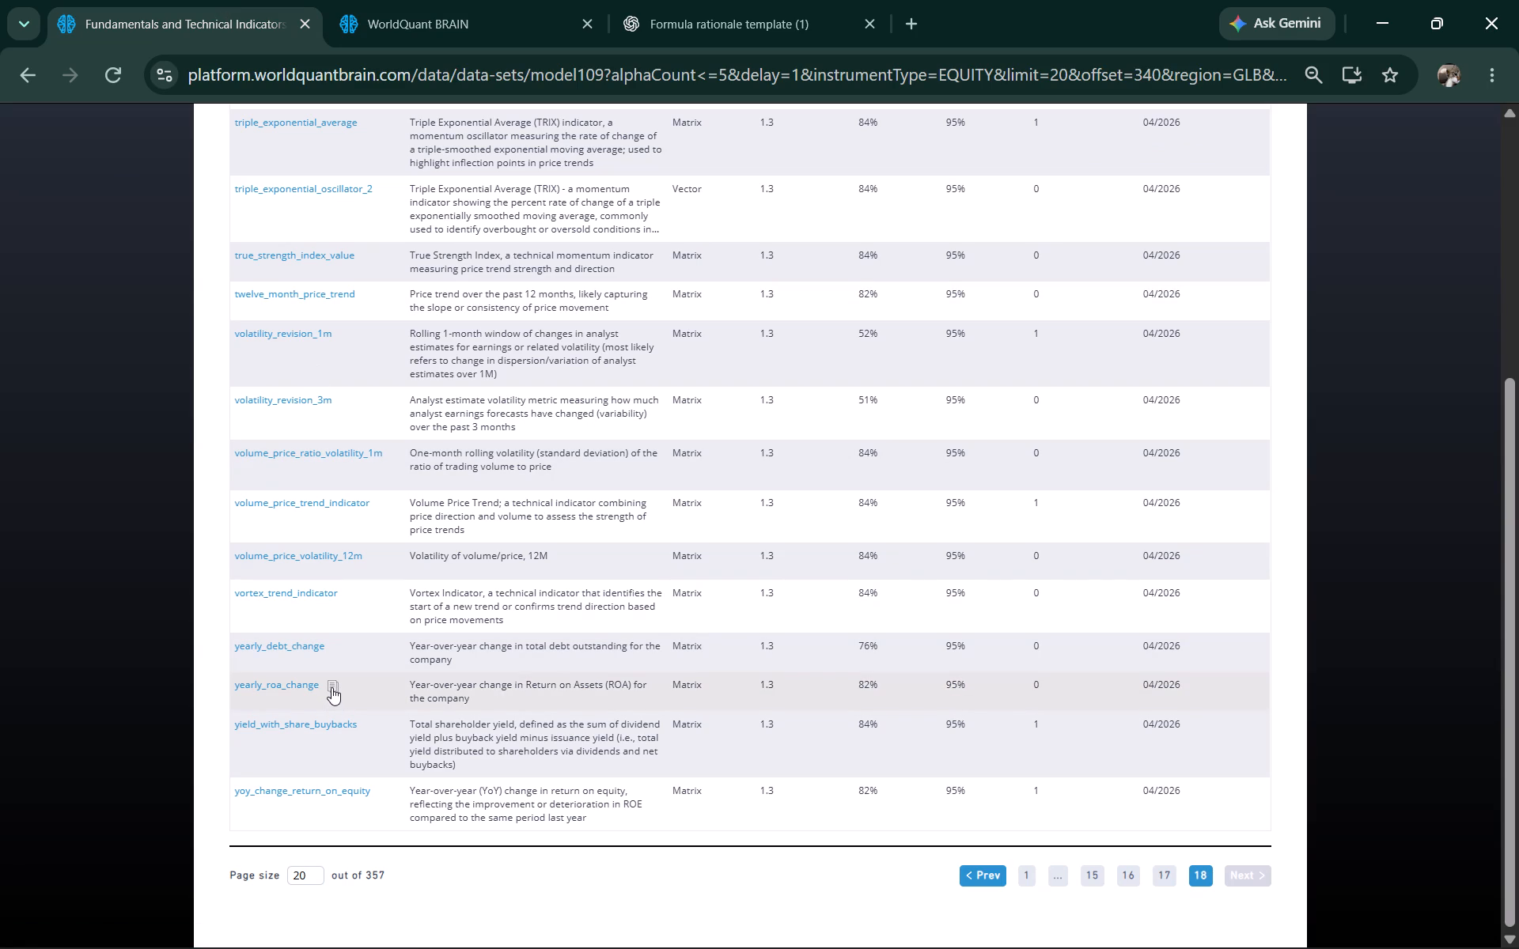
click(331, 687)
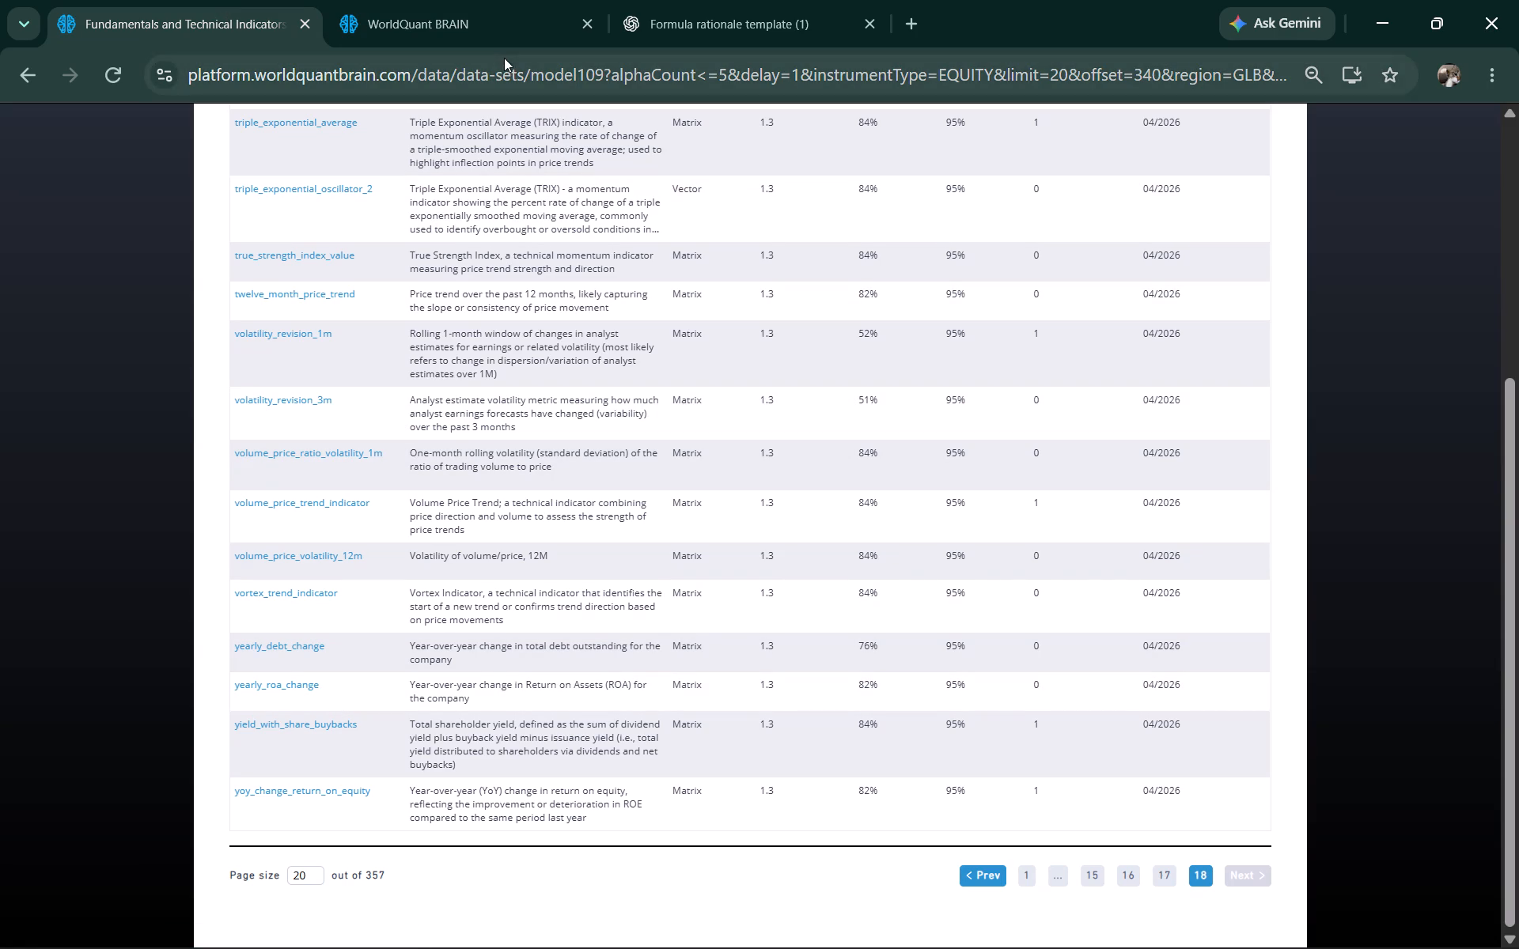
click(504, 36)
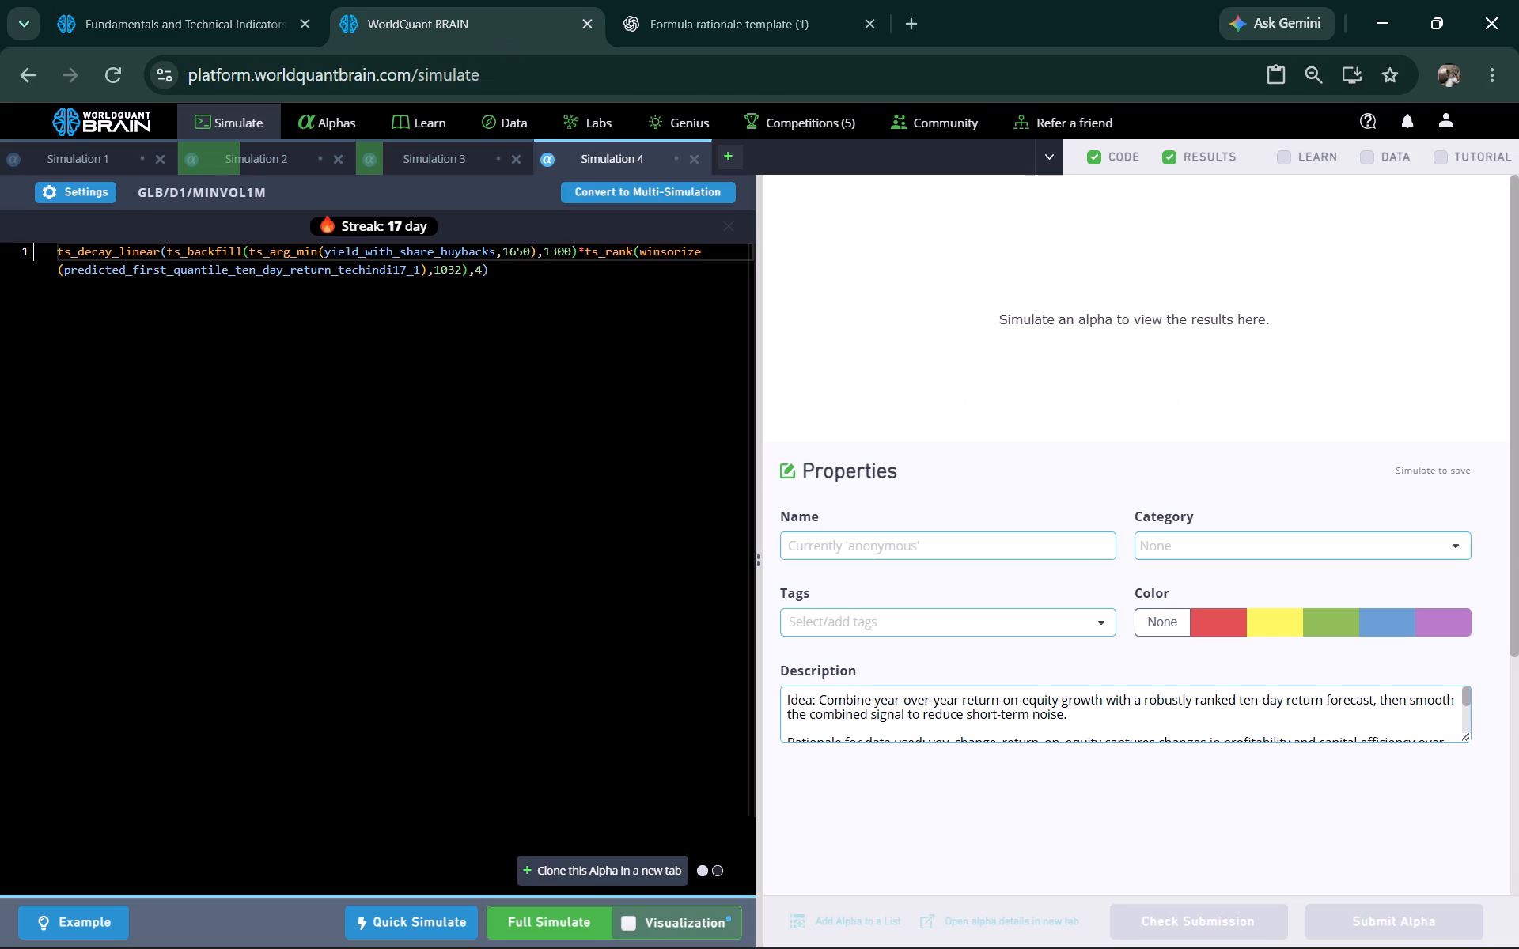
double_click(368, 251)
right_click(368, 251)
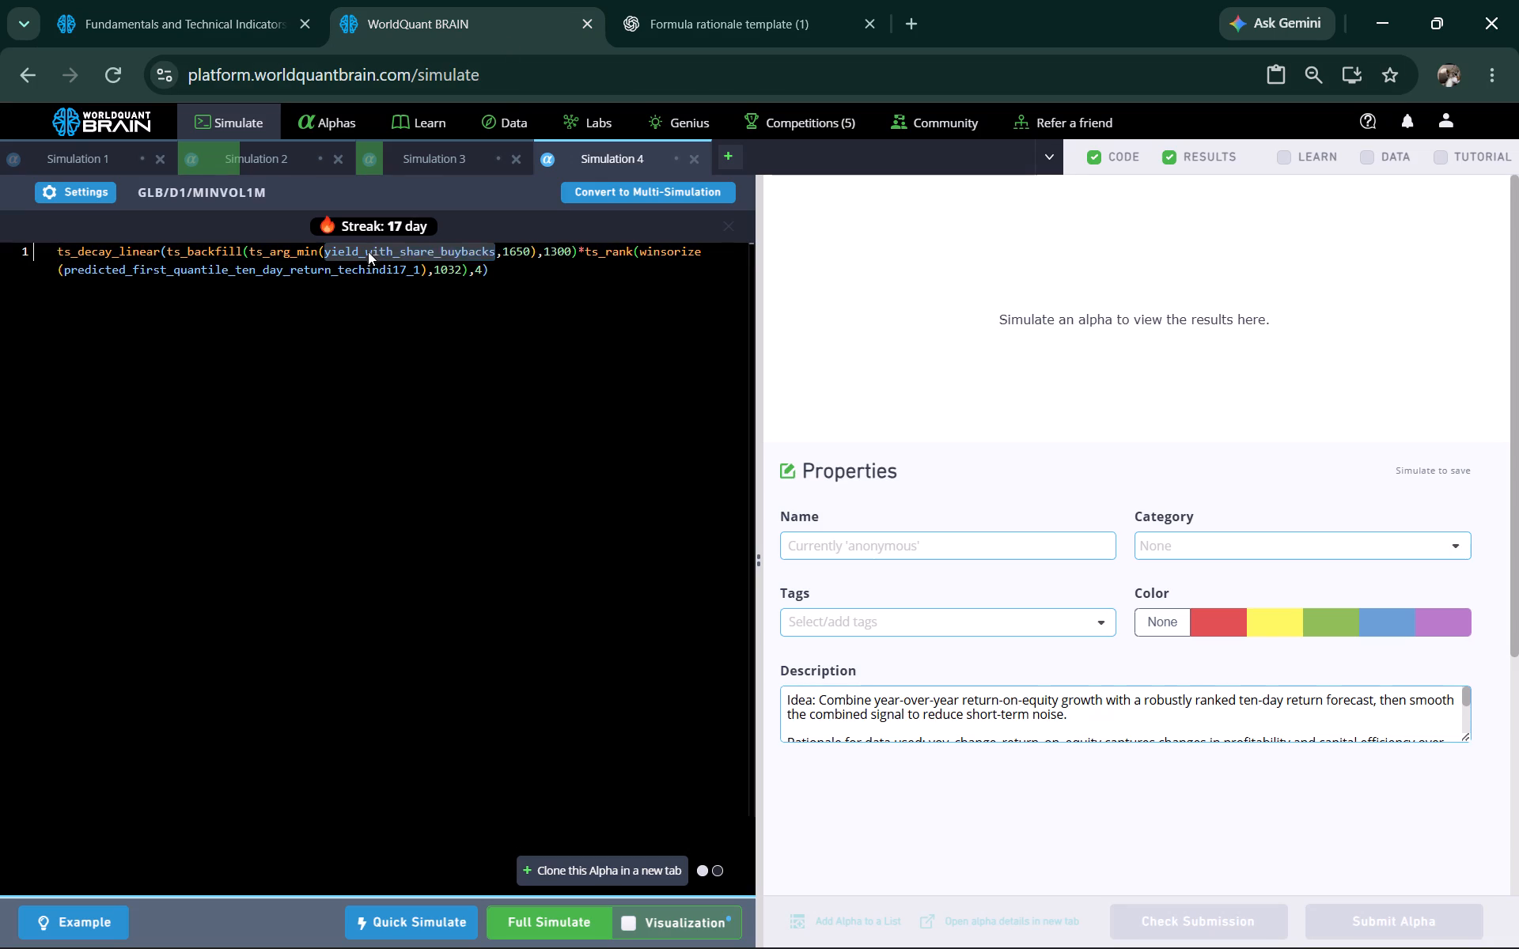
click(414, 340)
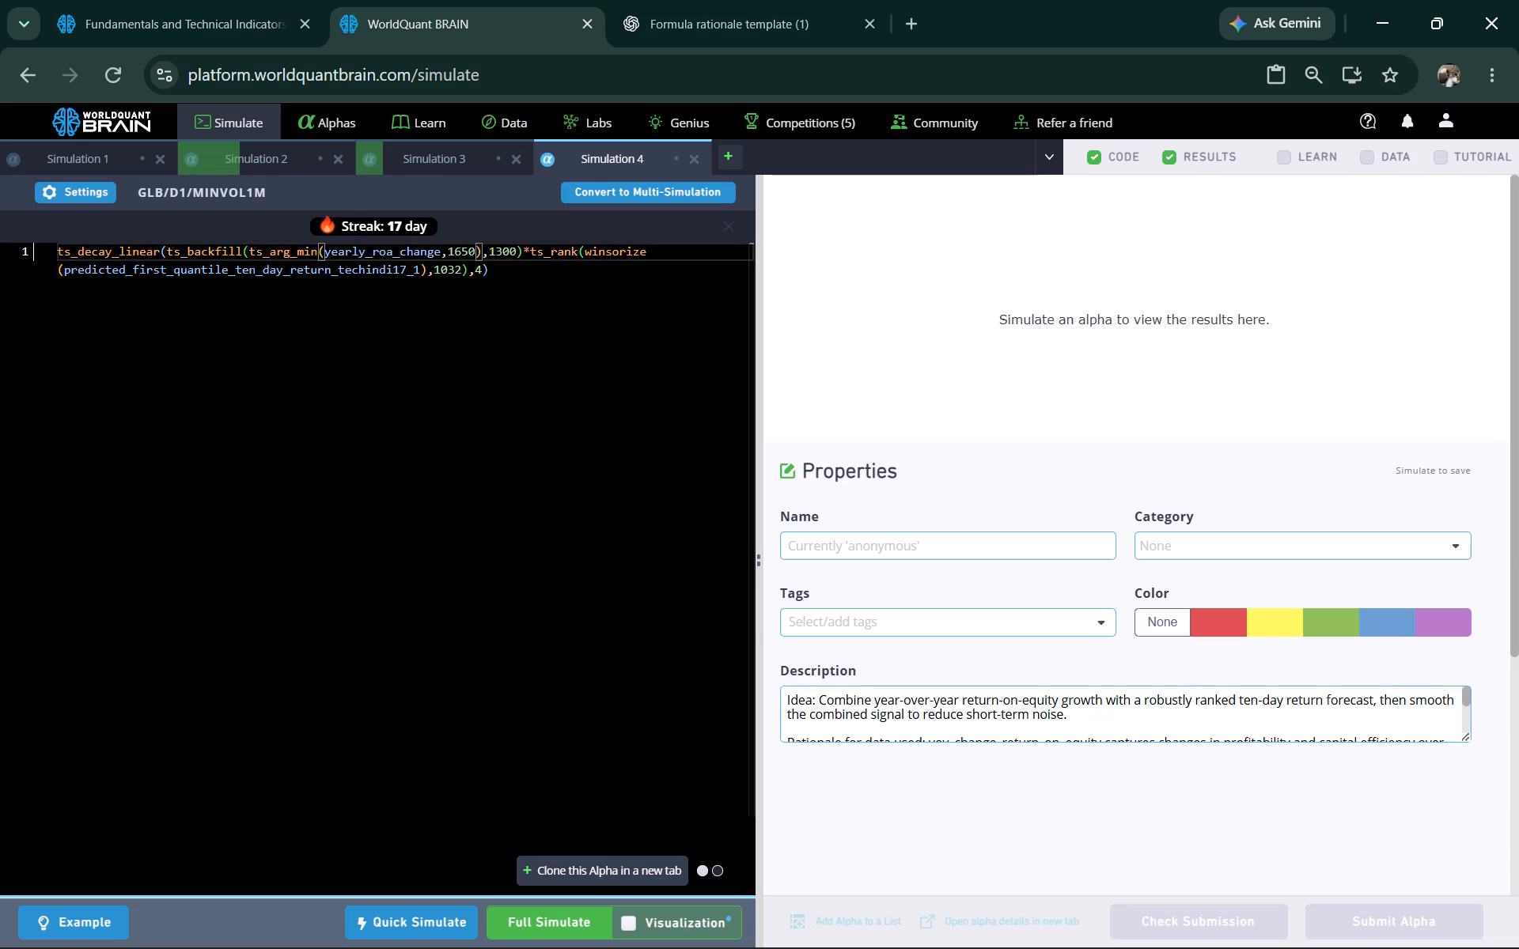
click(544, 921)
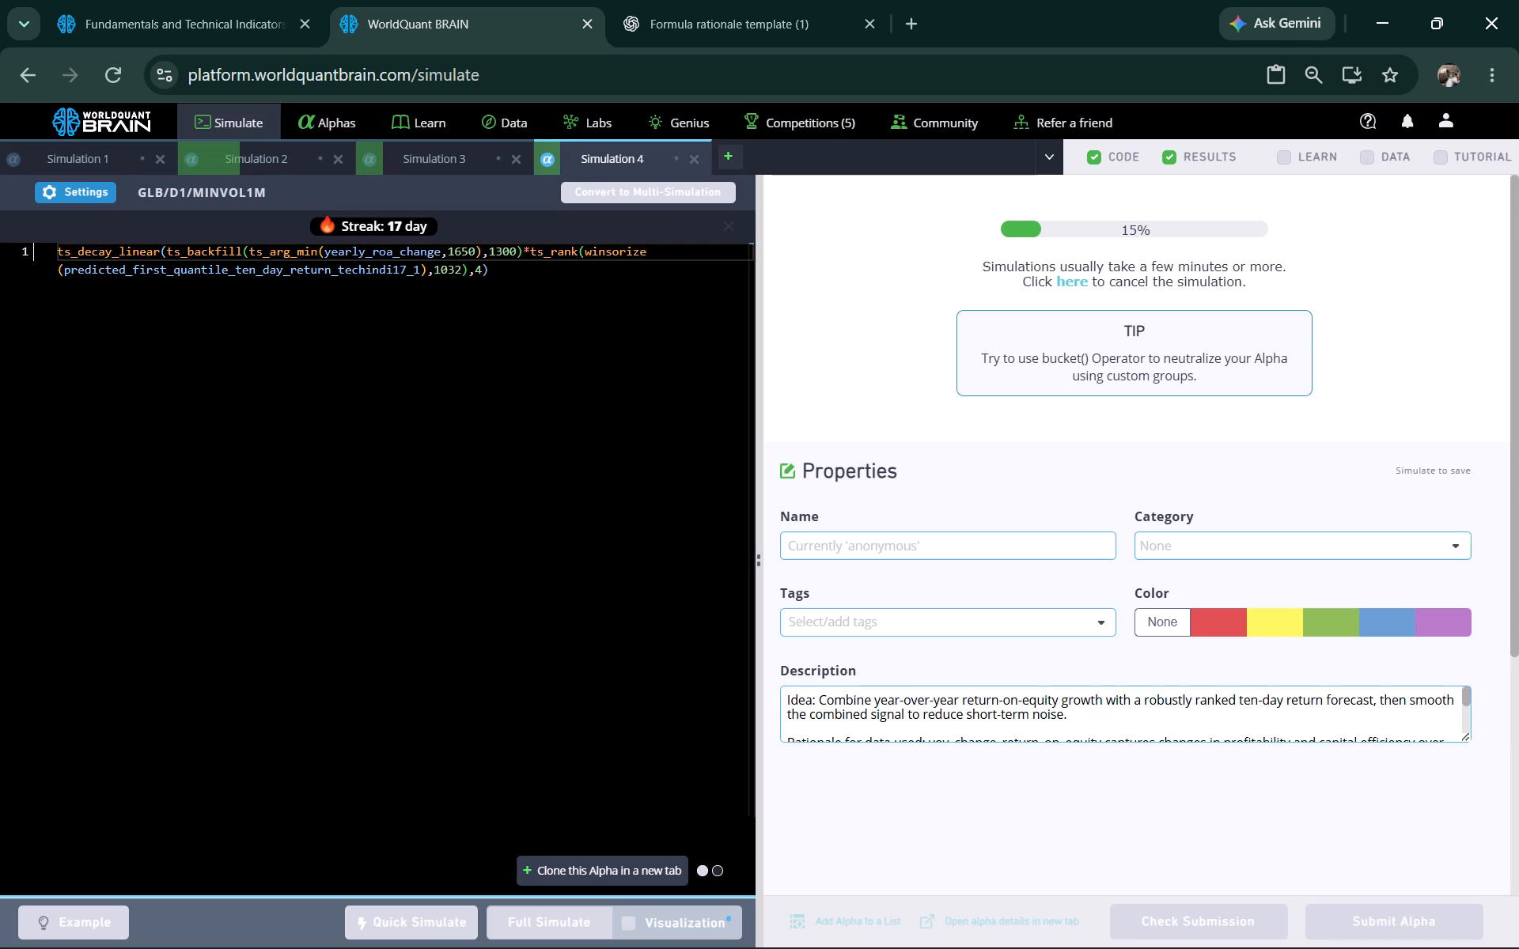
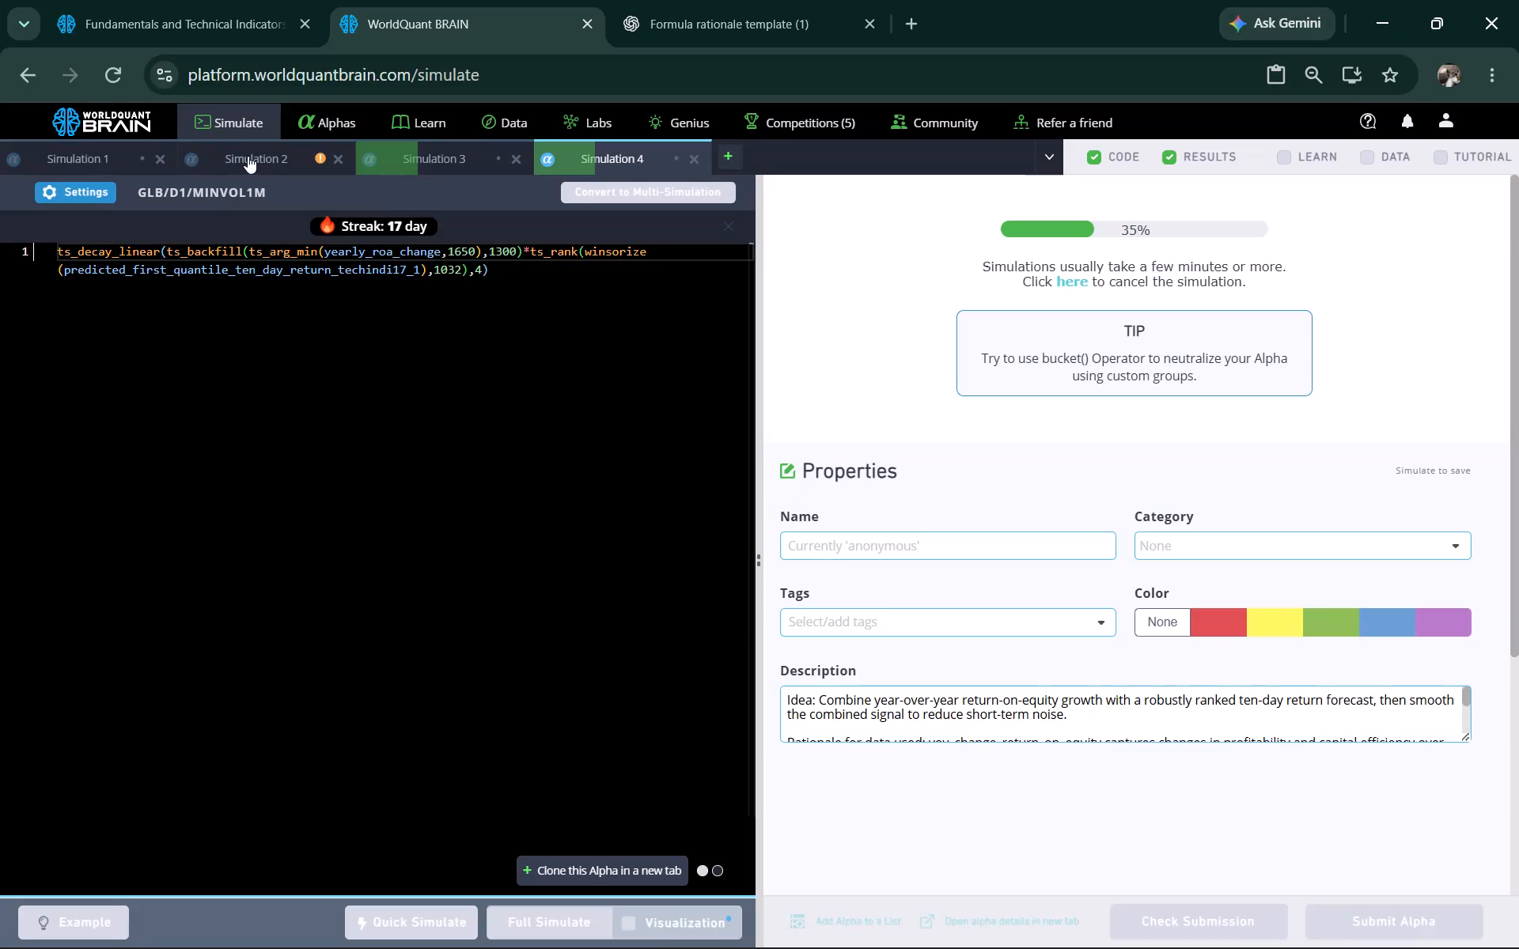
Show the test period for Simulation 2's abnormal_news_volume_1d alpha and run its Prod and Power Pool correlations.
click(253, 153)
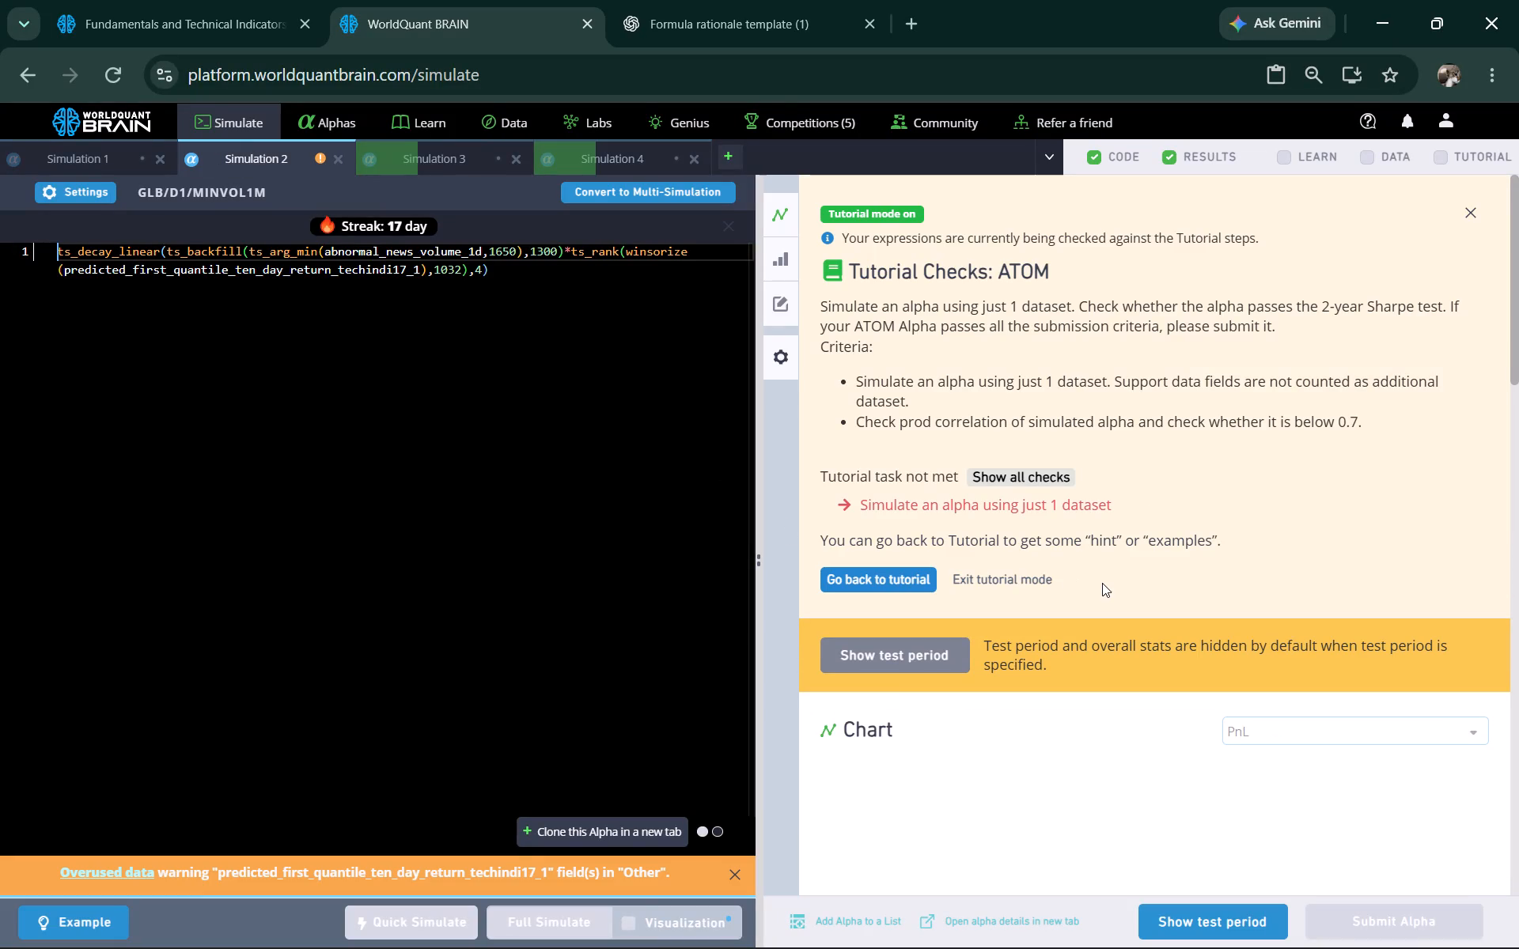
scroll(1102, 583, down, 5)
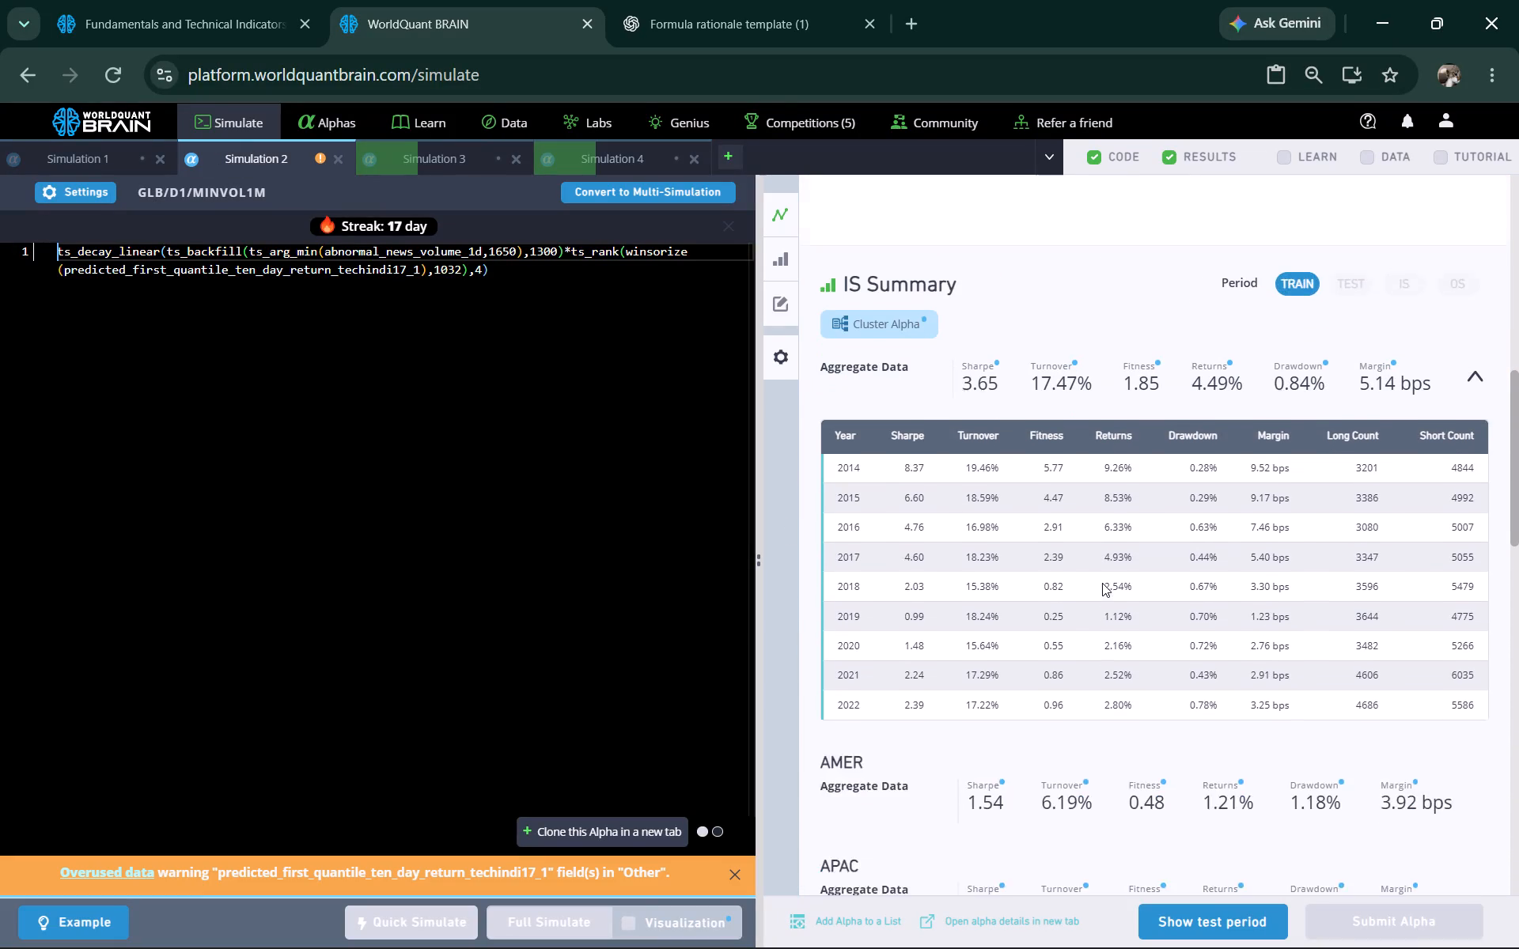
click(1207, 909)
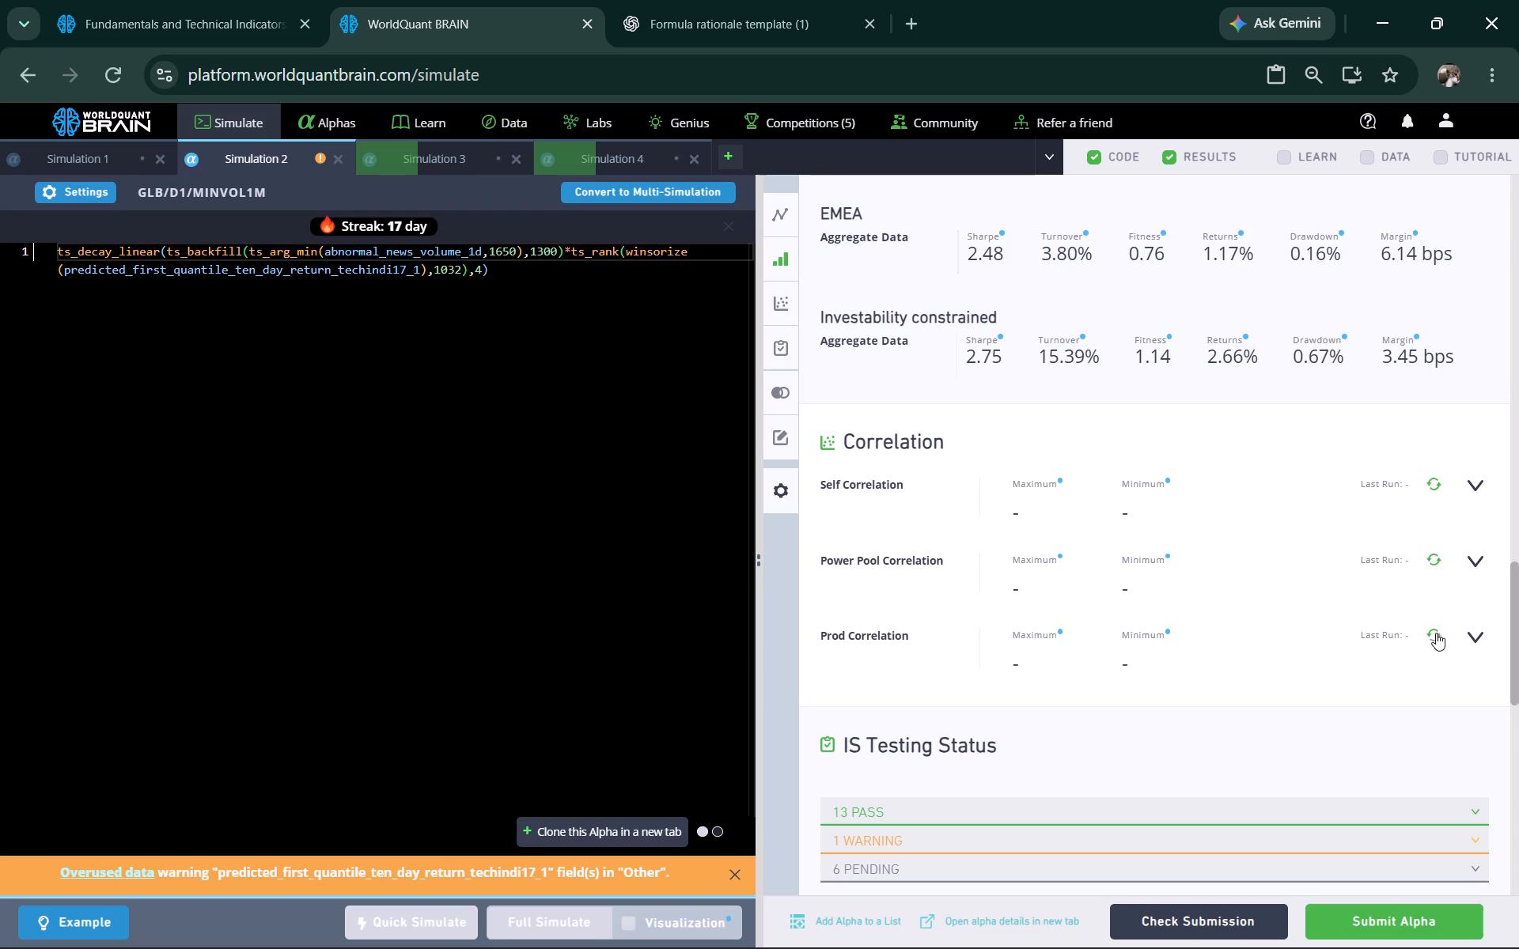
click(1431, 636)
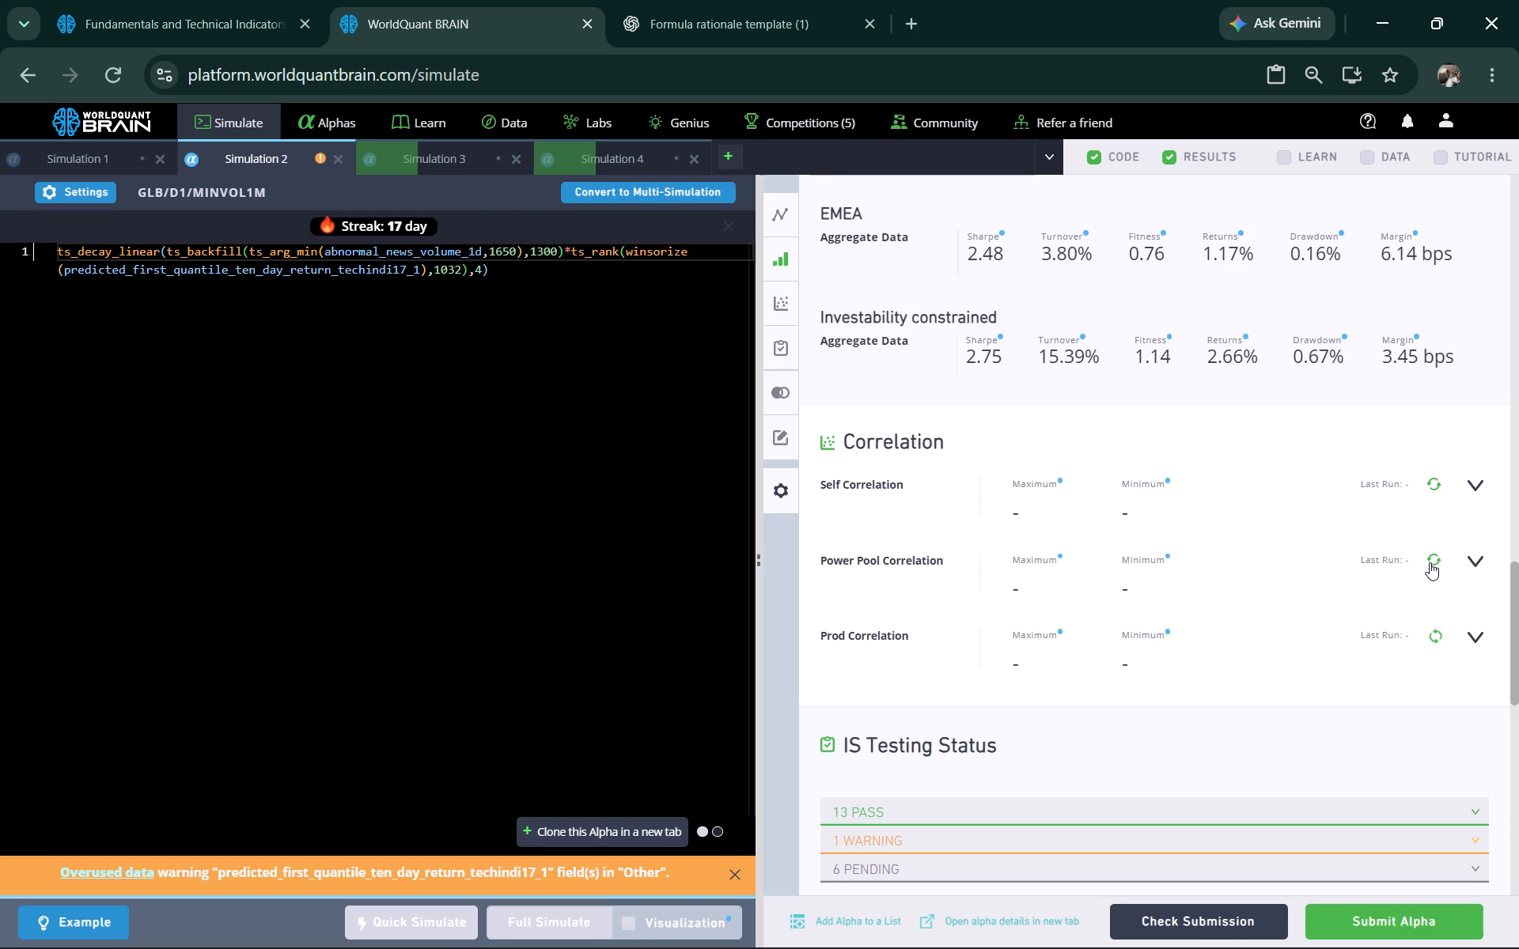
click(1430, 562)
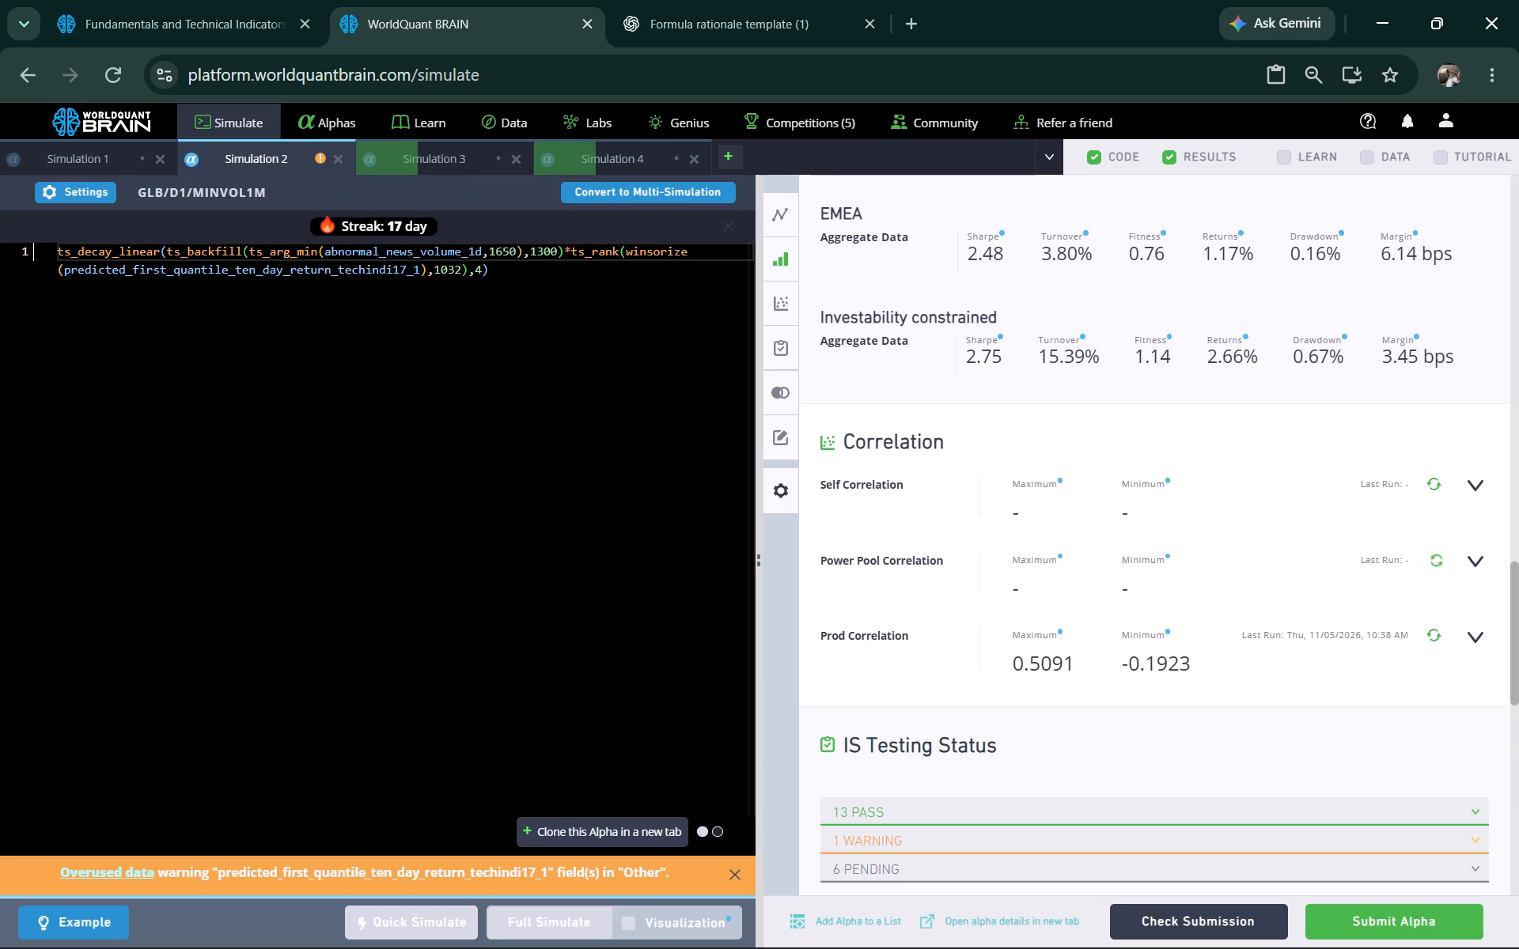
drag(495, 270, 59, 254)
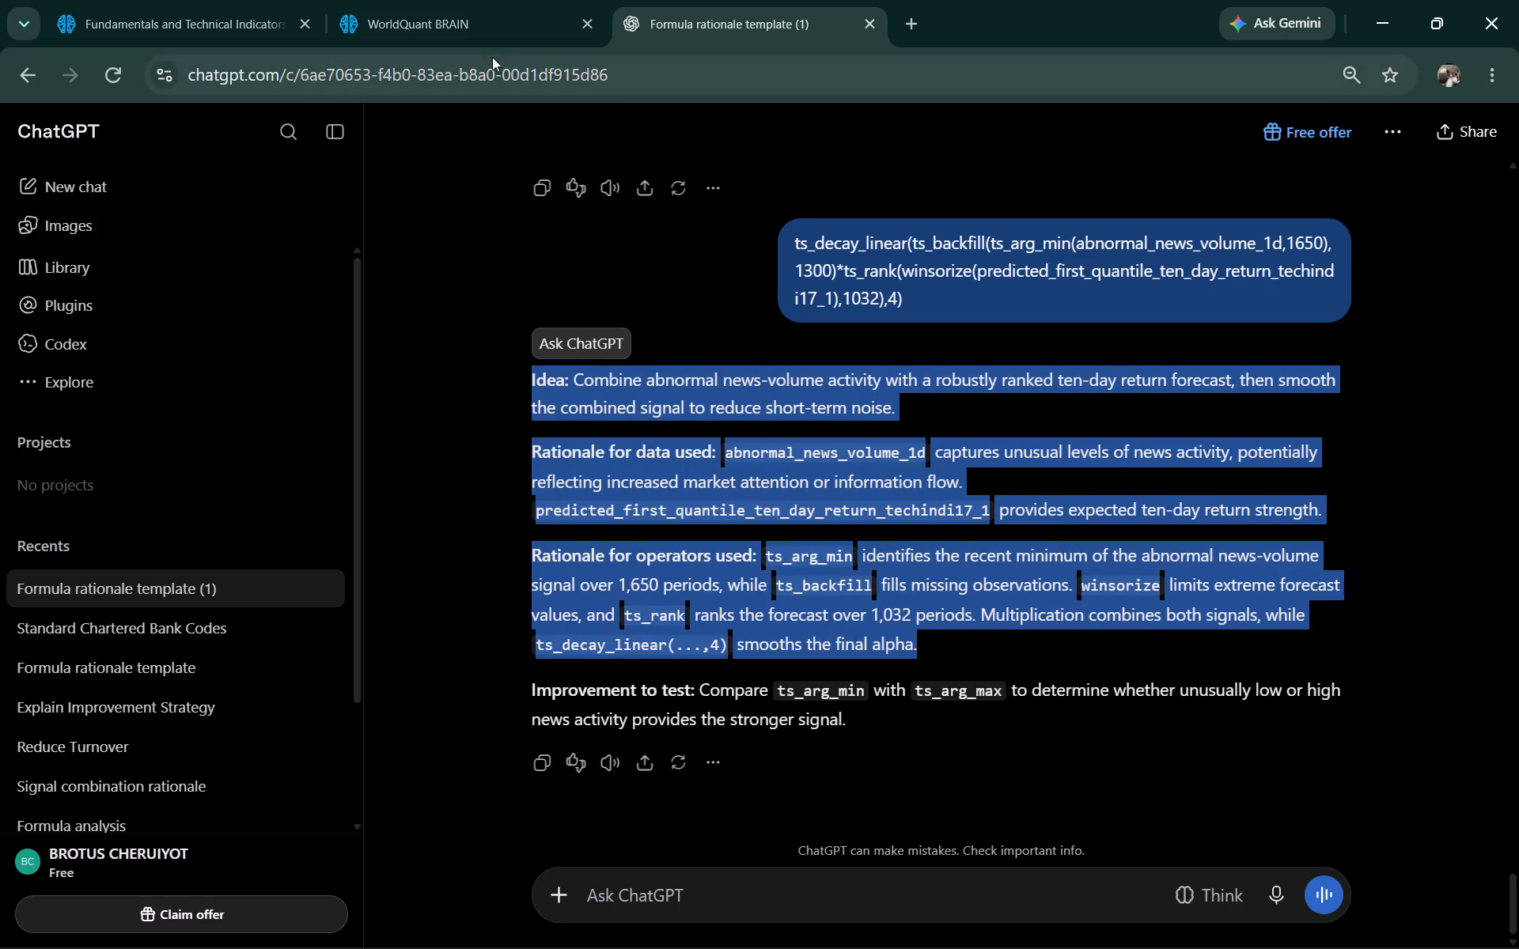
click(483, 30)
scroll(1112, 648, down, 1)
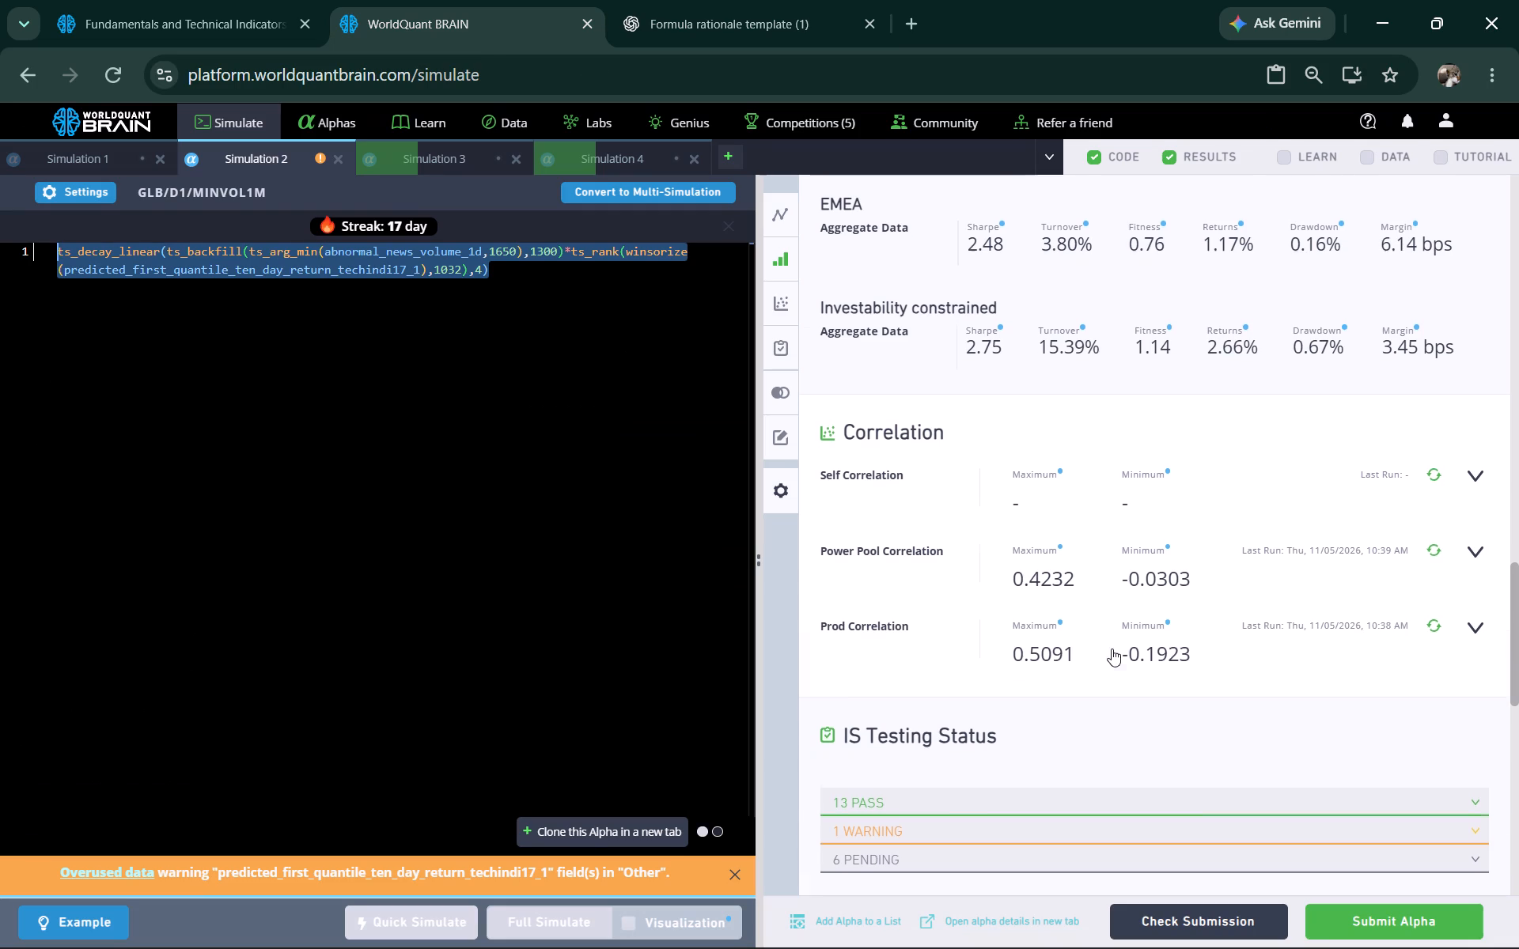
scroll(1112, 648, down, 3)
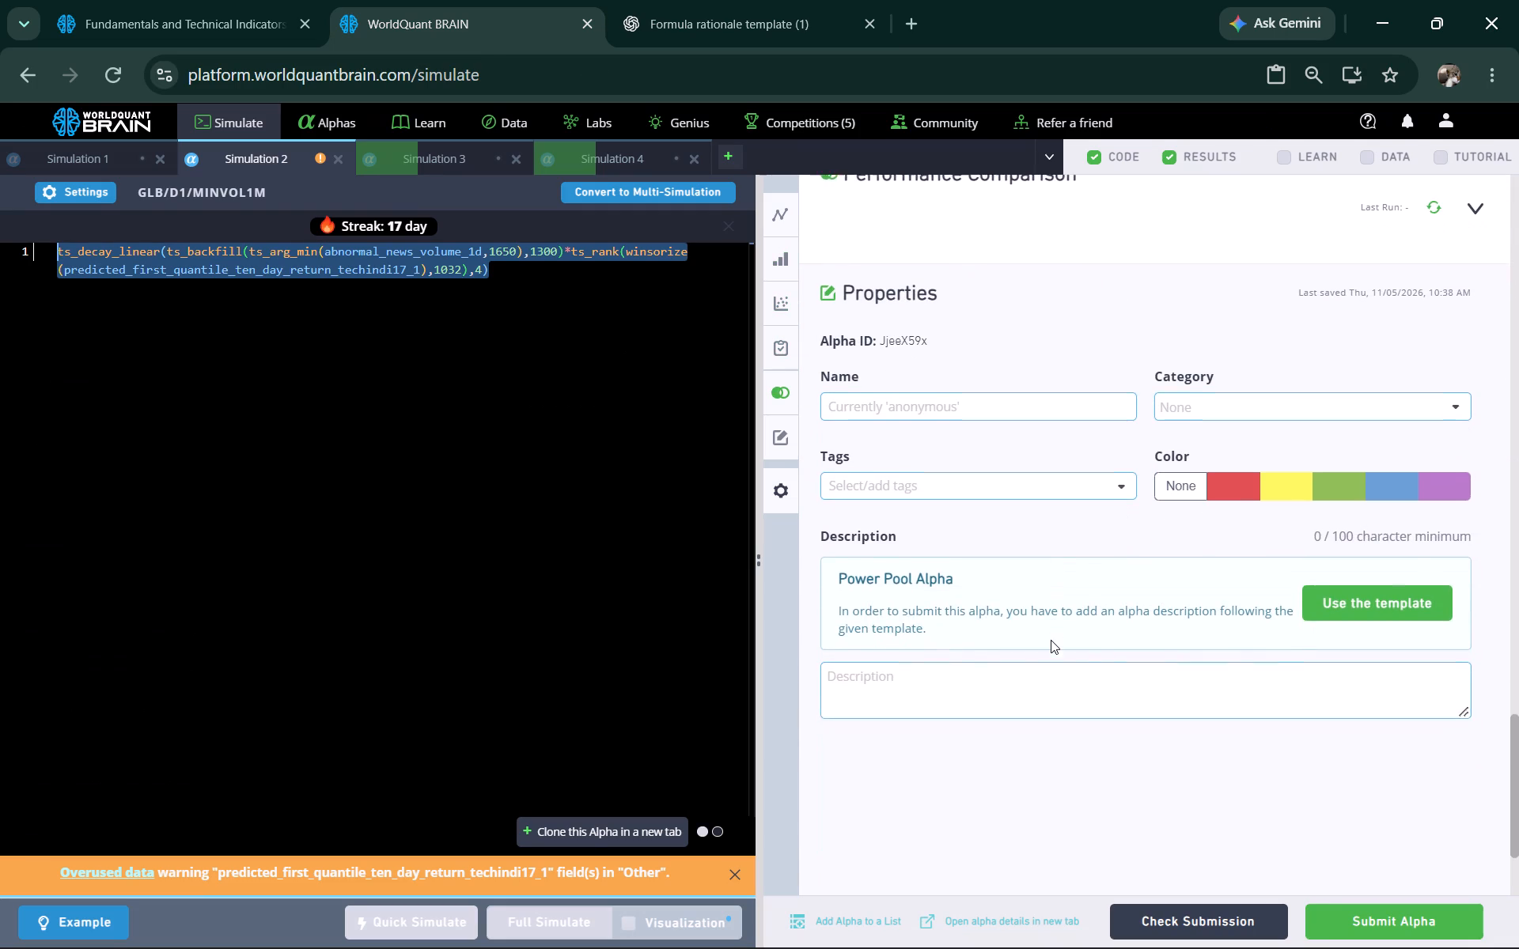
click(903, 662)
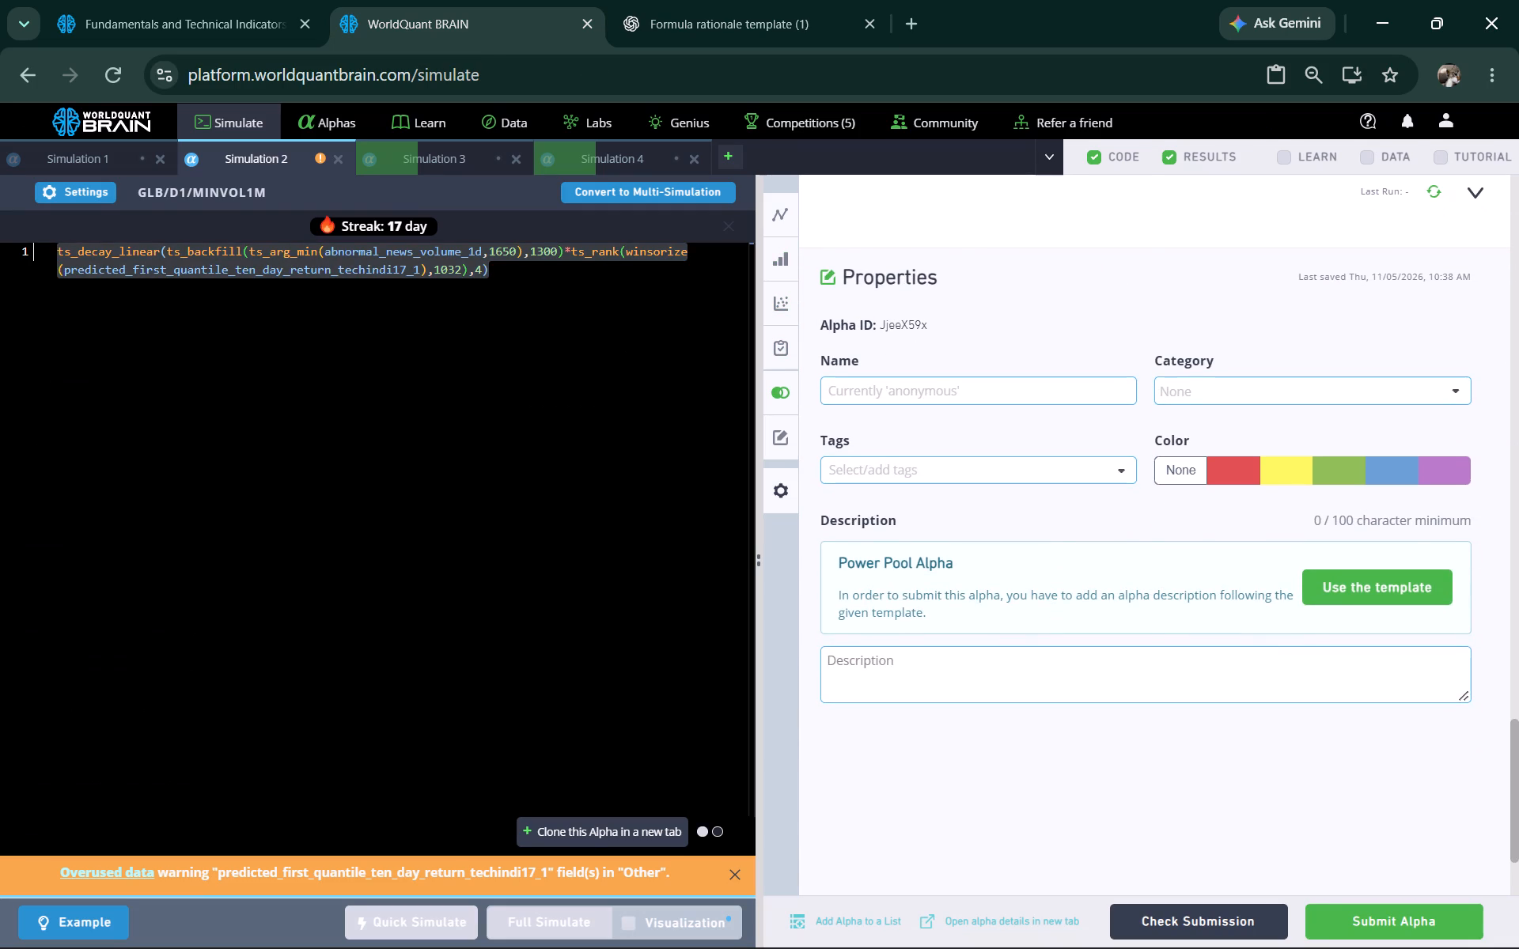
right_click(903, 662)
click(965, 422)
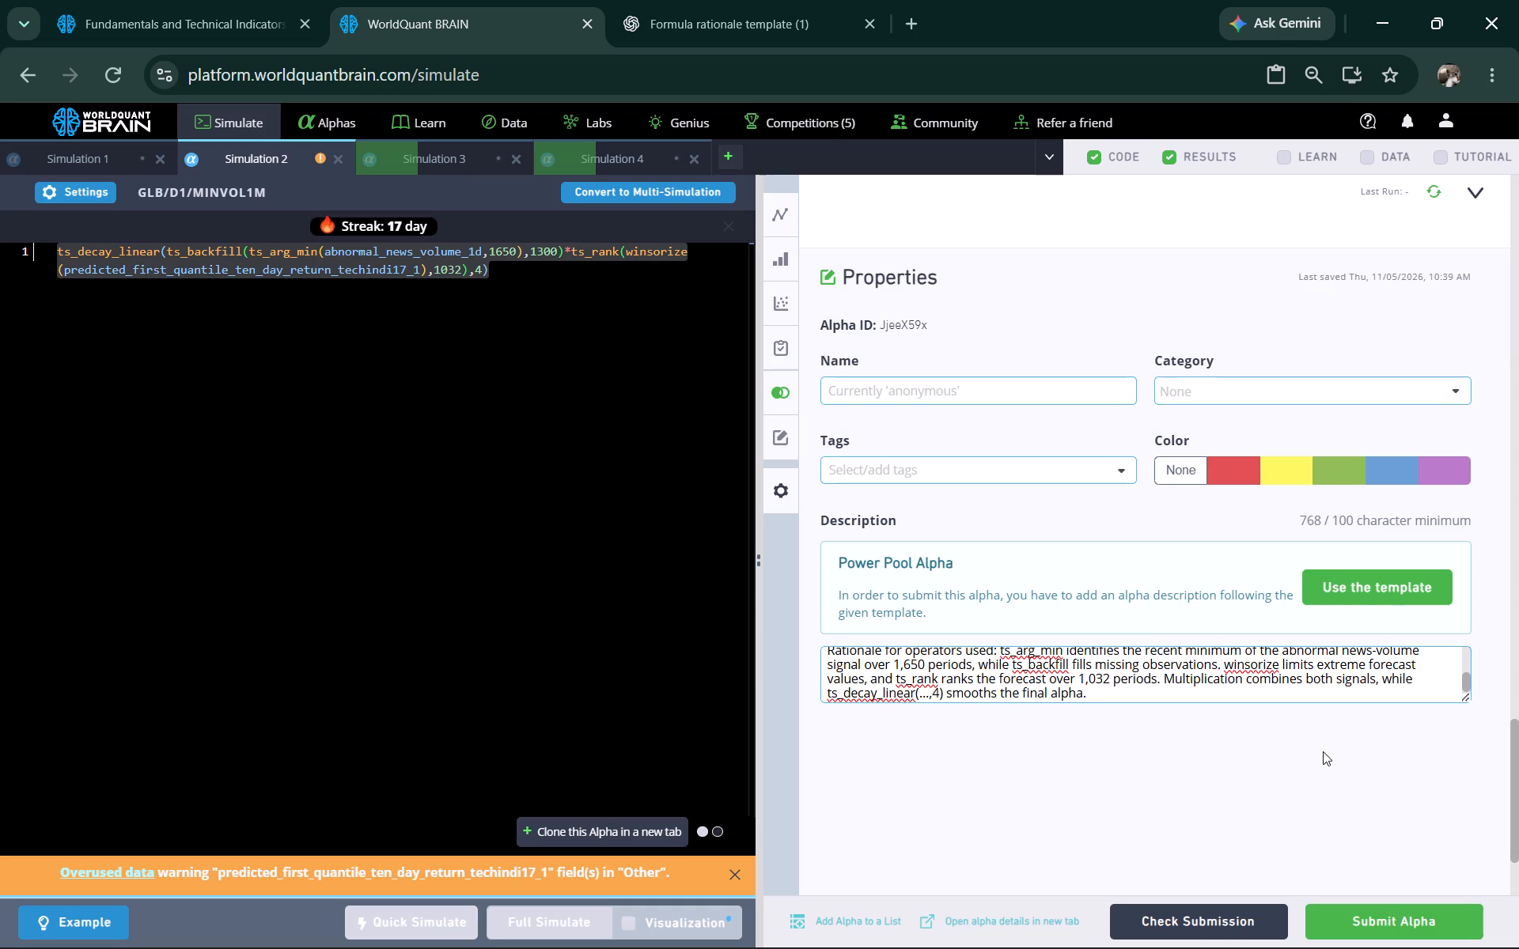
Run the submission check on the abnormal_news_volume_1d alpha.
scroll(1323, 751, down, 1)
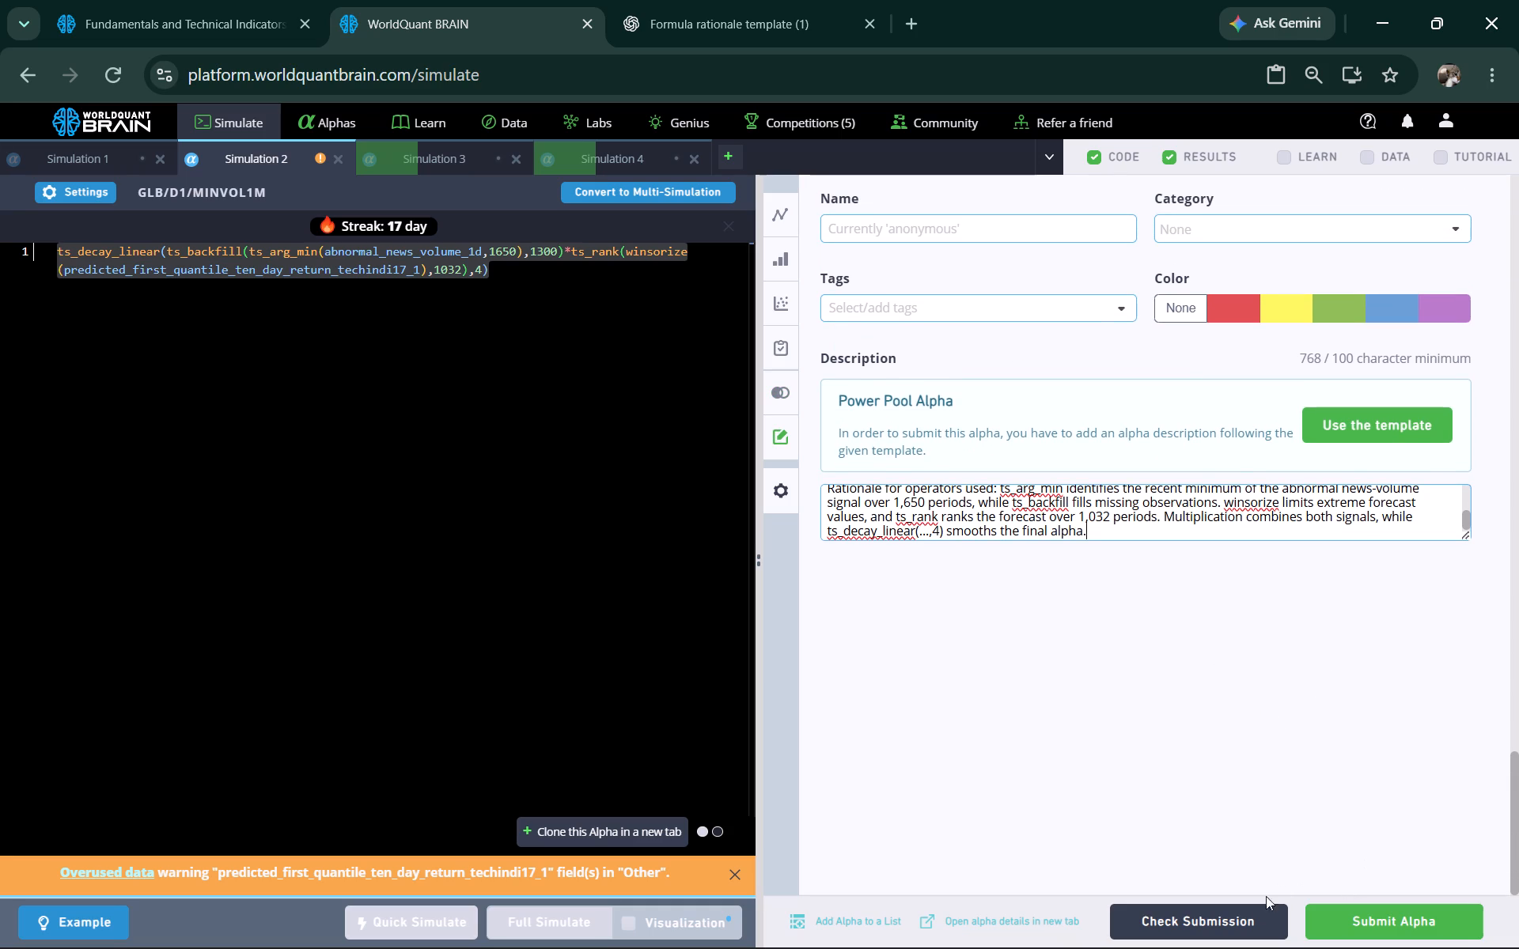
click(1233, 918)
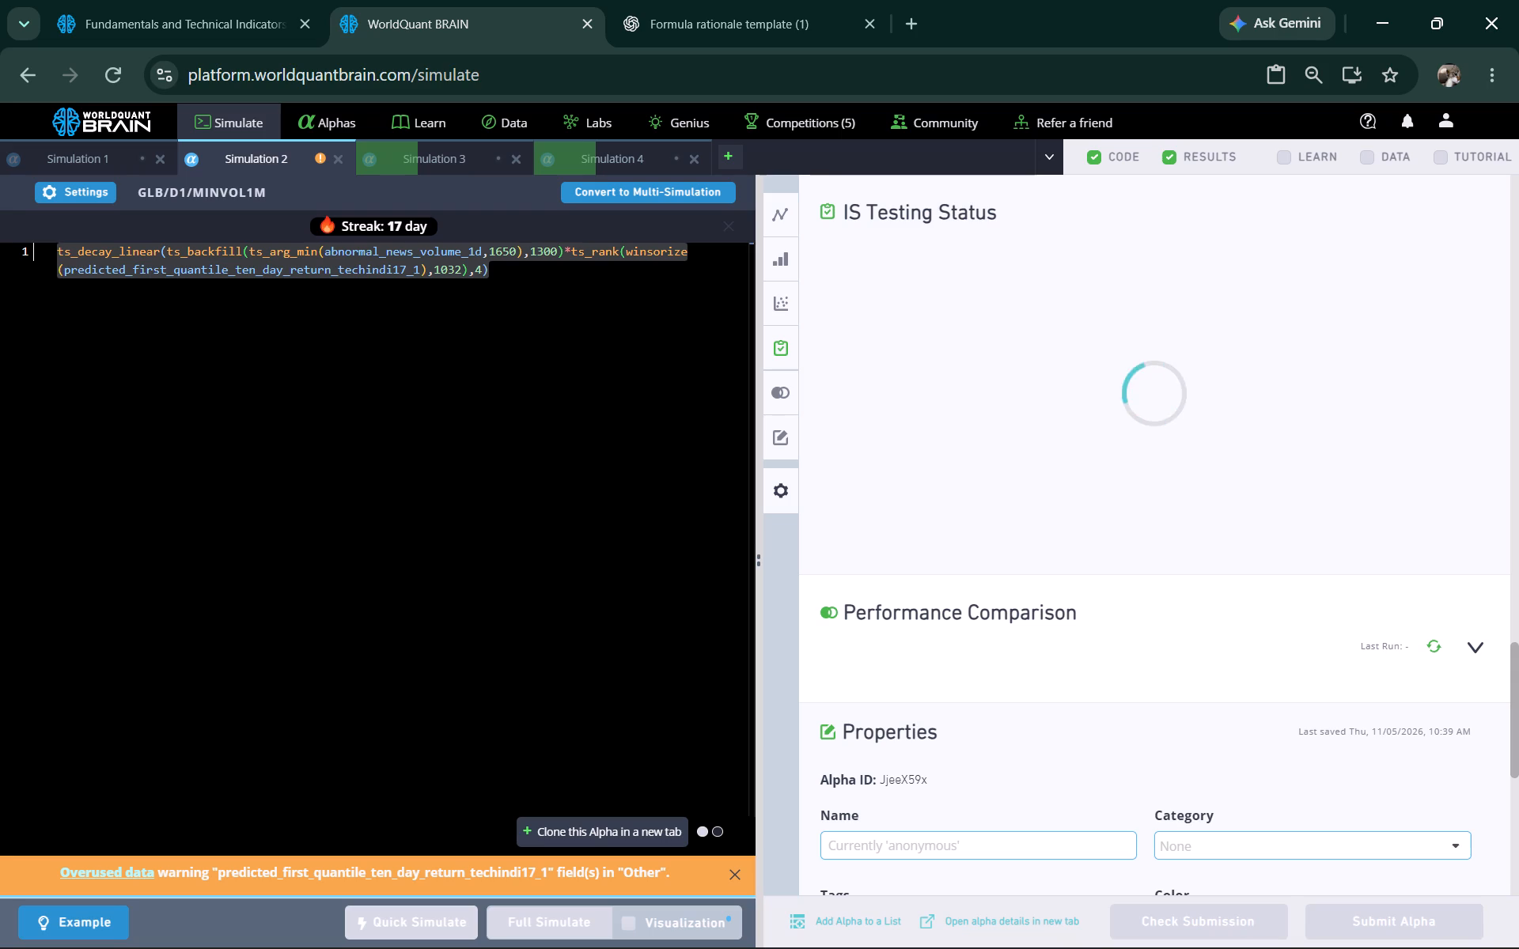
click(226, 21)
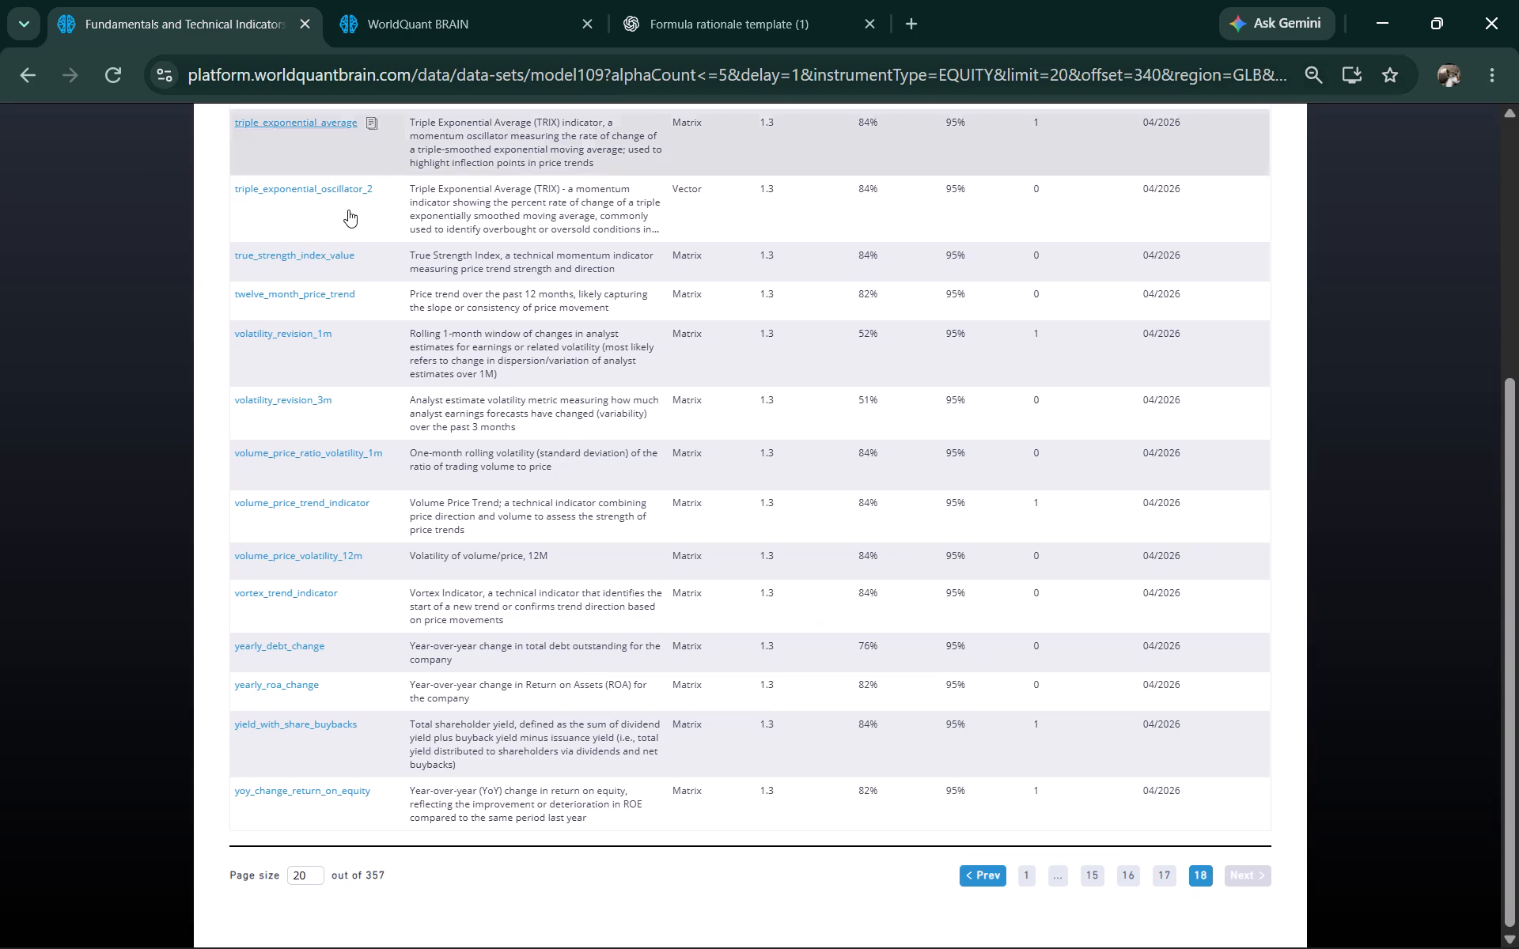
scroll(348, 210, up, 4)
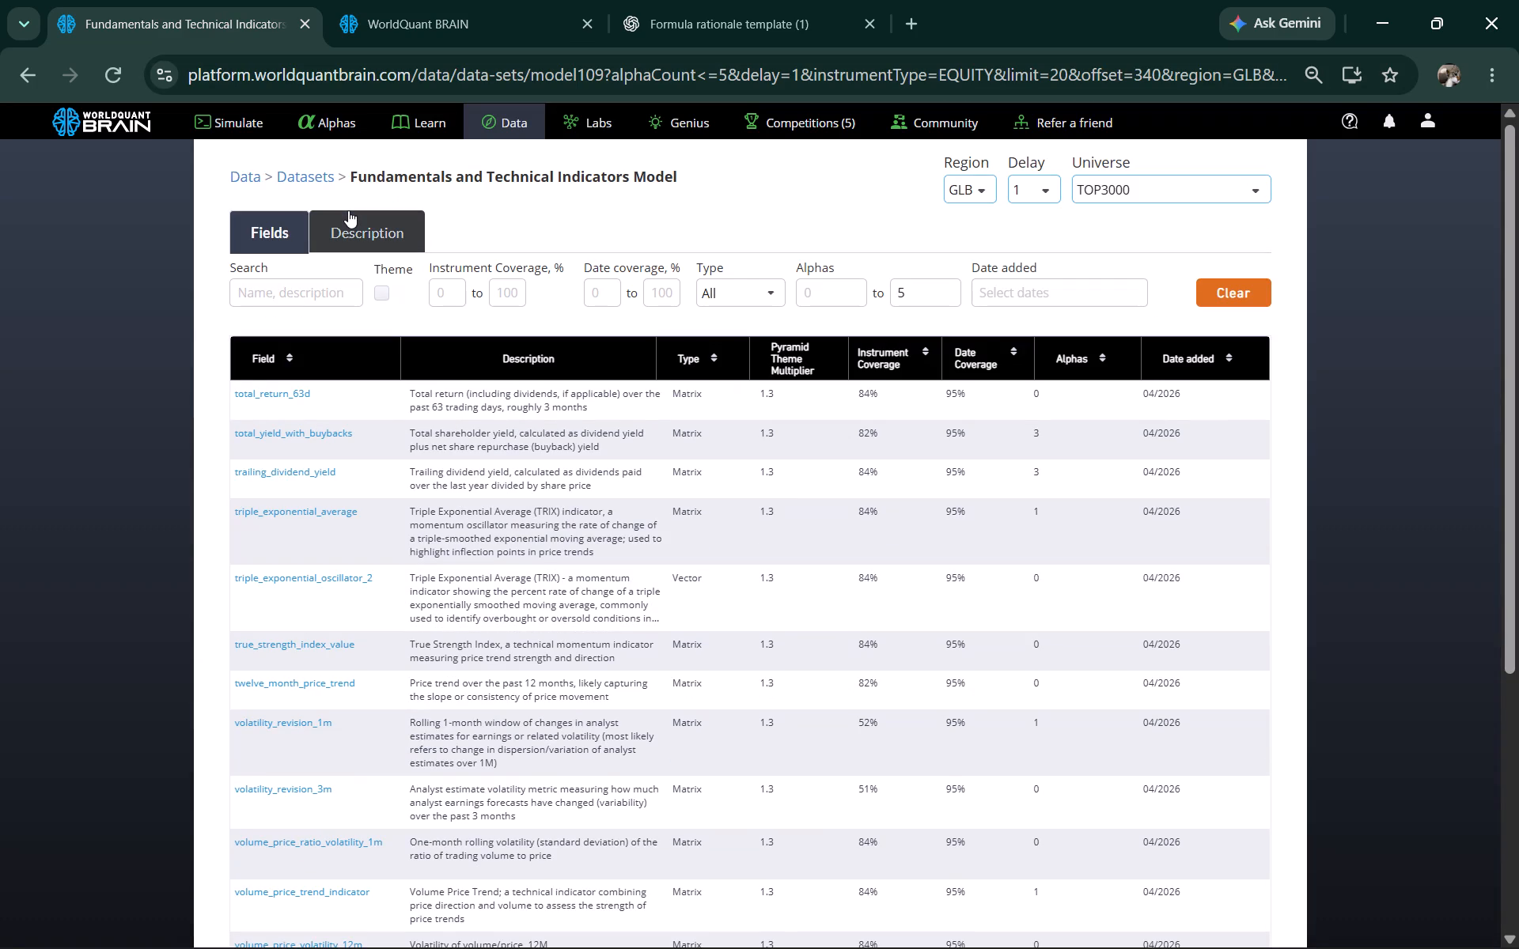
Submit the abnormal_news_volume_1d alpha from Simulation 2.
click(495, 0)
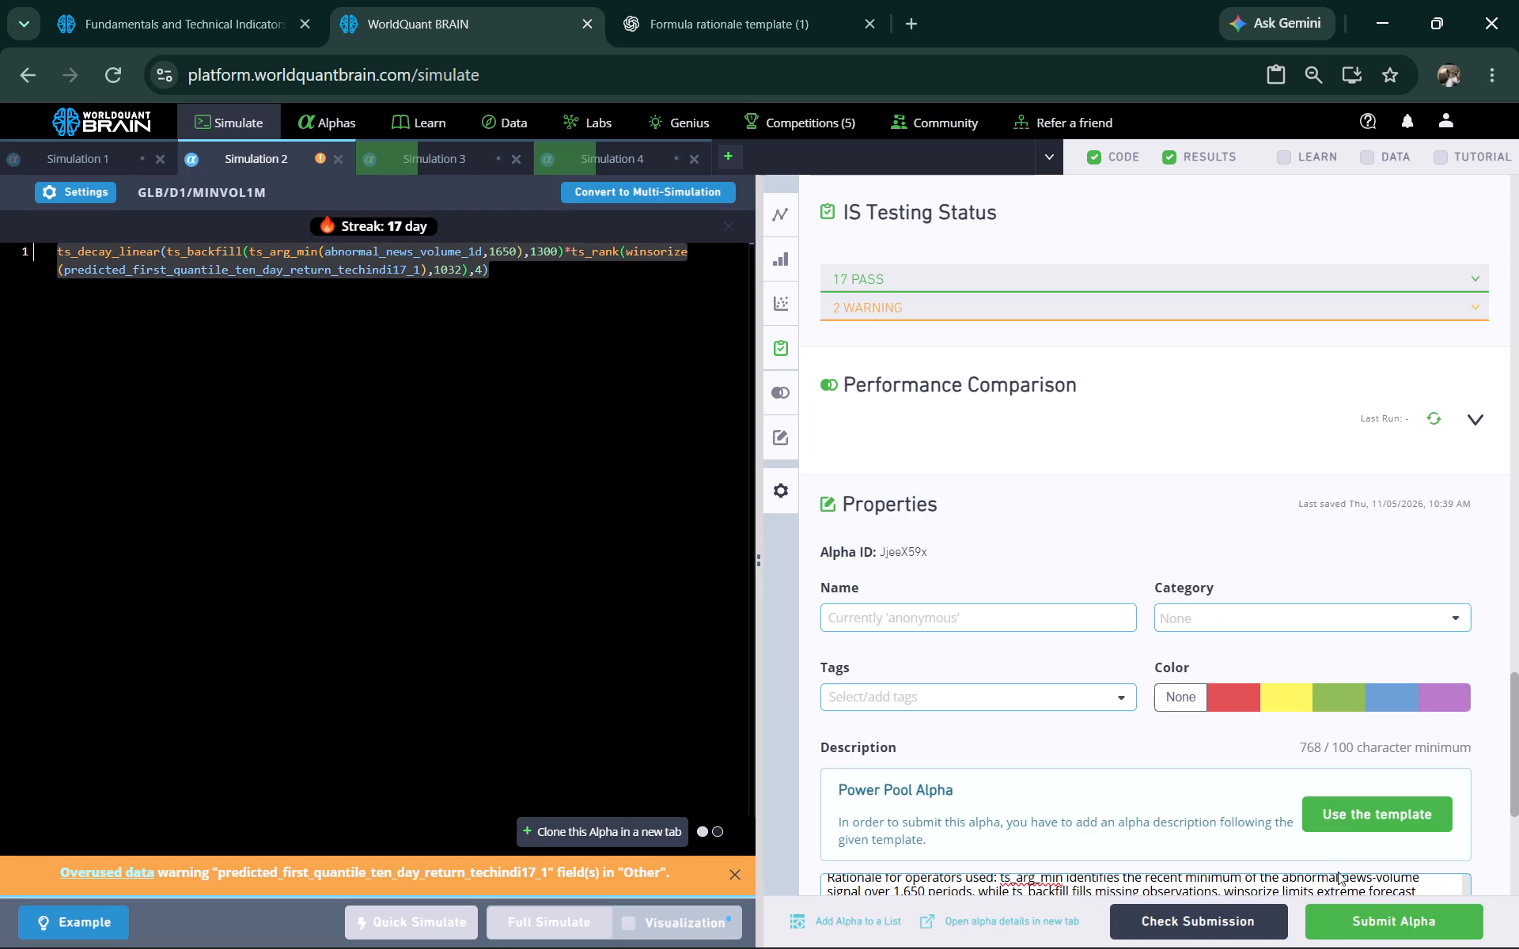
click(1362, 921)
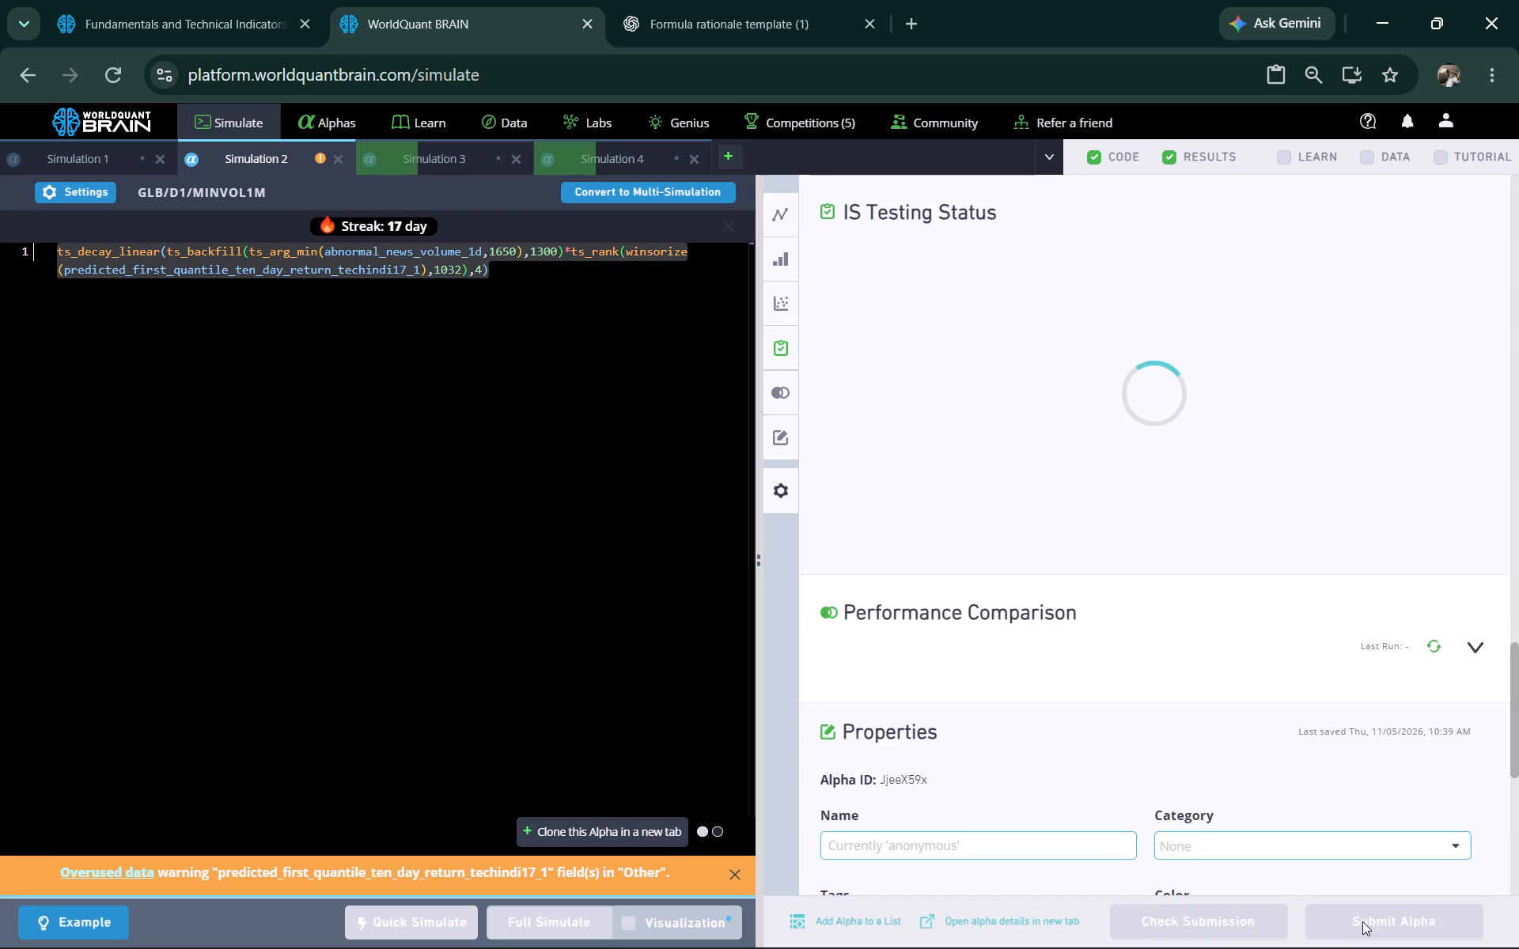
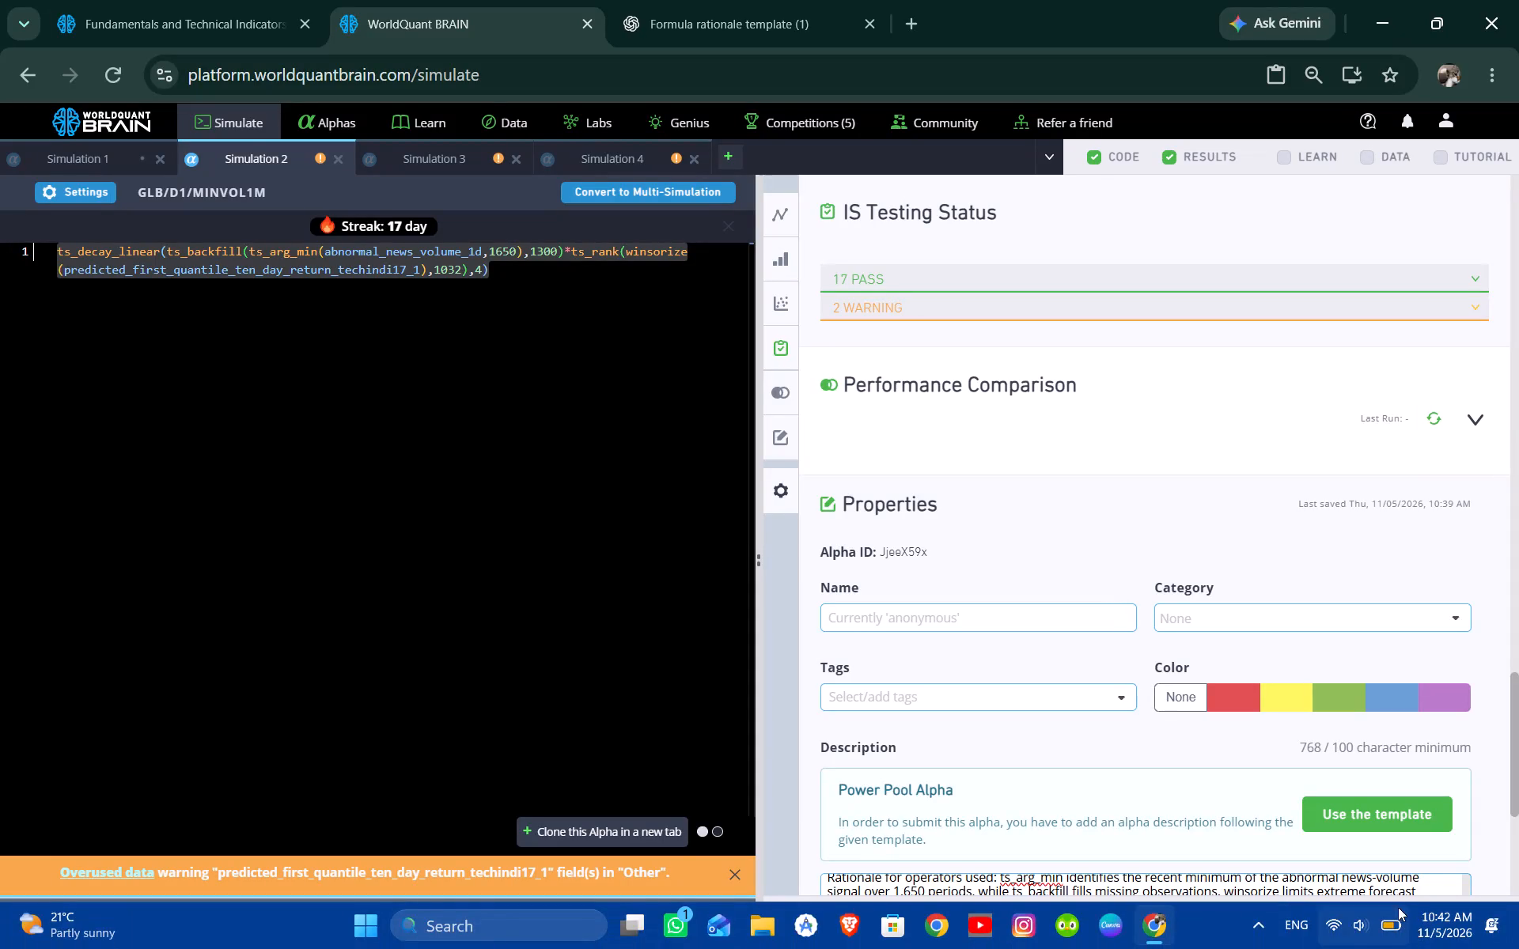
Try to submit the abnormal_news_volume_1d alpha from Simulation 2.
click(1398, 915)
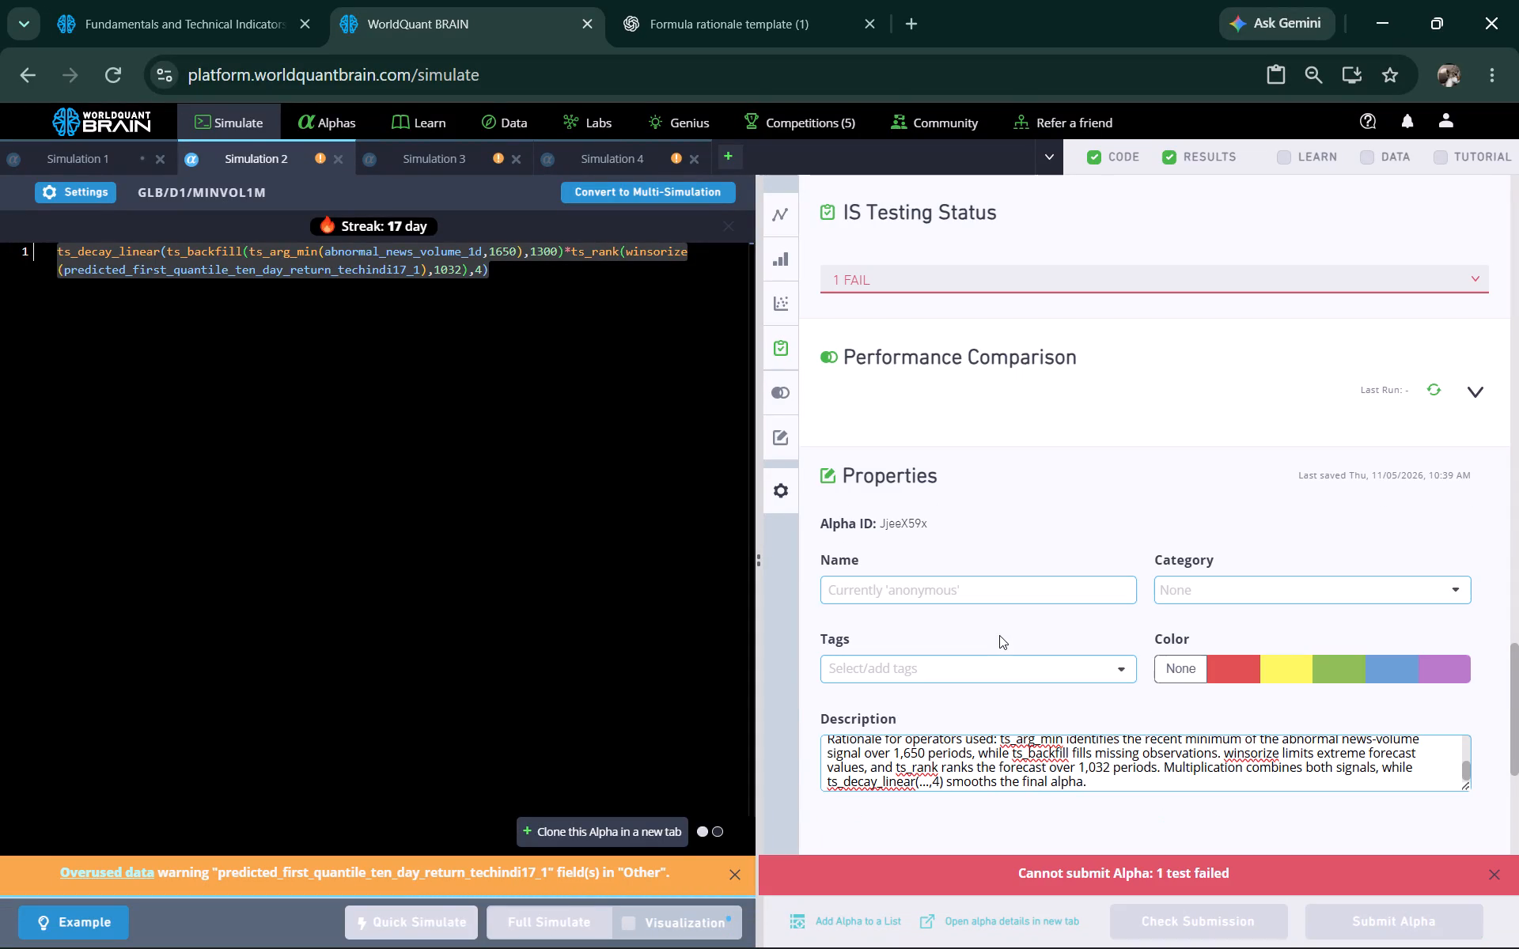
click(458, 491)
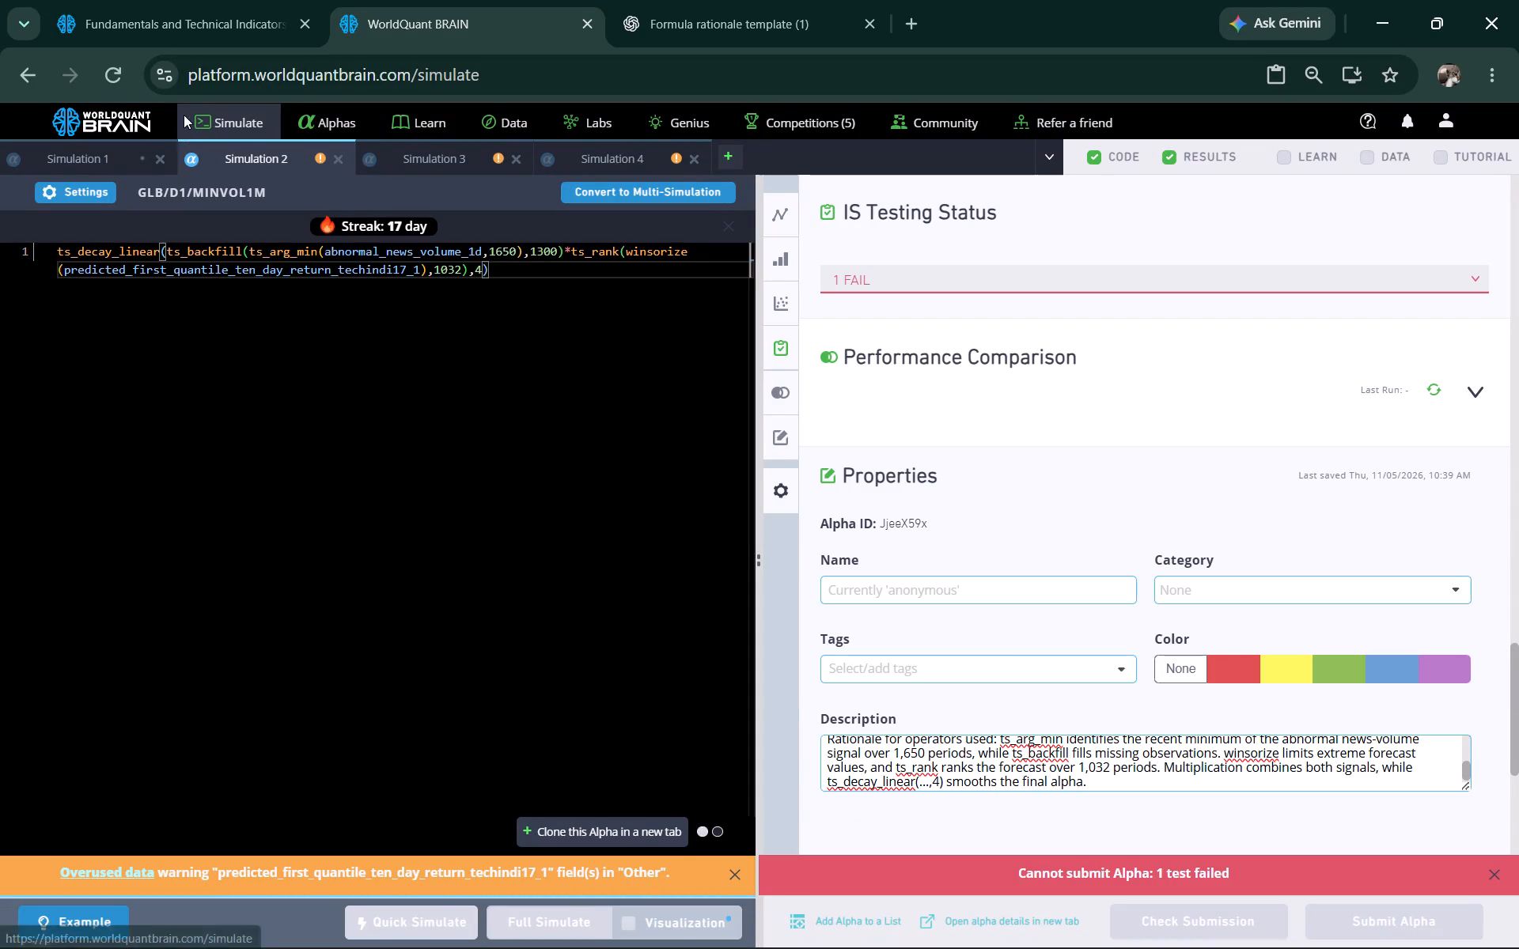
Replace abnormal_news_volume_1d with the model109 field total_yield_with_buybacks in Simulation 2's formula and run a full simulation.
click(190, 36)
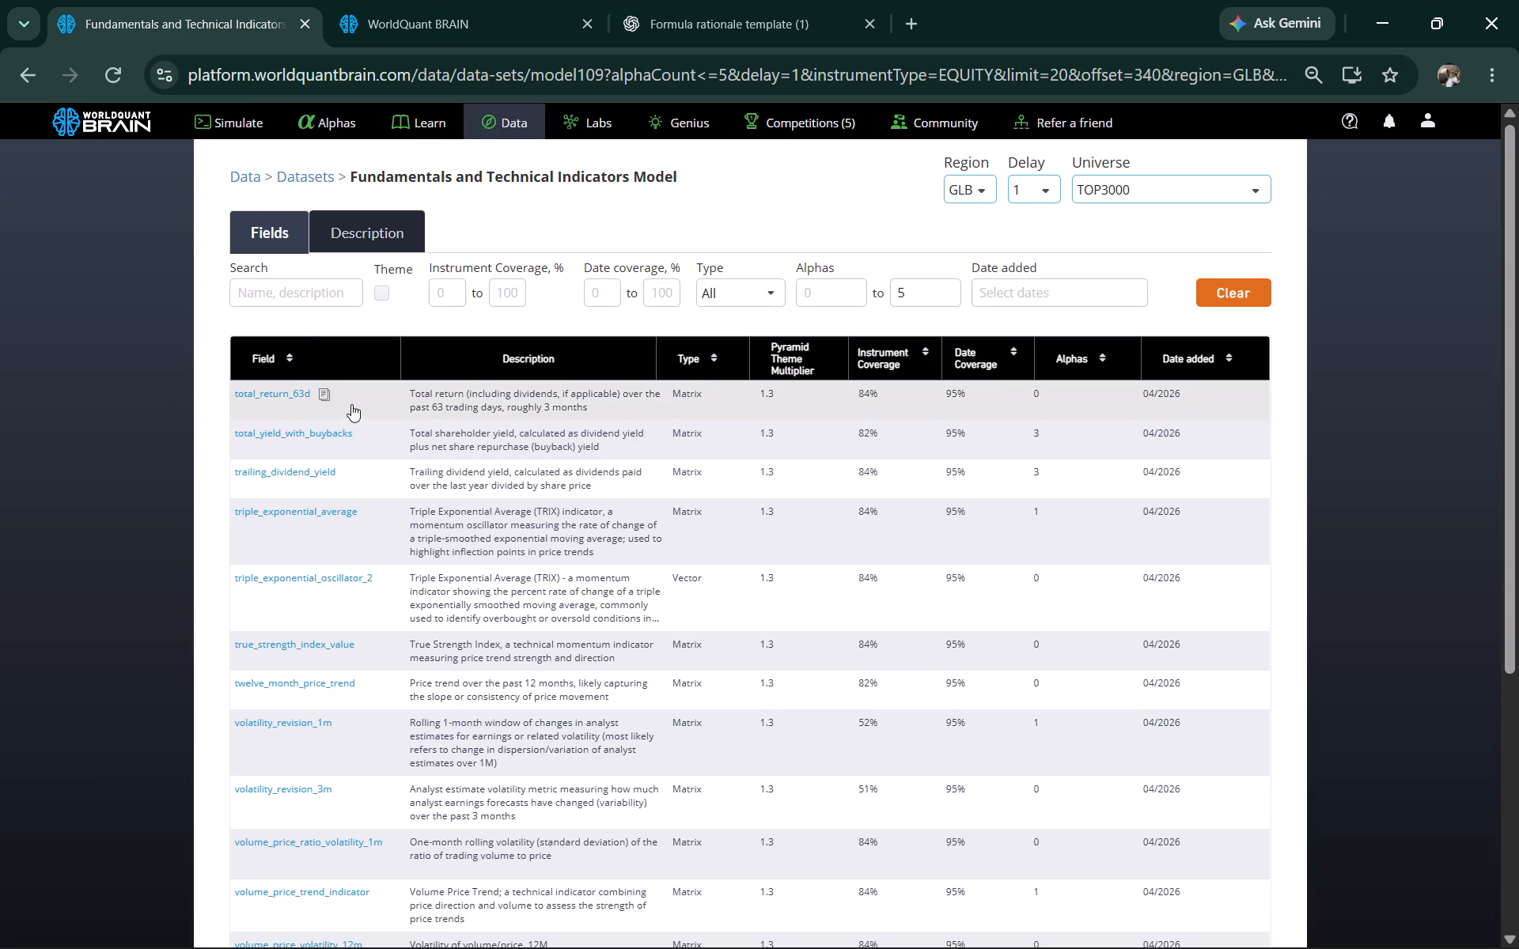
click(339, 427)
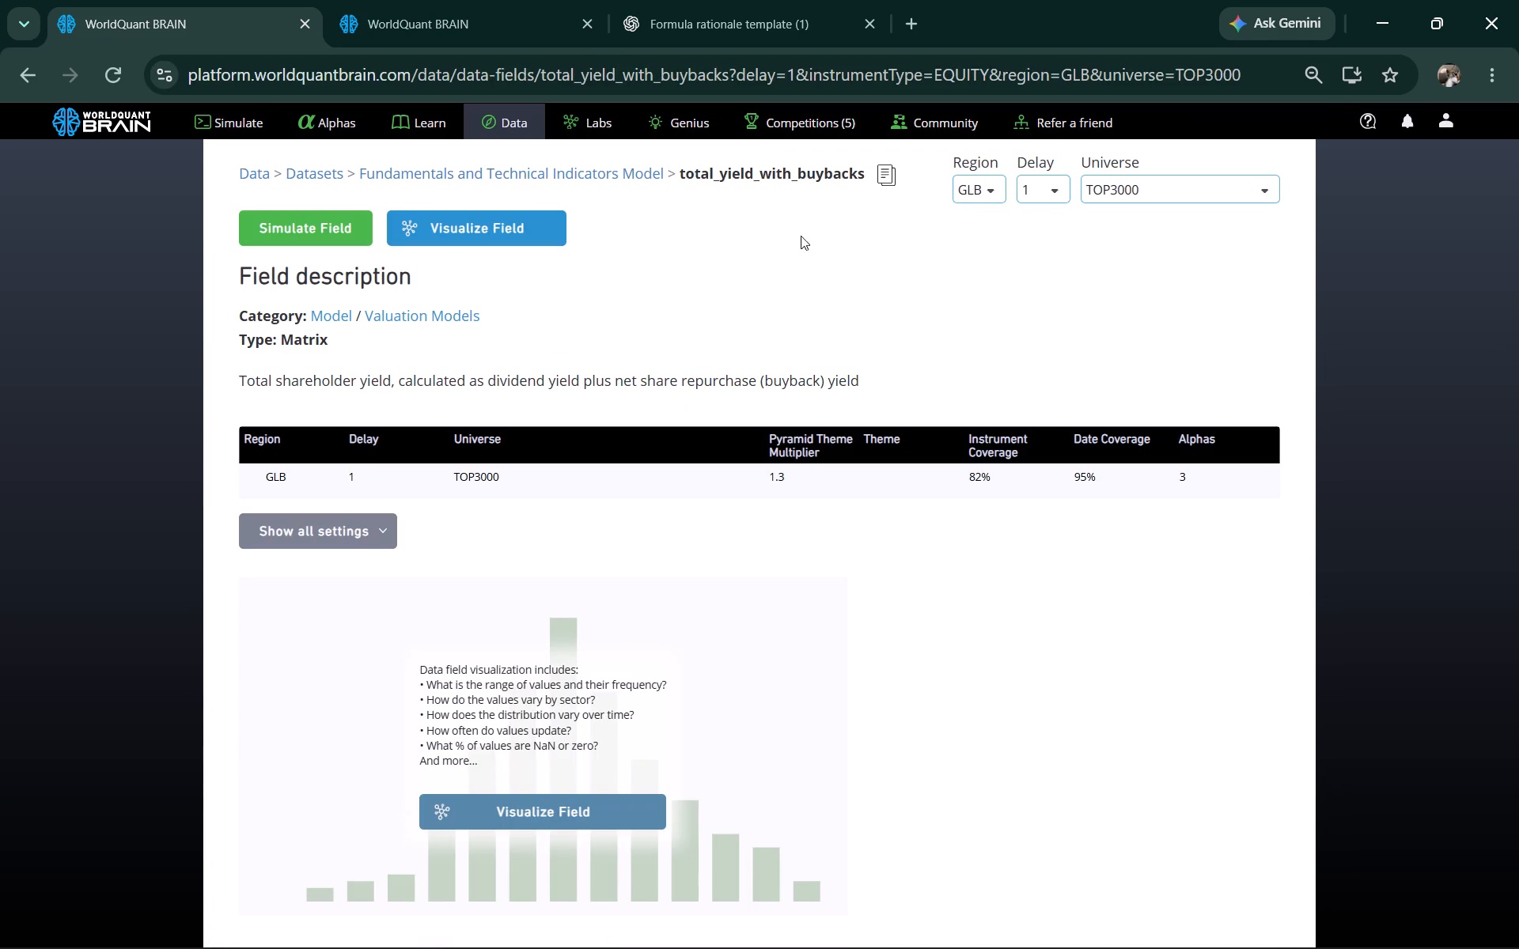
click(885, 176)
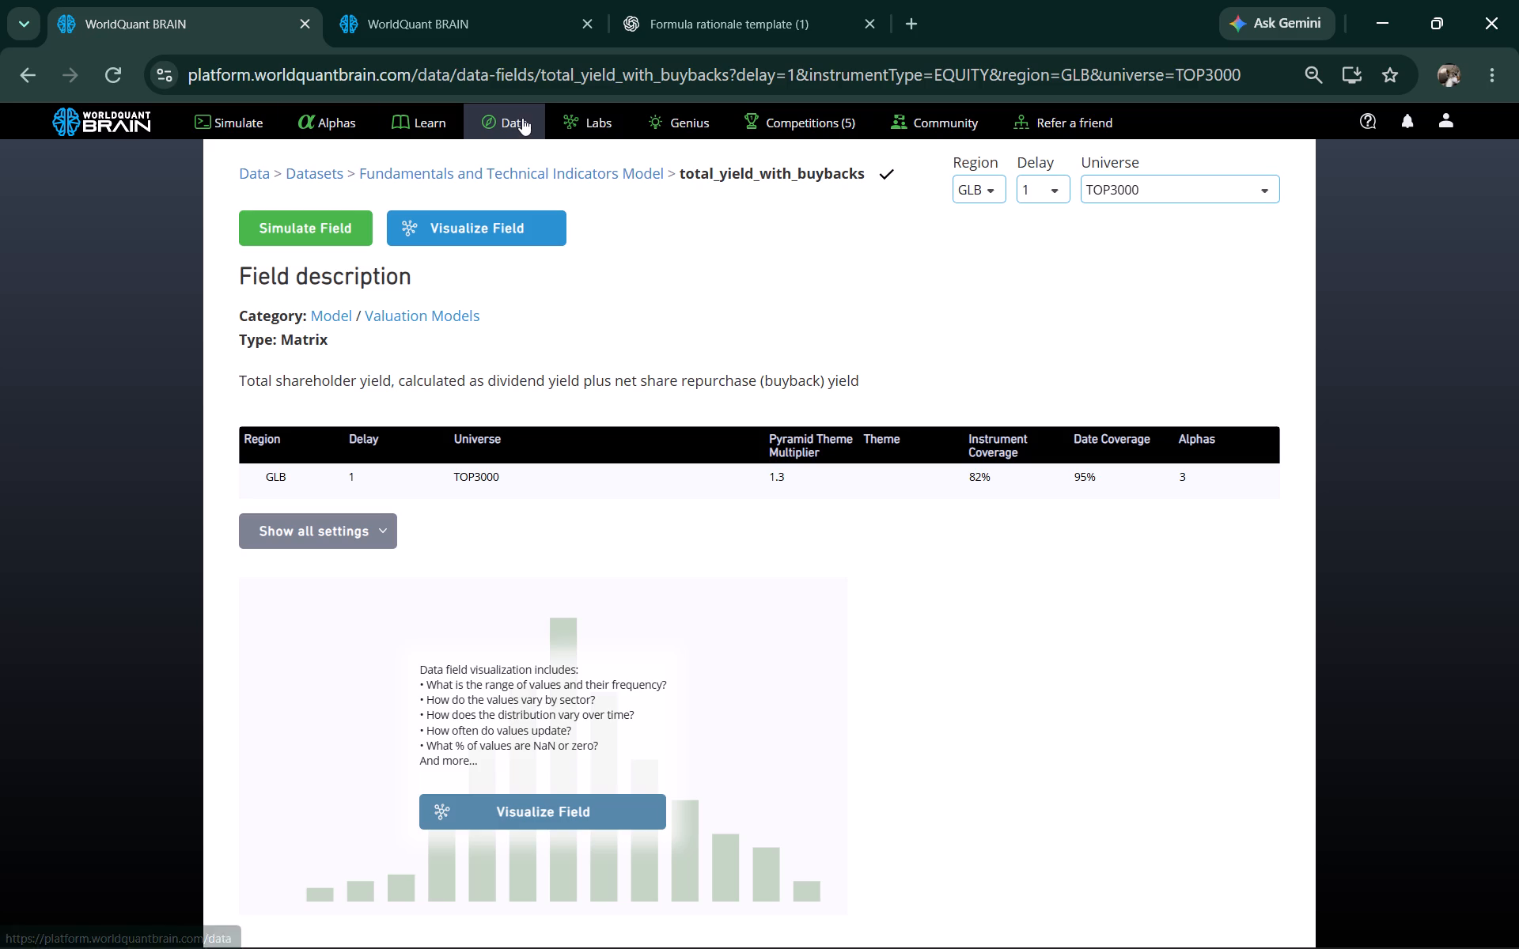
click(28, 81)
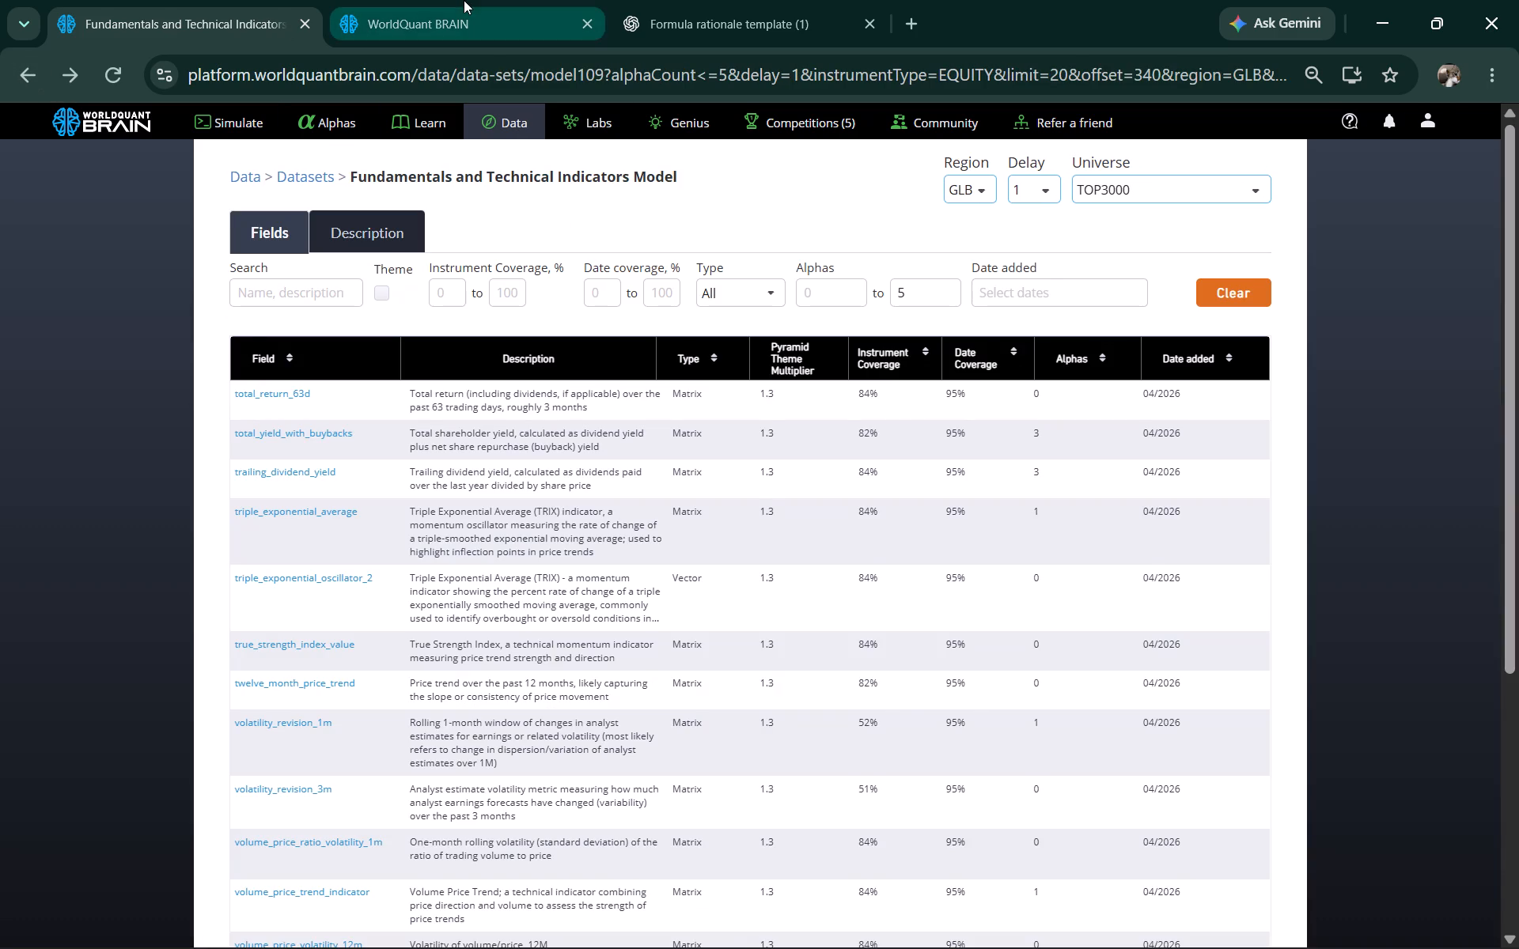
click(464, 0)
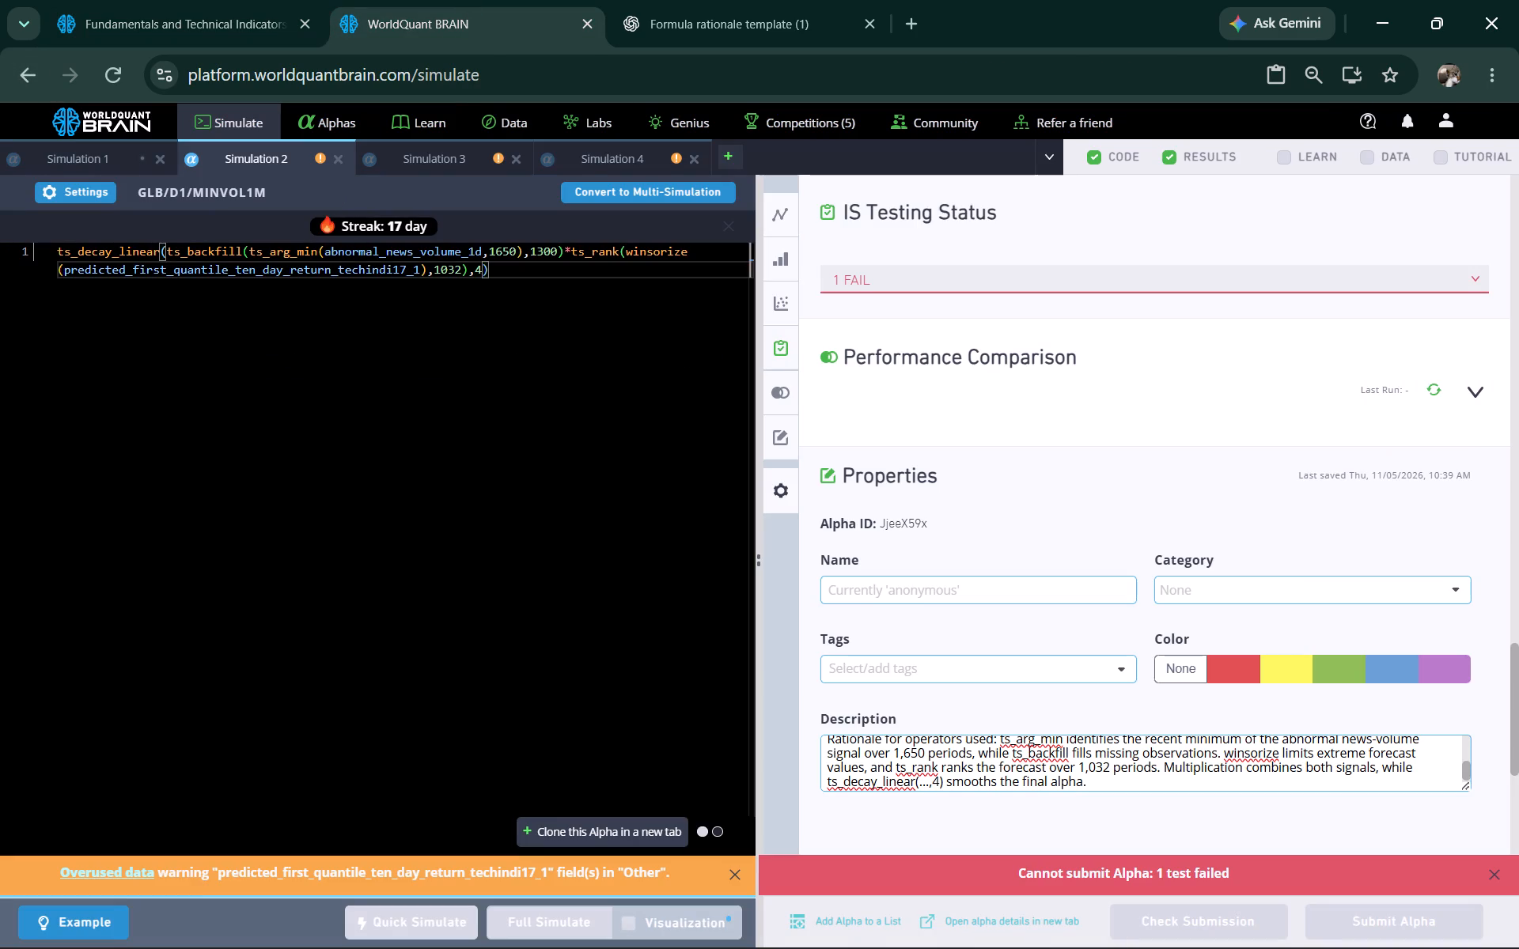
double_click(358, 249)
right_click(358, 249)
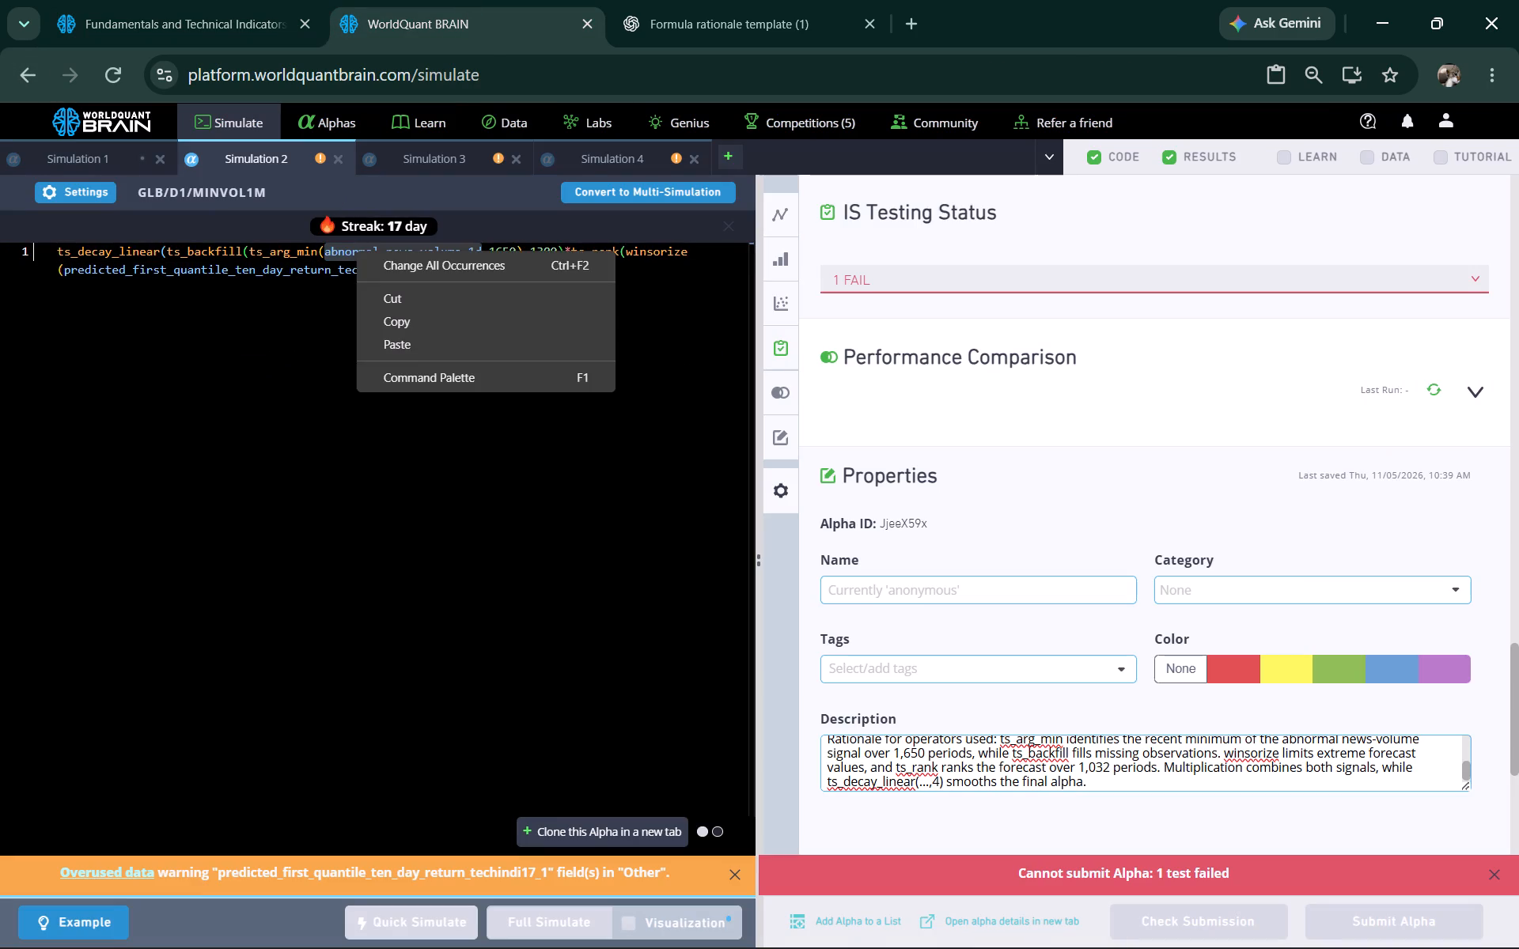
click(419, 335)
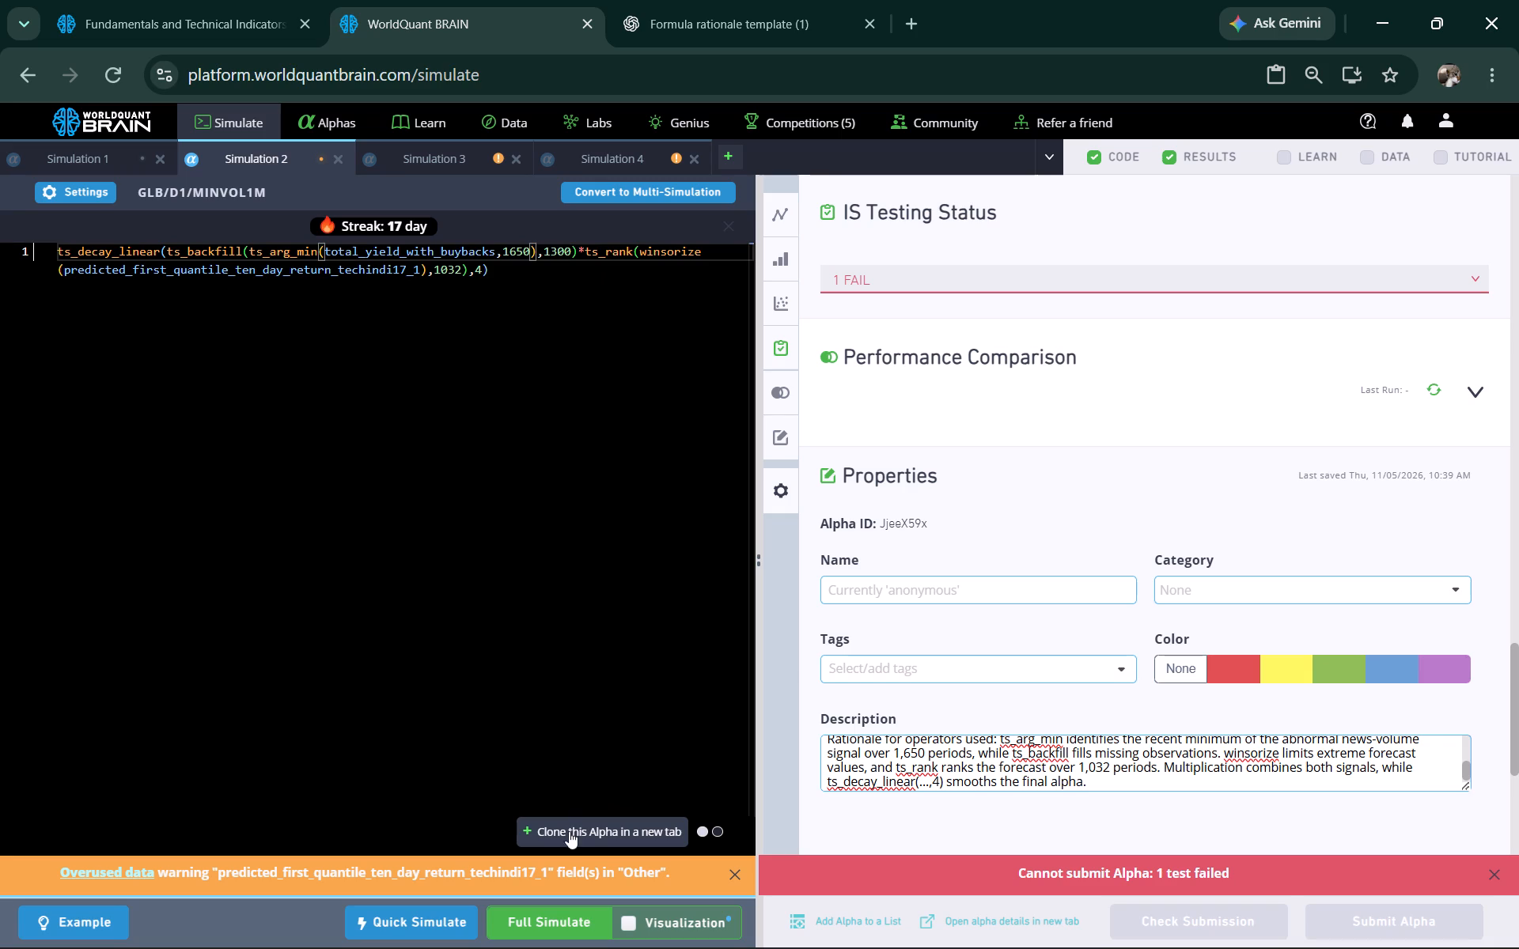
click(547, 915)
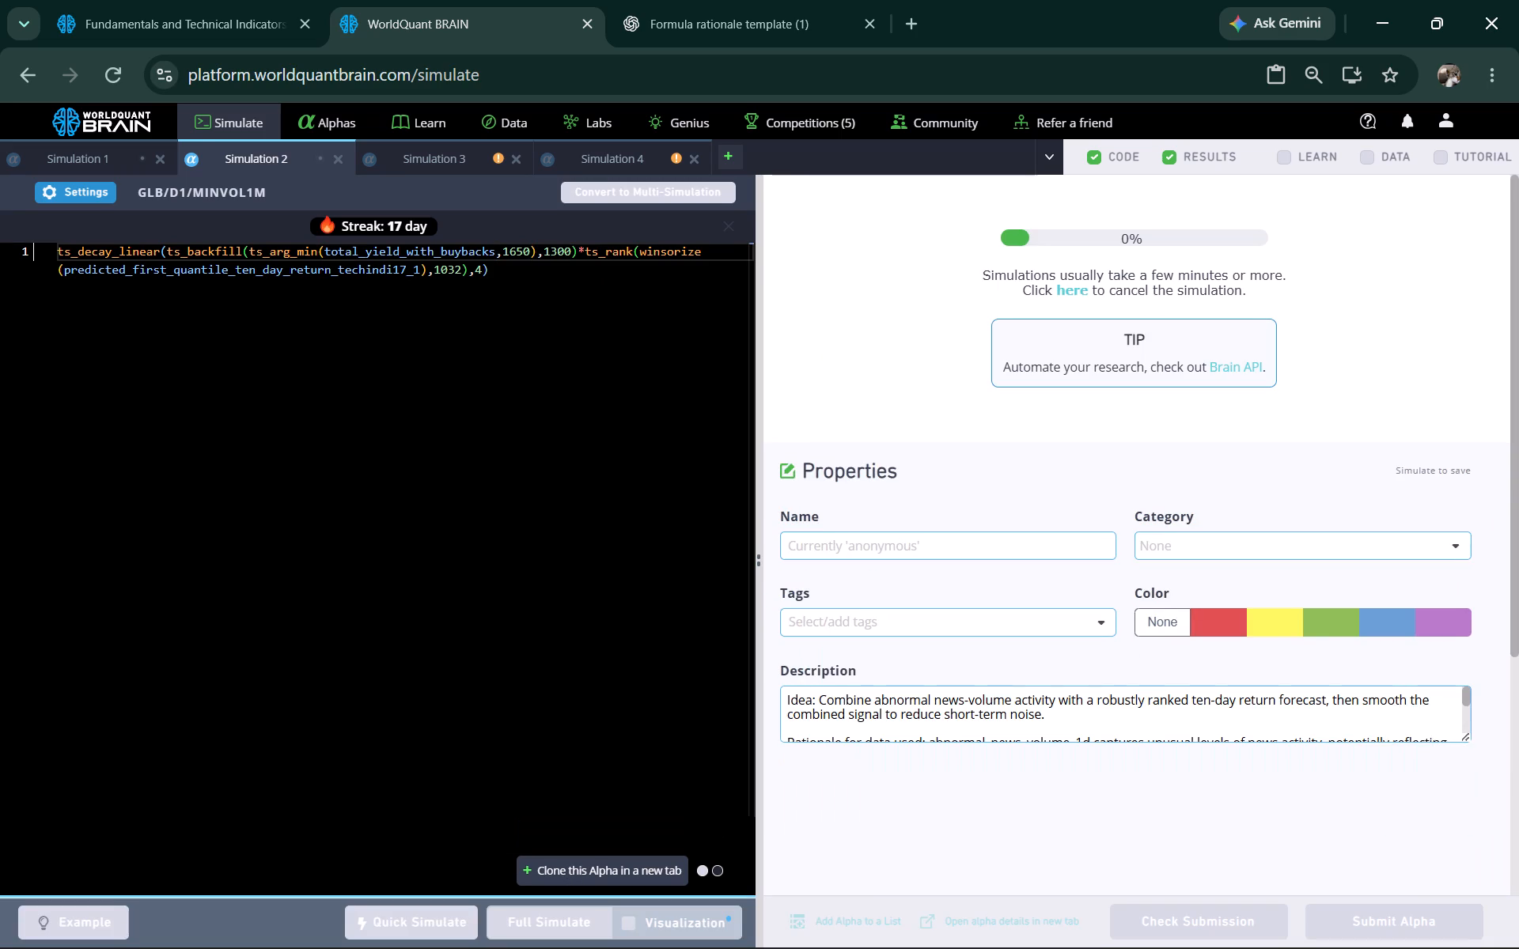
Reveal the test period of the yield_with_share_buybacks alpha in Simulation 3 and compute its Prod and Power Pool correlations.
click(469, 156)
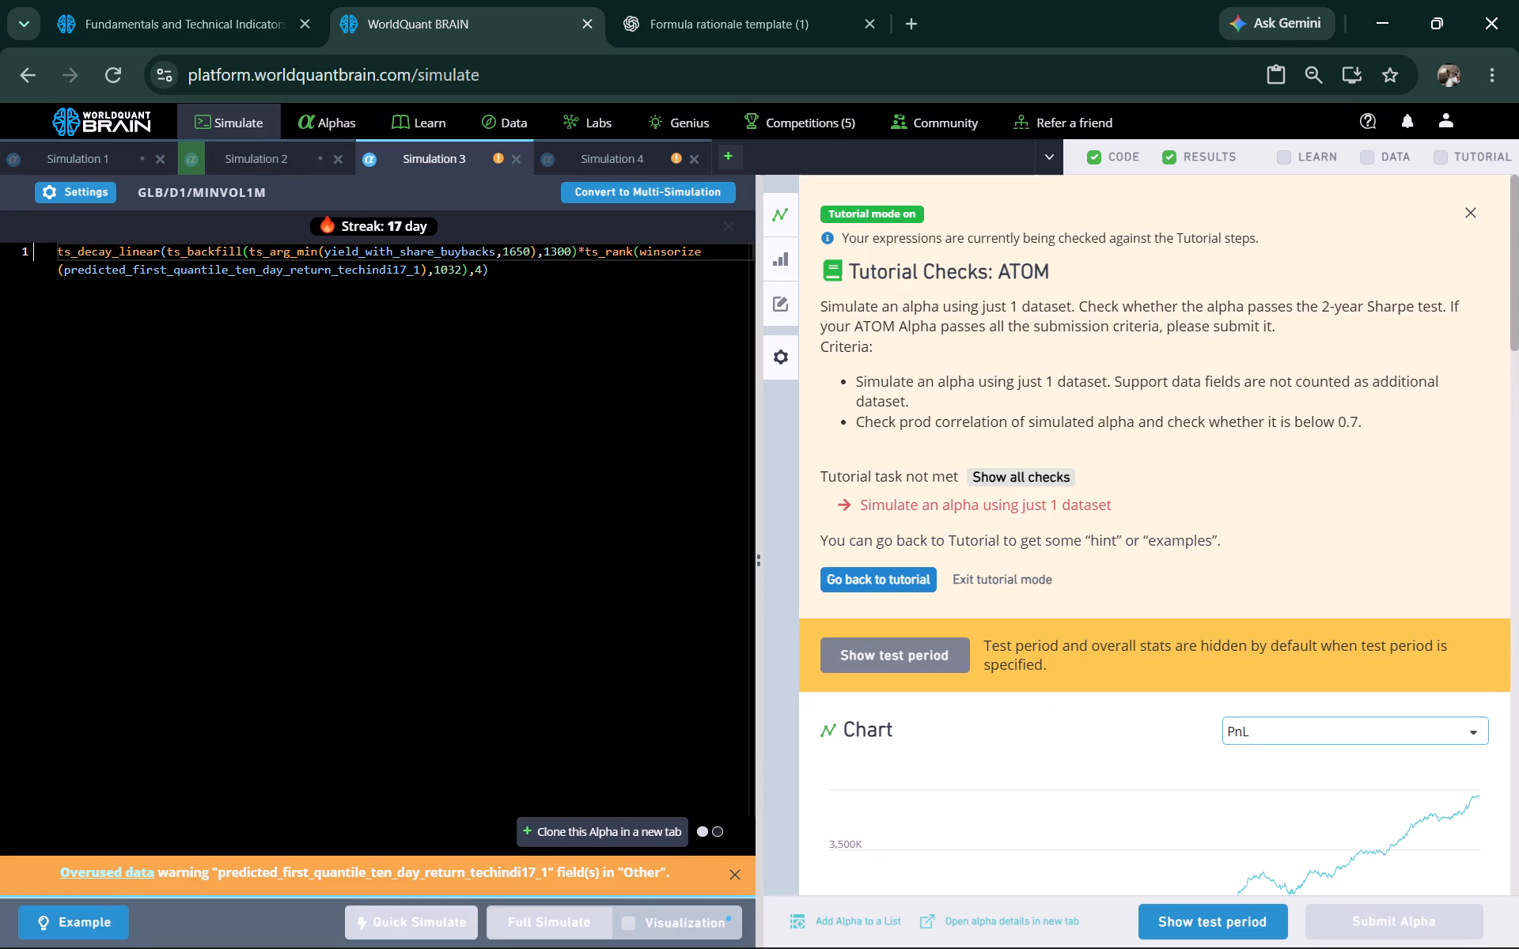
scroll(1370, 403, down, 2)
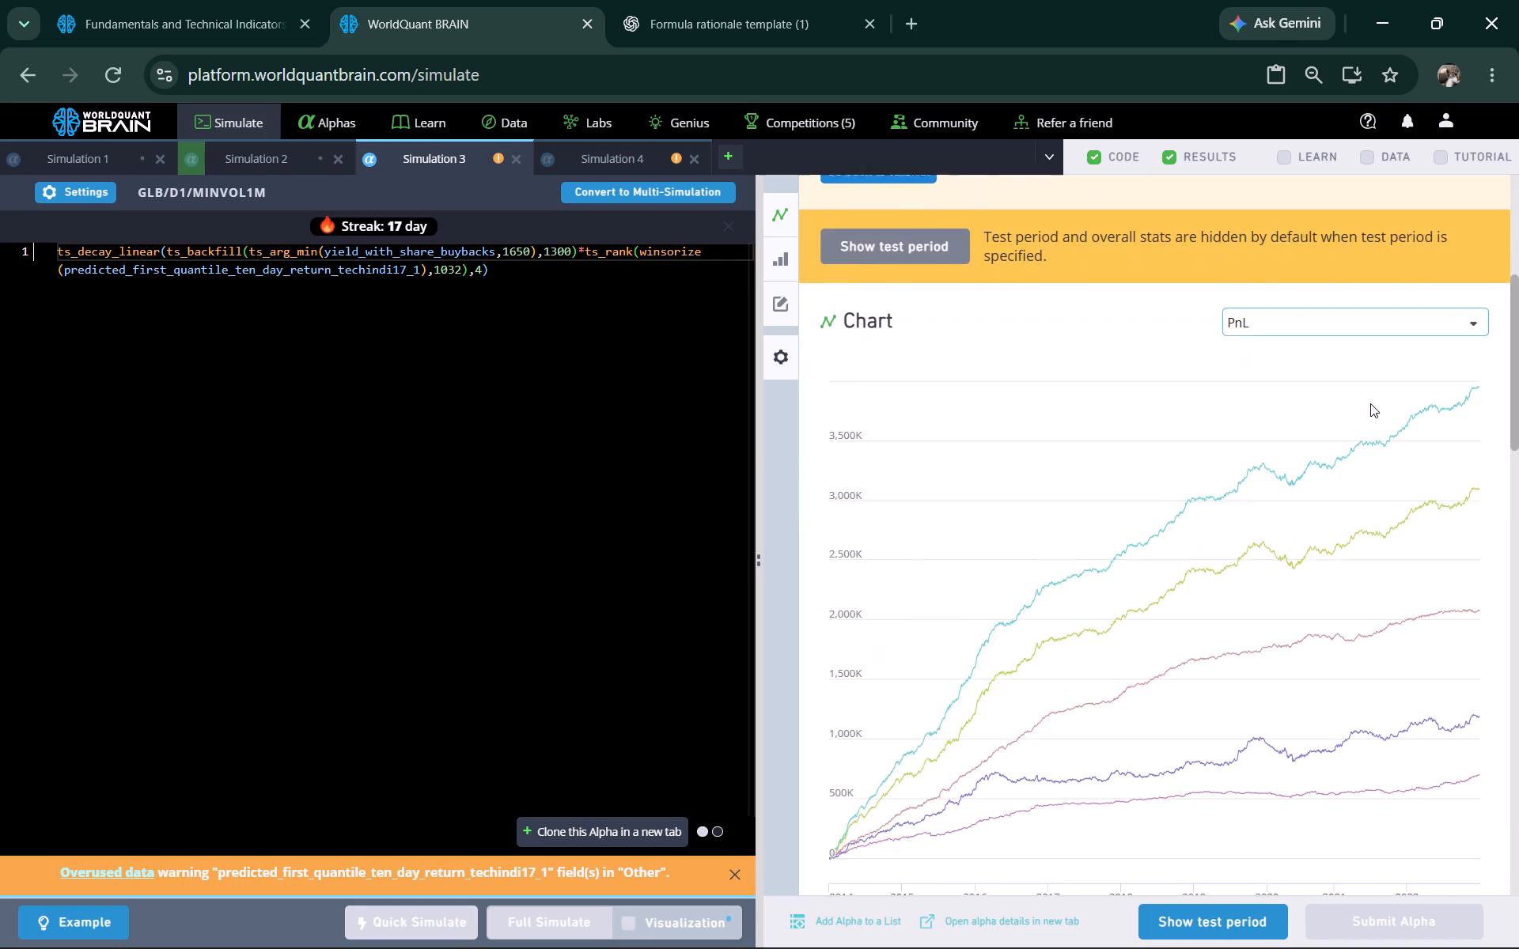
scroll(1370, 403, down, 4)
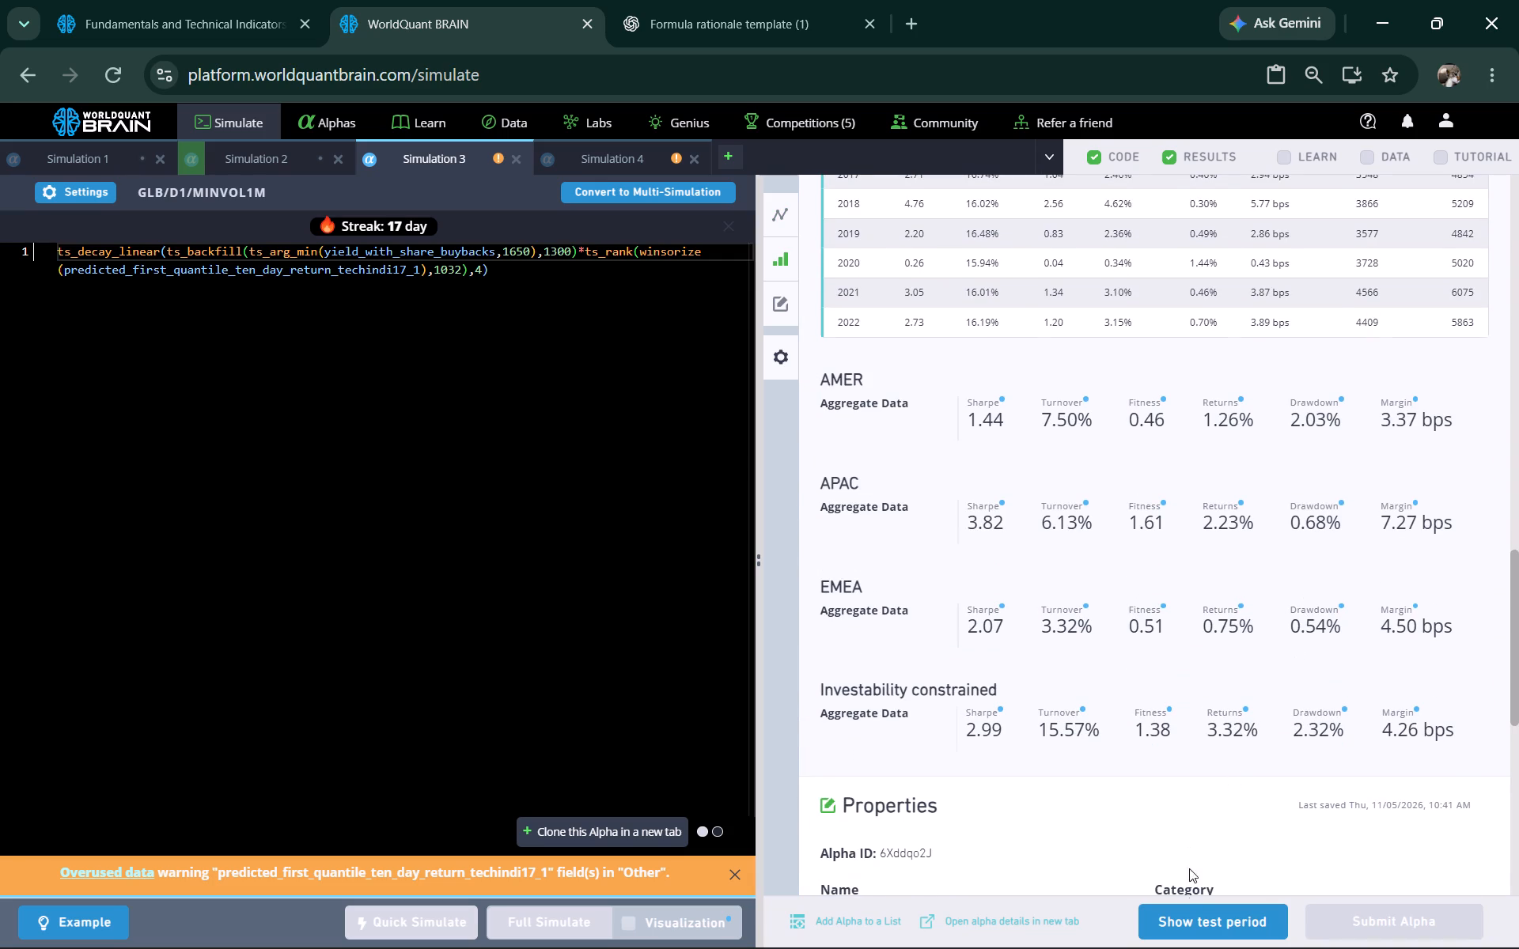
click(1190, 920)
scroll(1201, 809, down, 1)
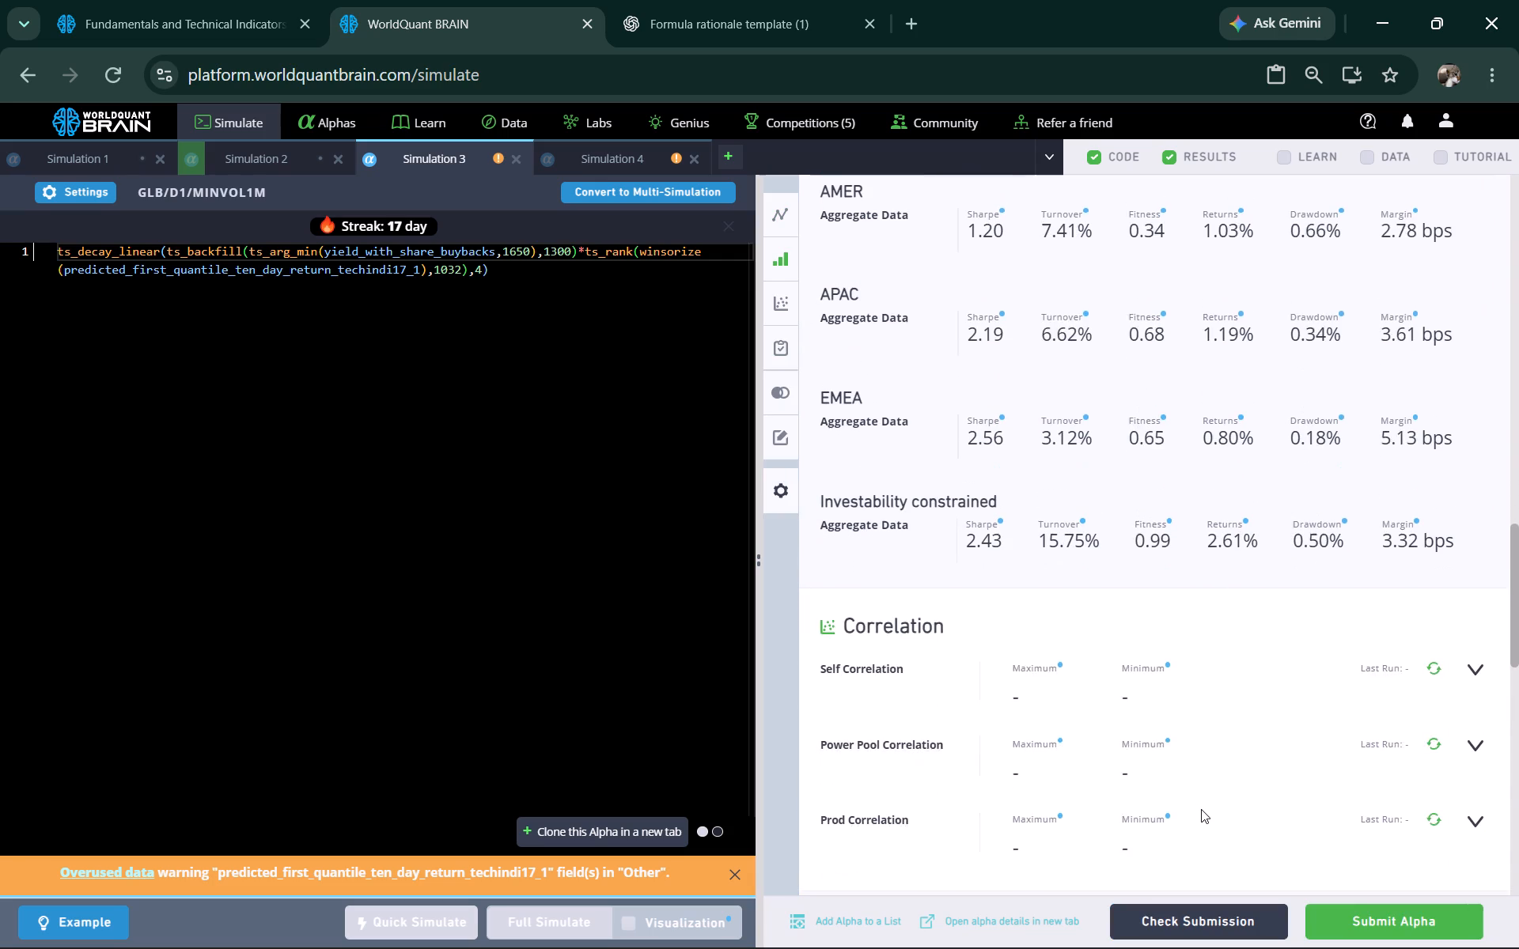
scroll(1201, 809, down, 1)
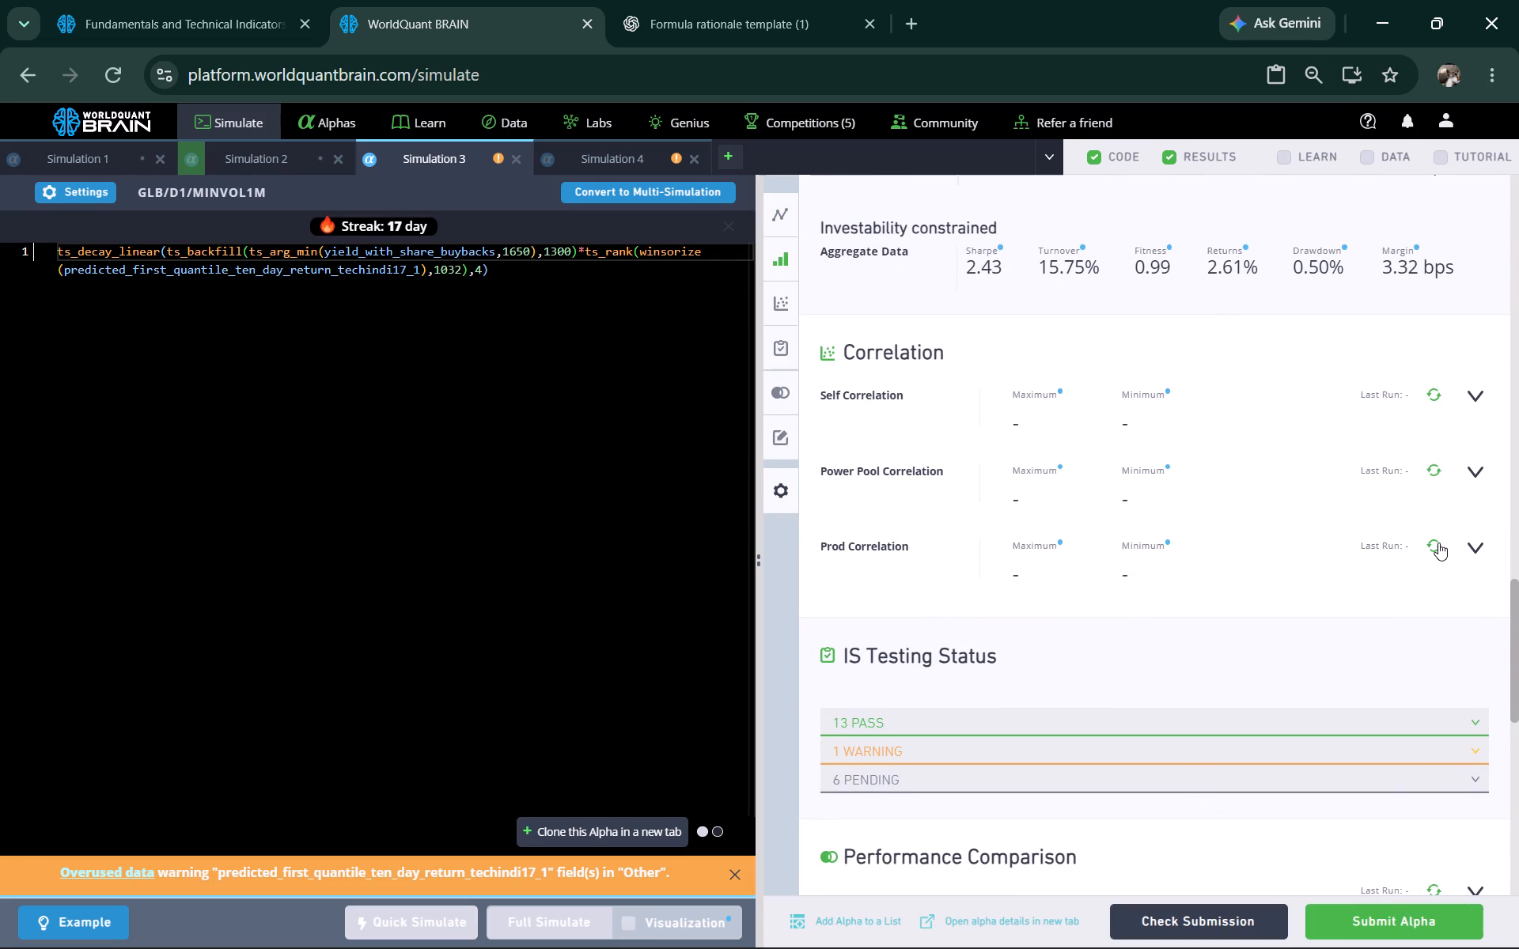
click(1437, 543)
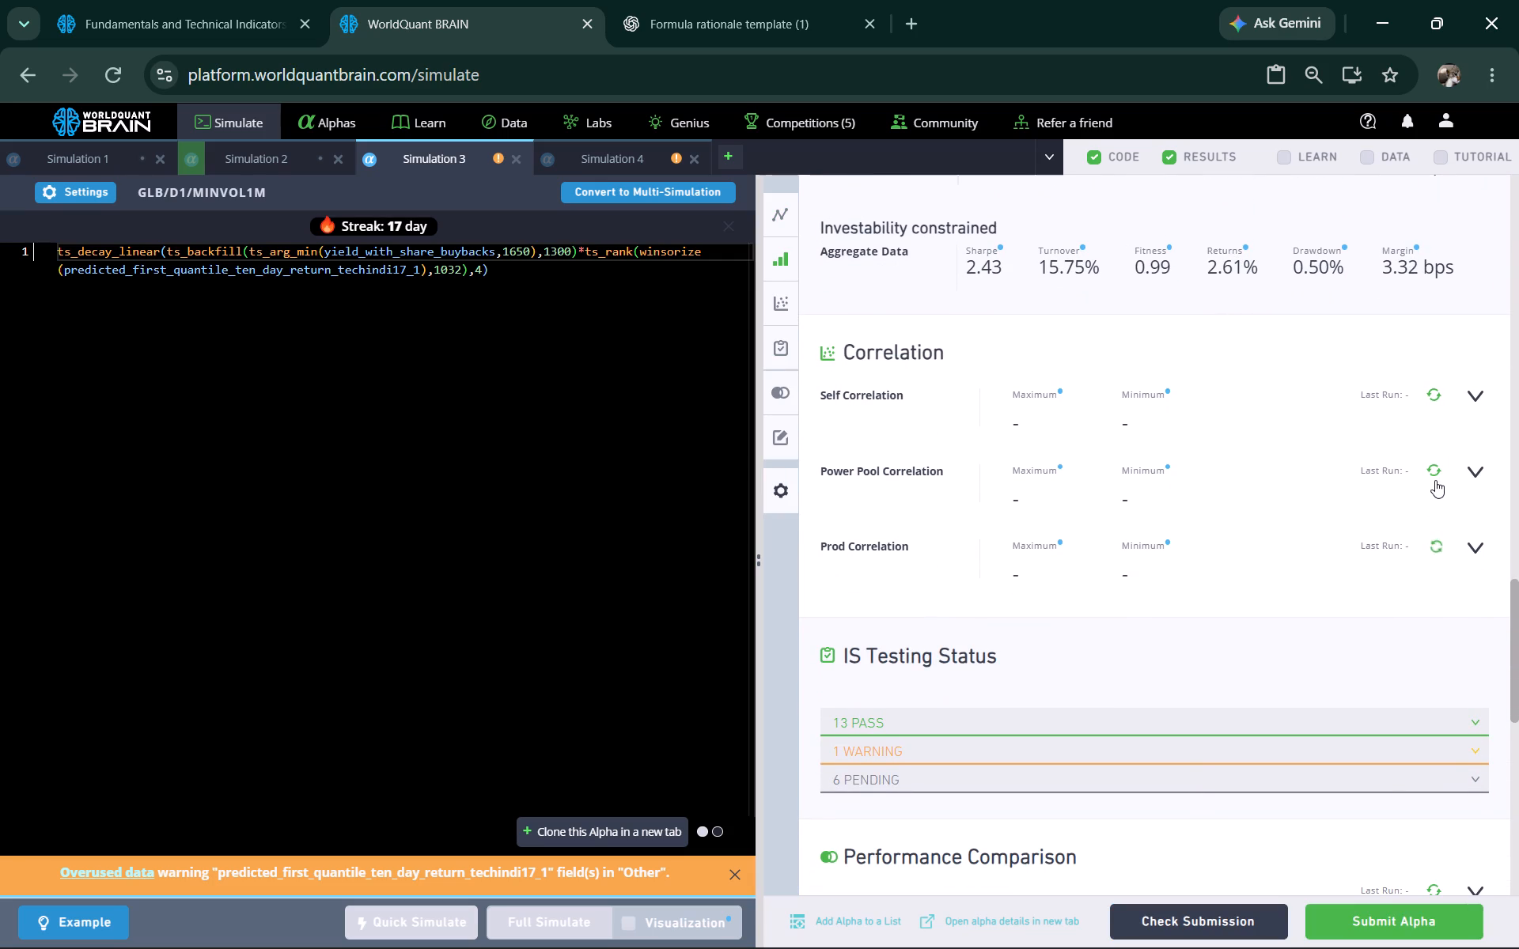
click(1435, 474)
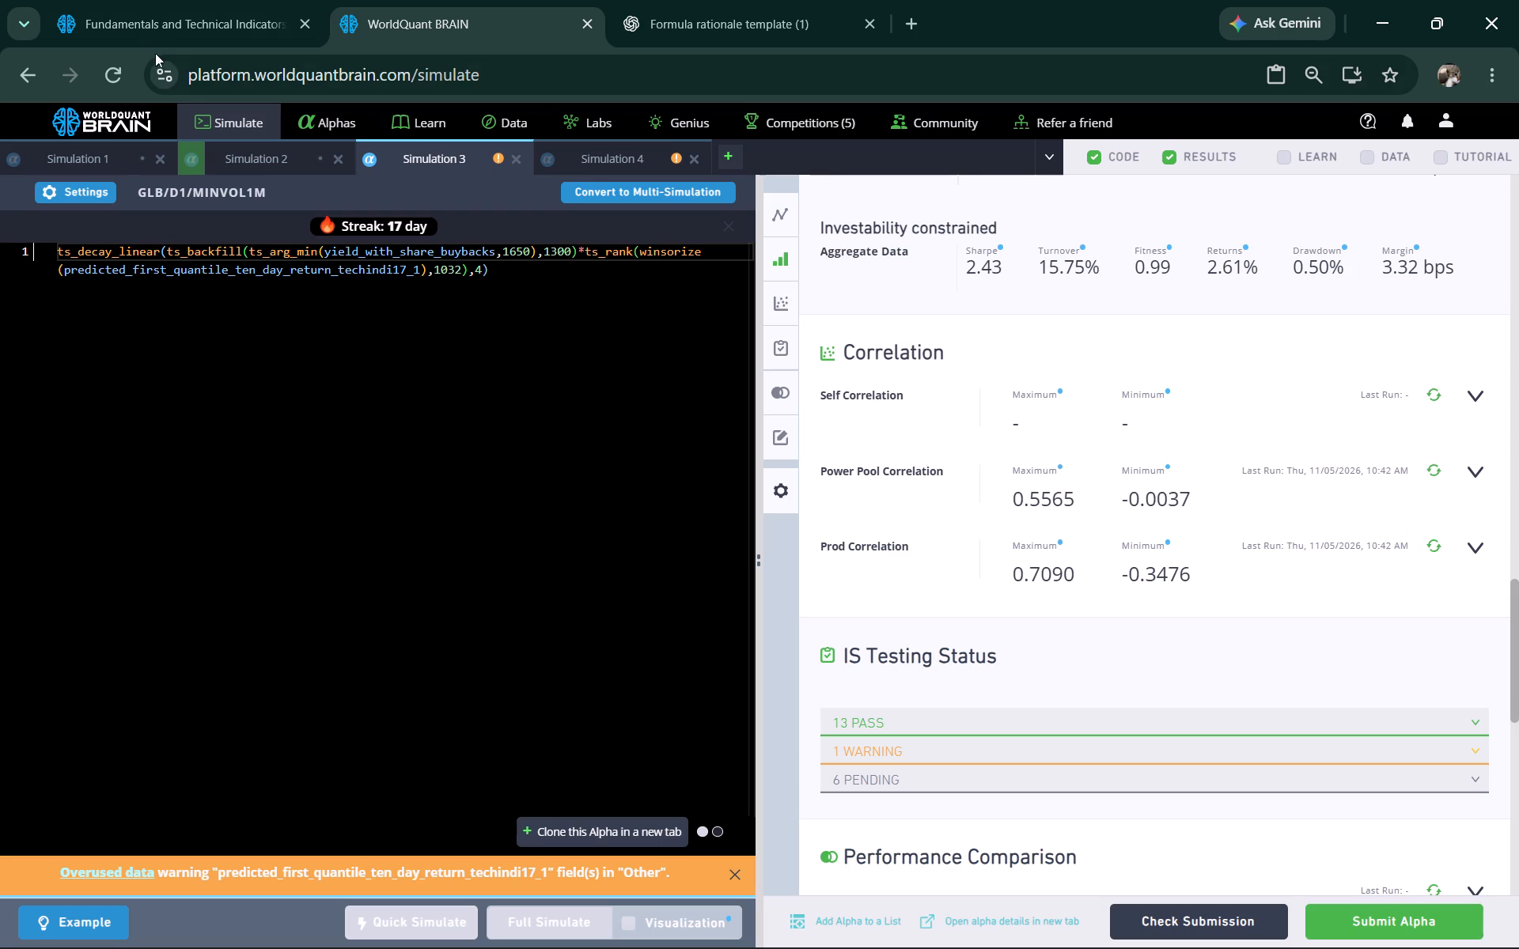
Replace yield_with_share_buybacks with the model109 field triple_exponential_average in Simulation 3's formula and run a full simulation.
click(164, 28)
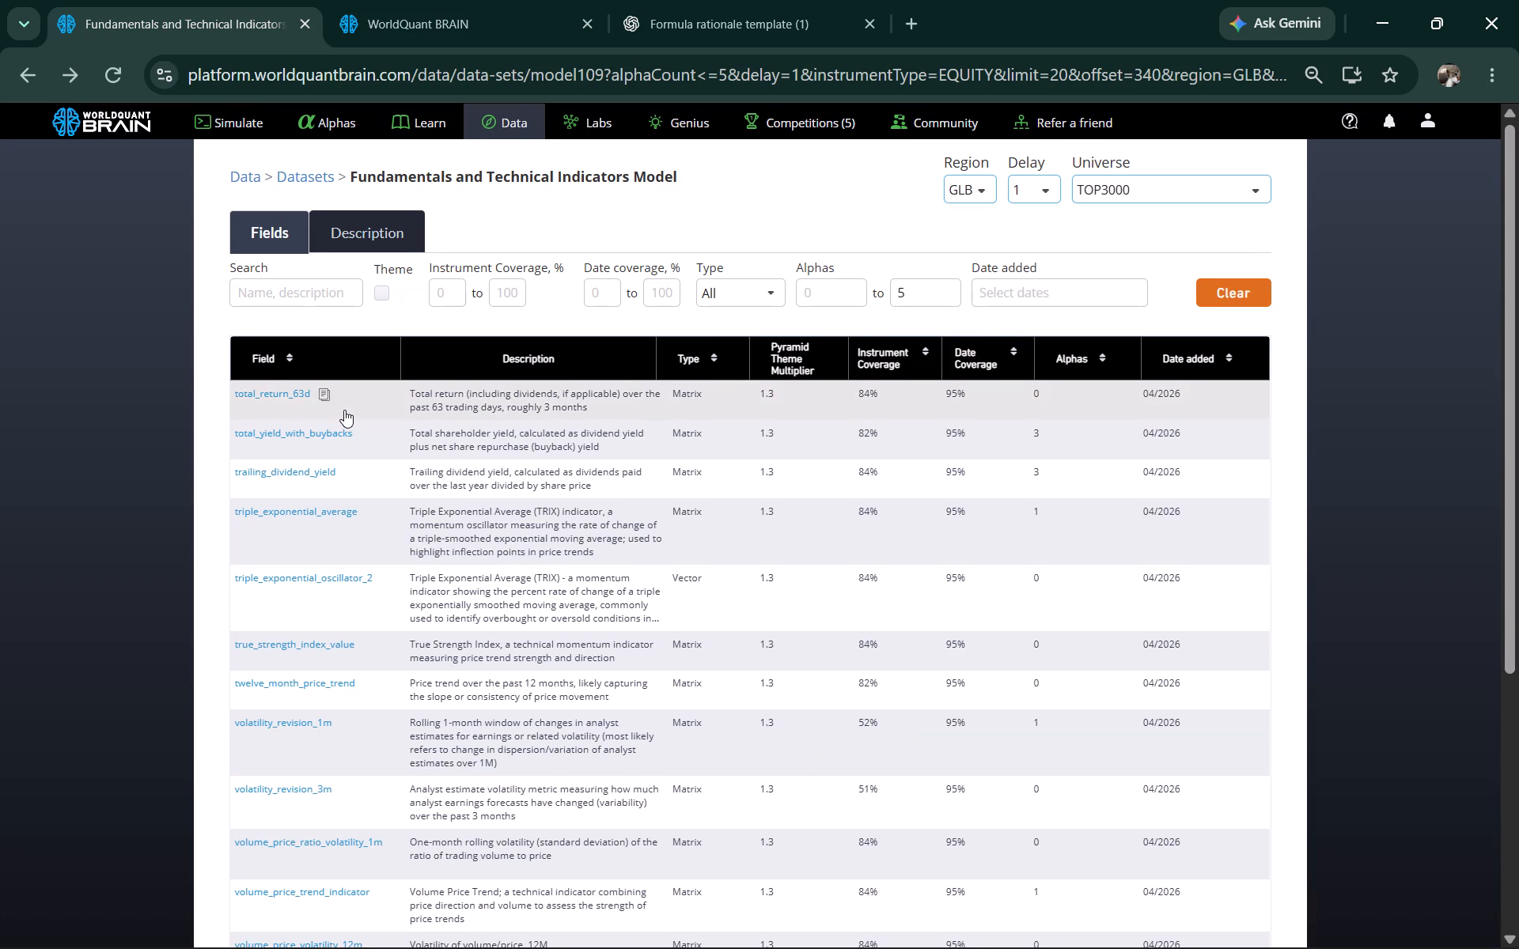
scroll(344, 410, down, 1)
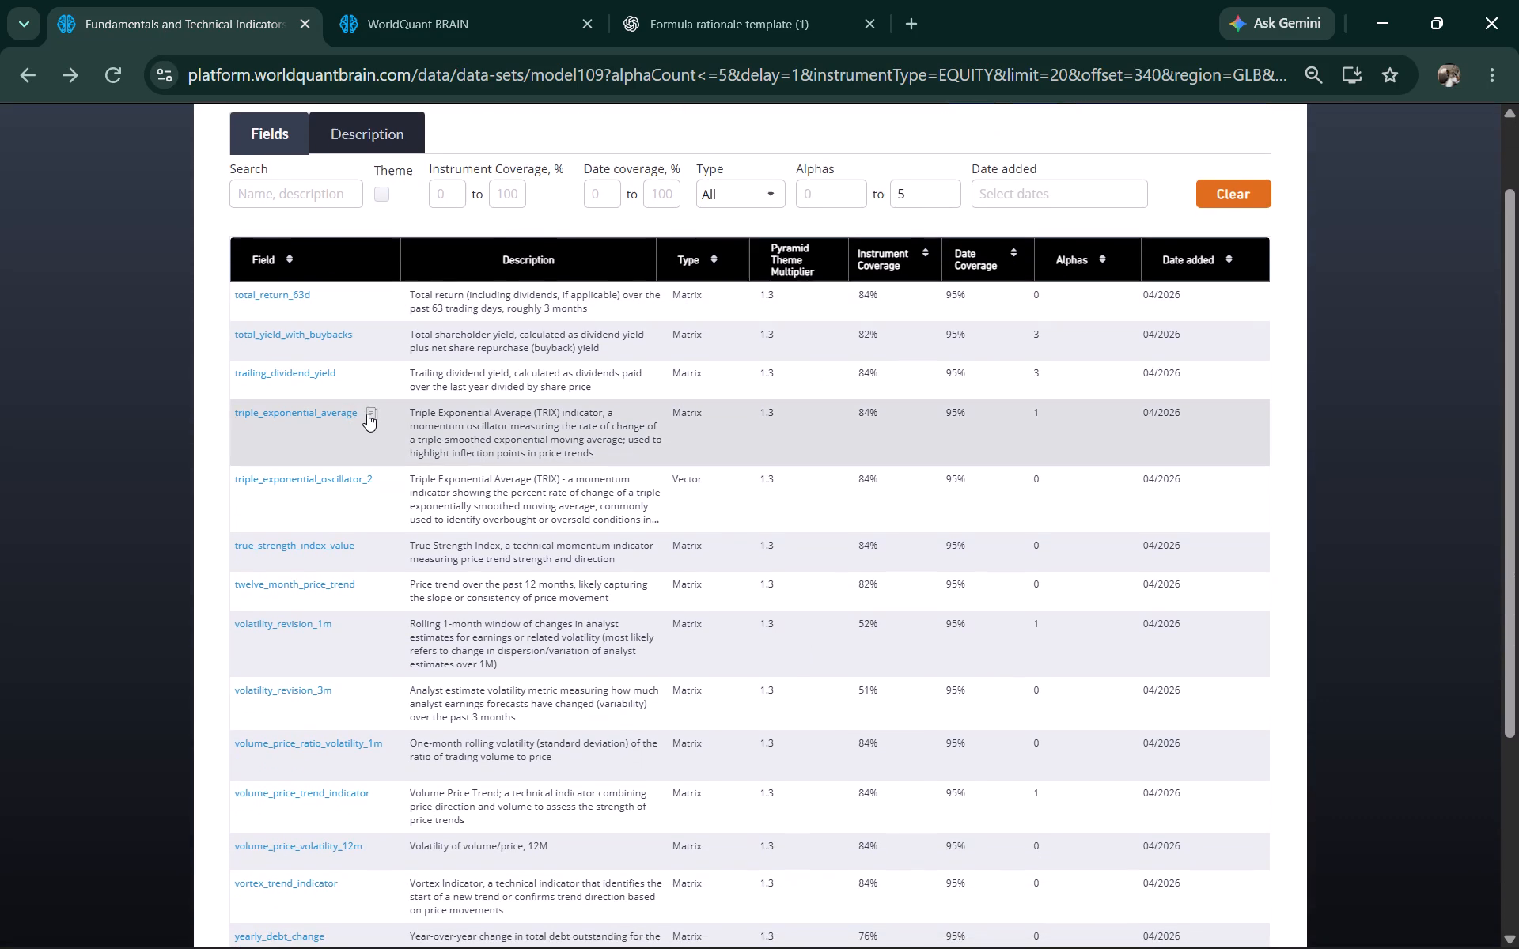
click(367, 414)
click(523, 0)
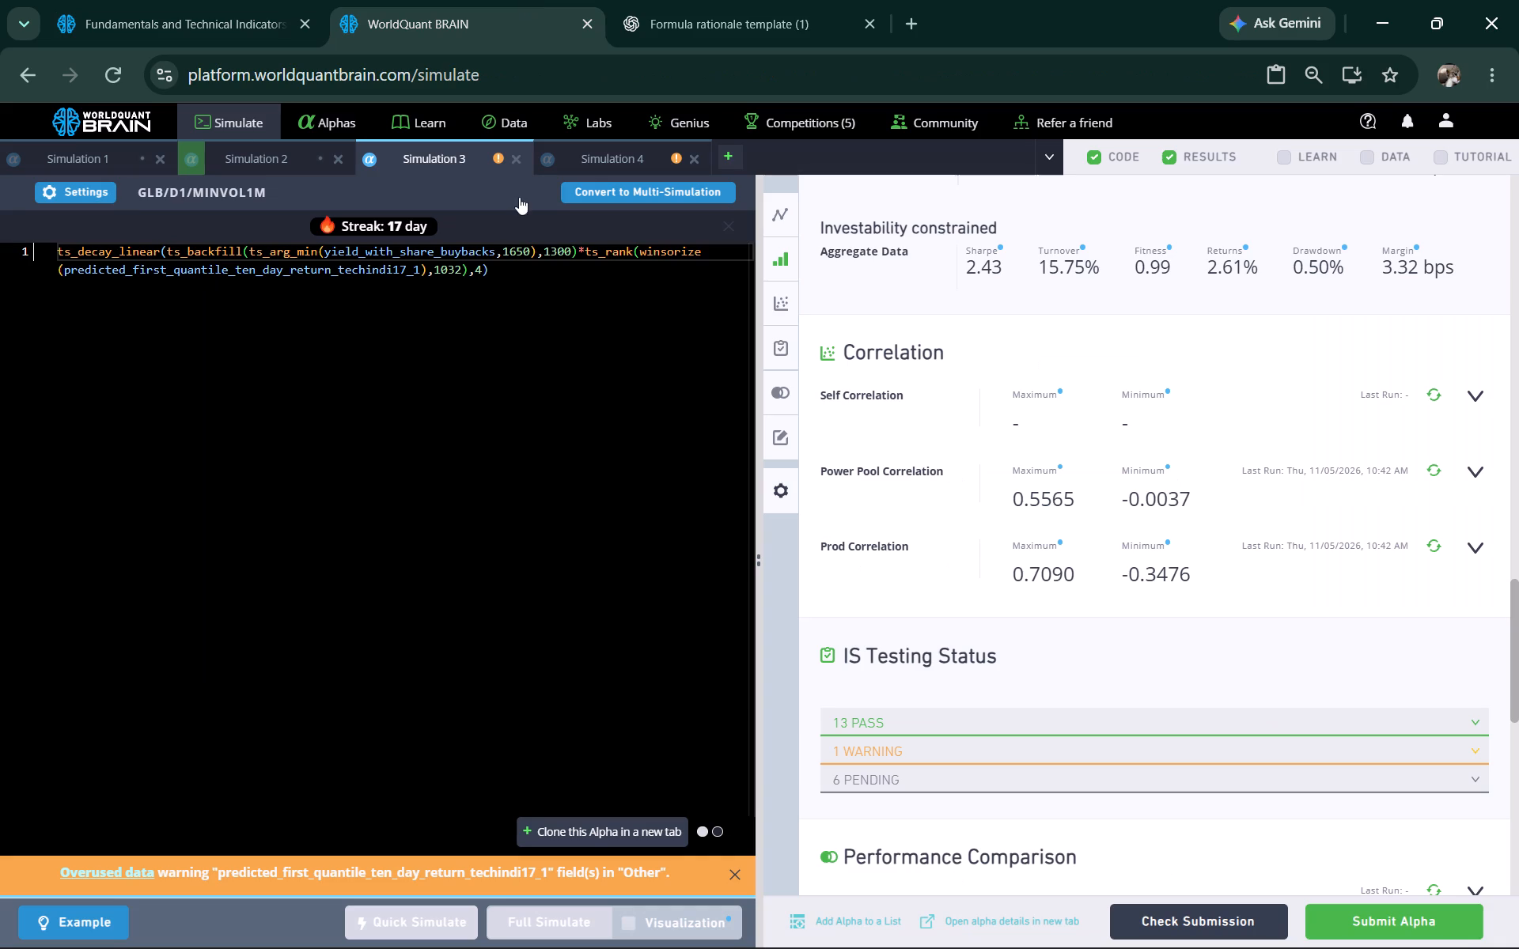
double_click(406, 251)
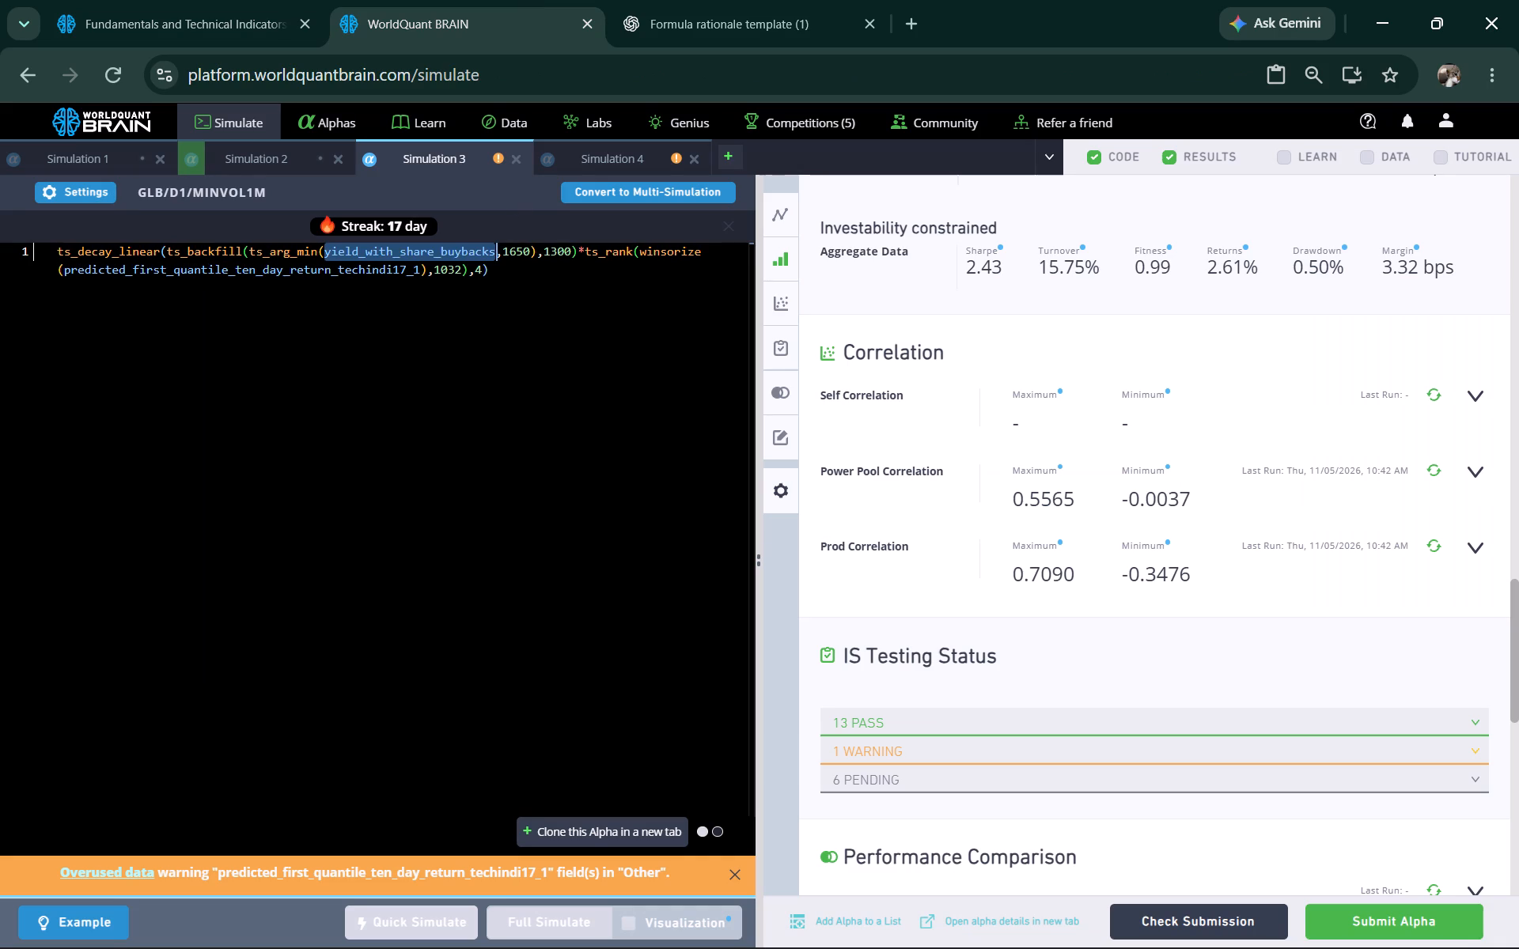
right_click(406, 251)
click(426, 346)
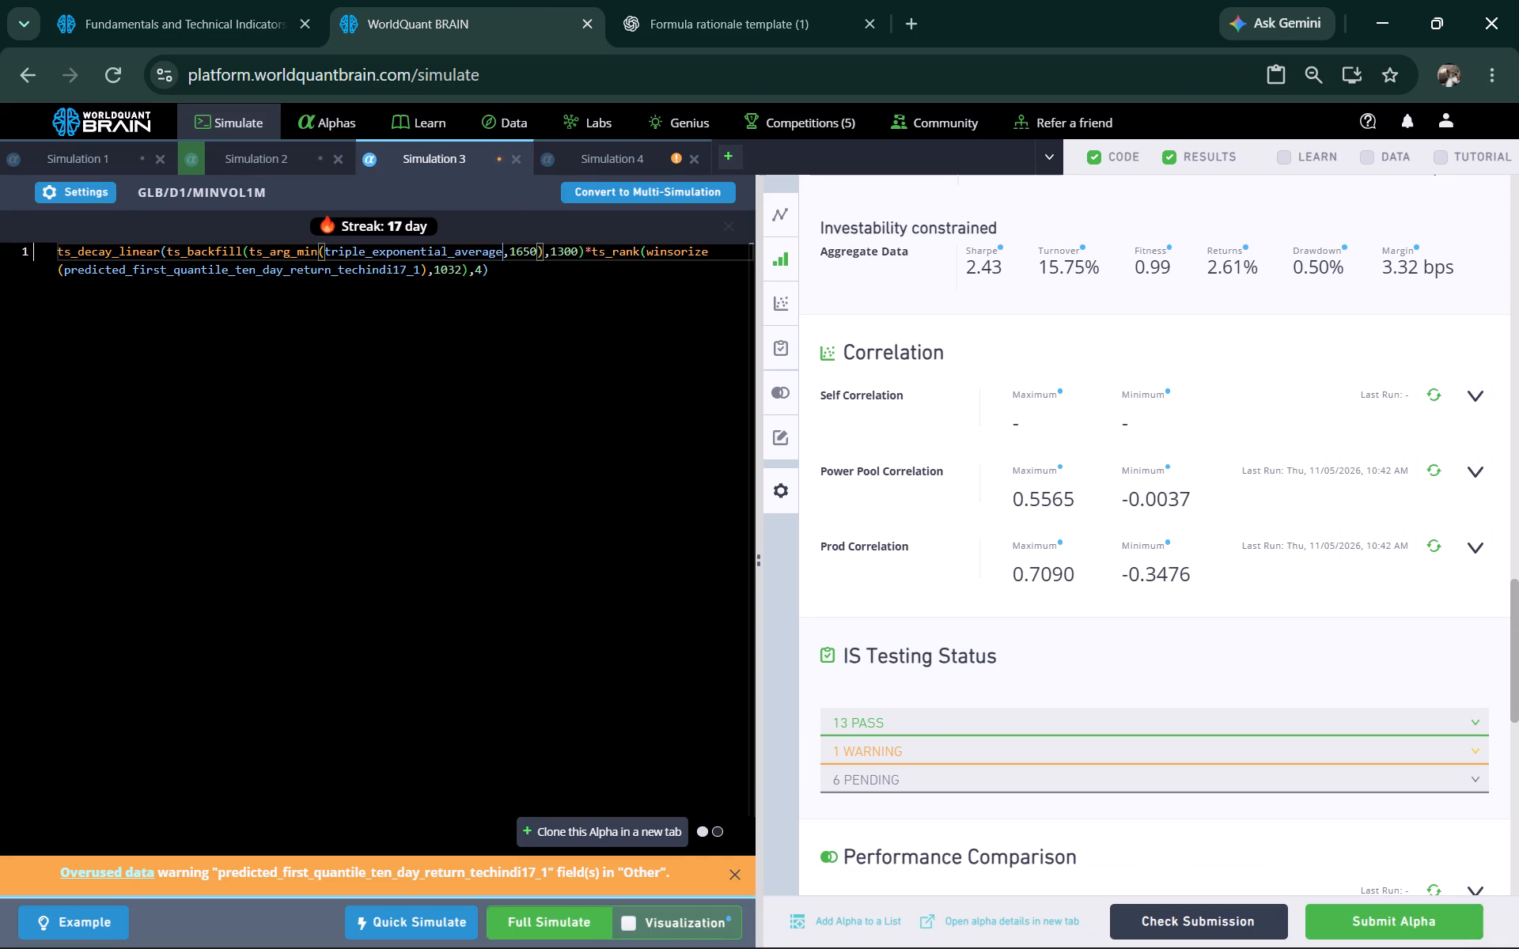
click(556, 922)
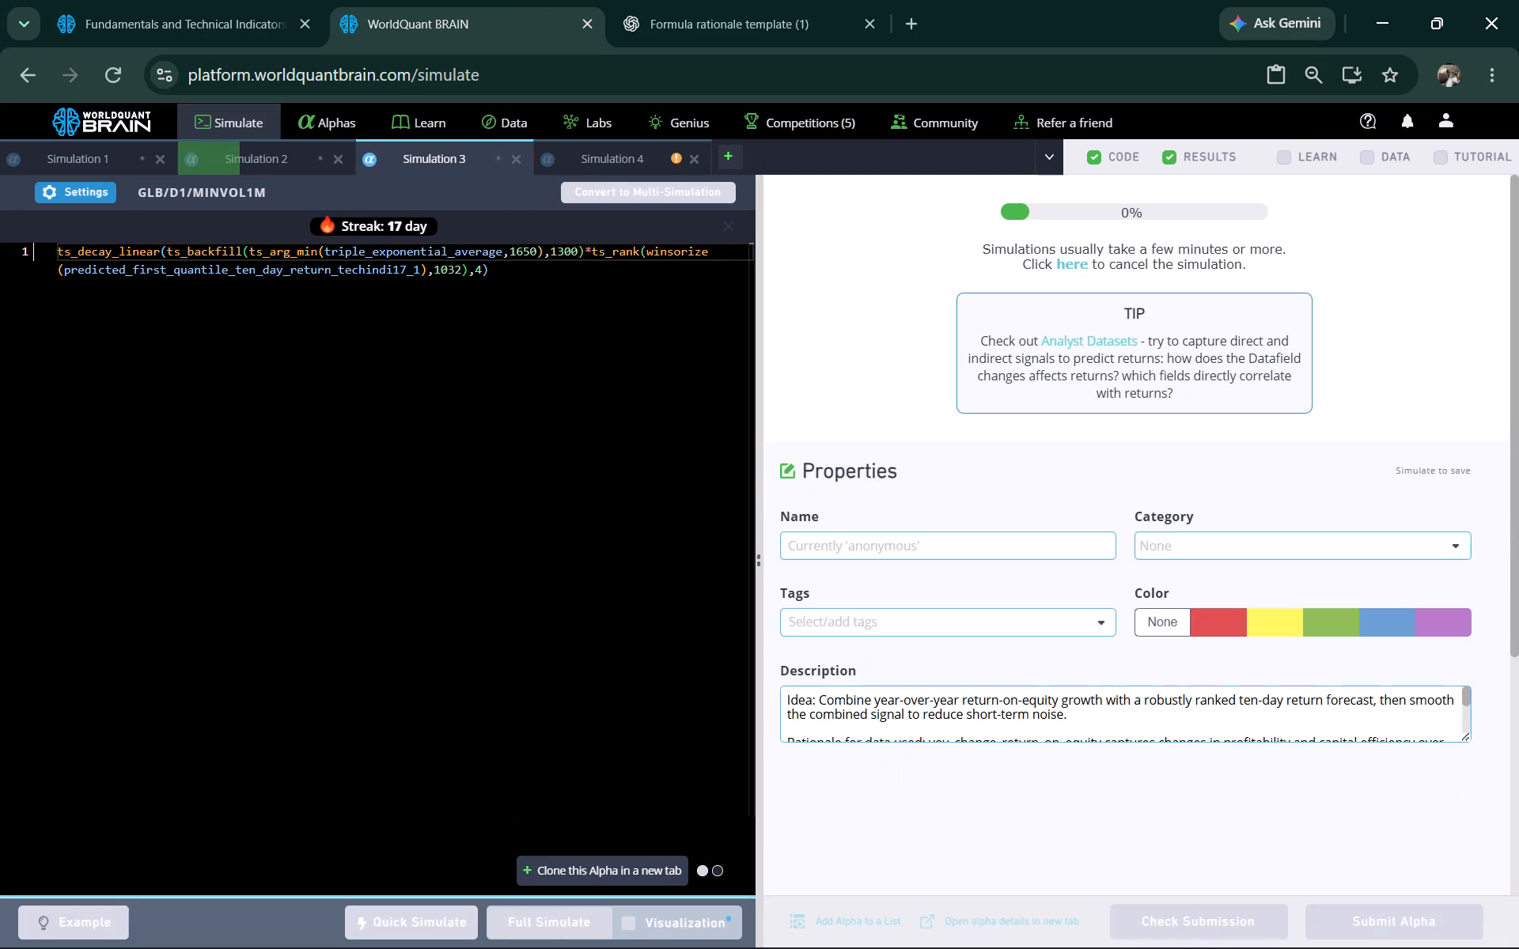
Reveal the test period of Simulation 4's yearly_roa_change alpha, review its IS testing warnings and compute its Prod correlation.
click(627, 163)
scroll(1047, 410, down, 2)
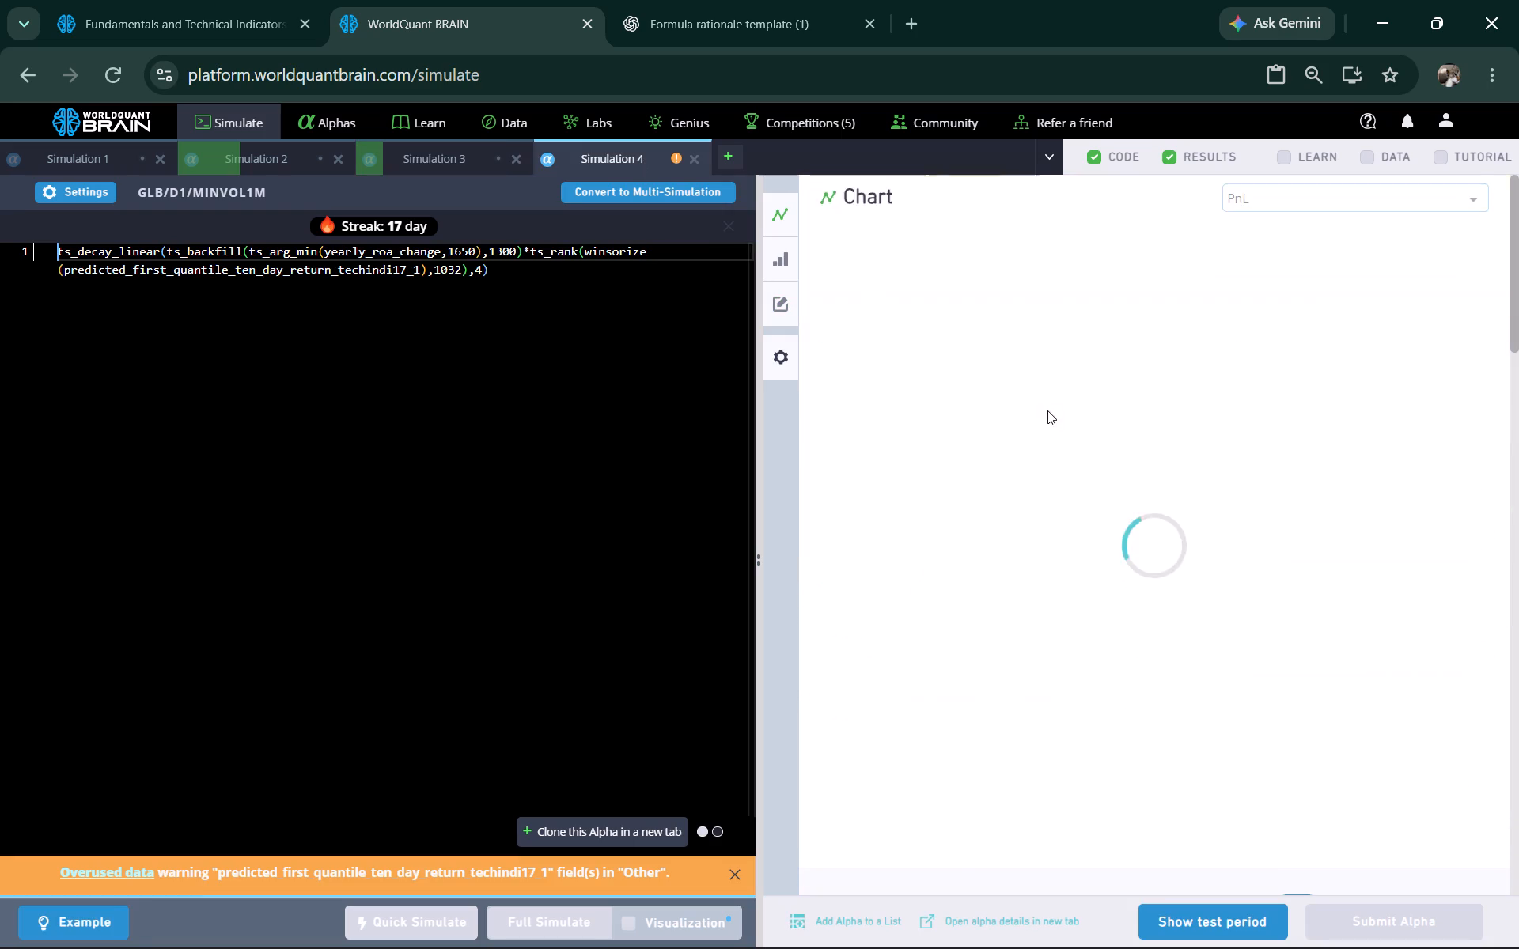
scroll(1047, 410, down, 3)
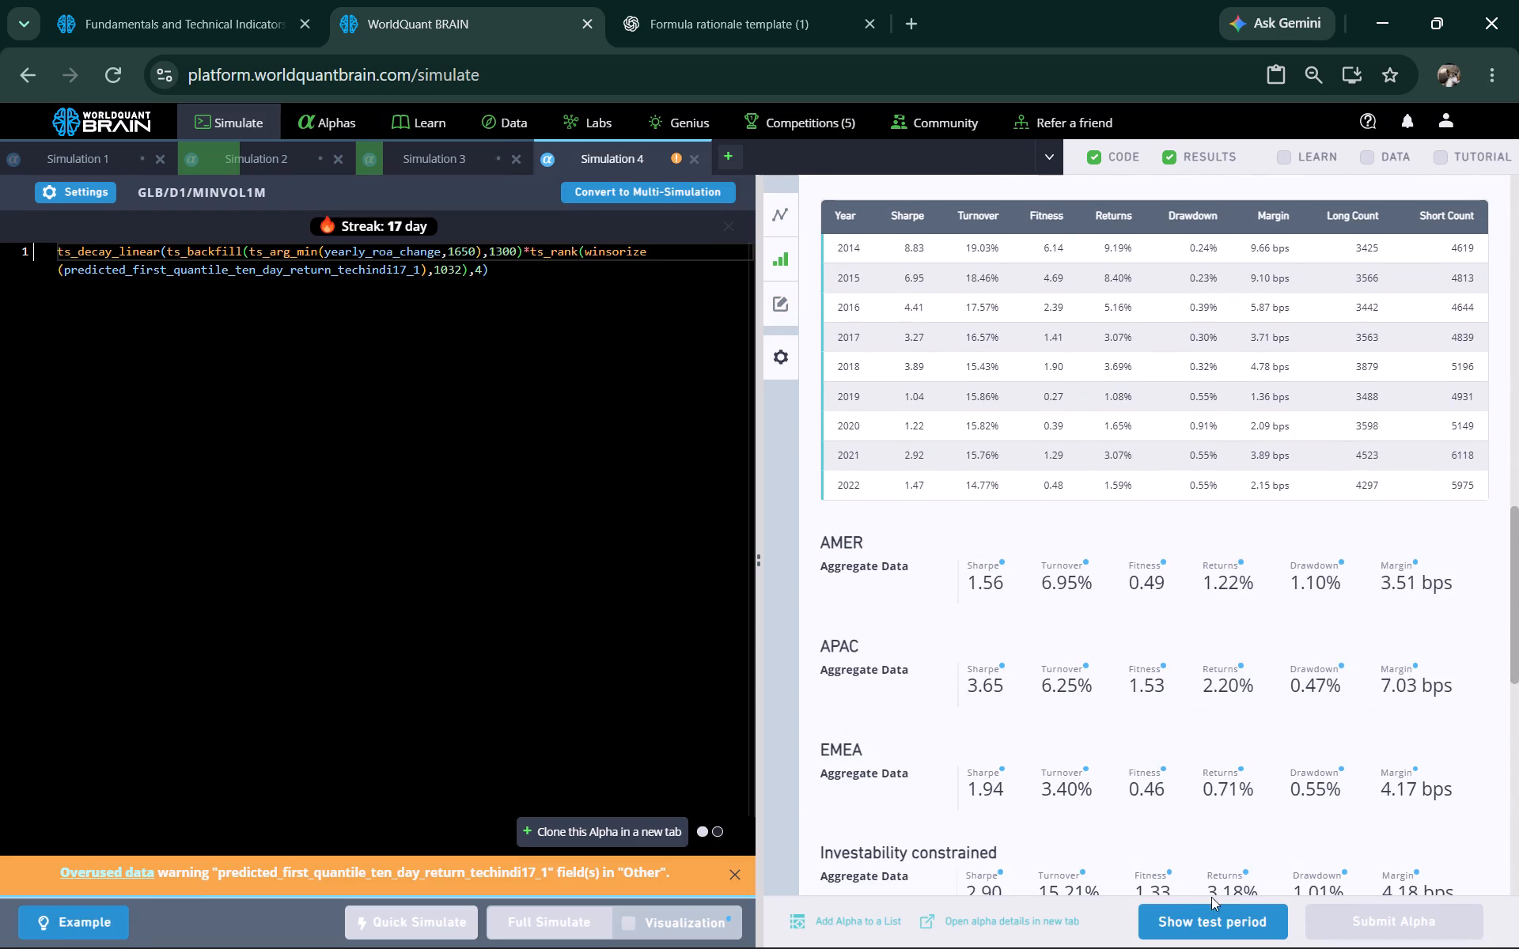
click(1198, 912)
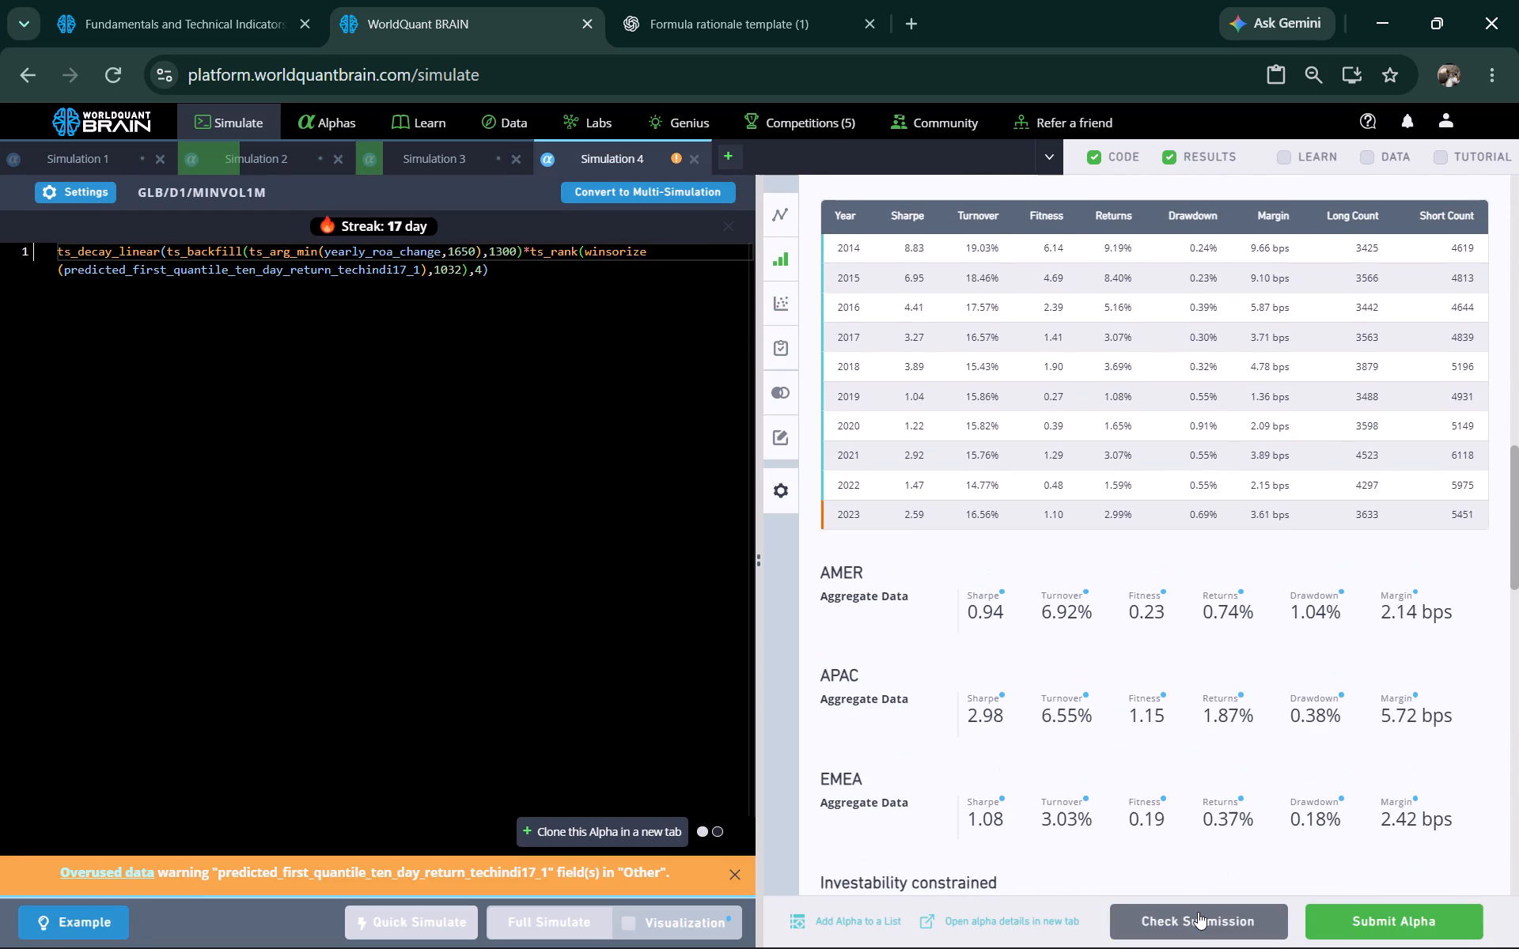
scroll(1198, 912, down, 1)
scroll(1214, 686, down, 3)
click(1271, 718)
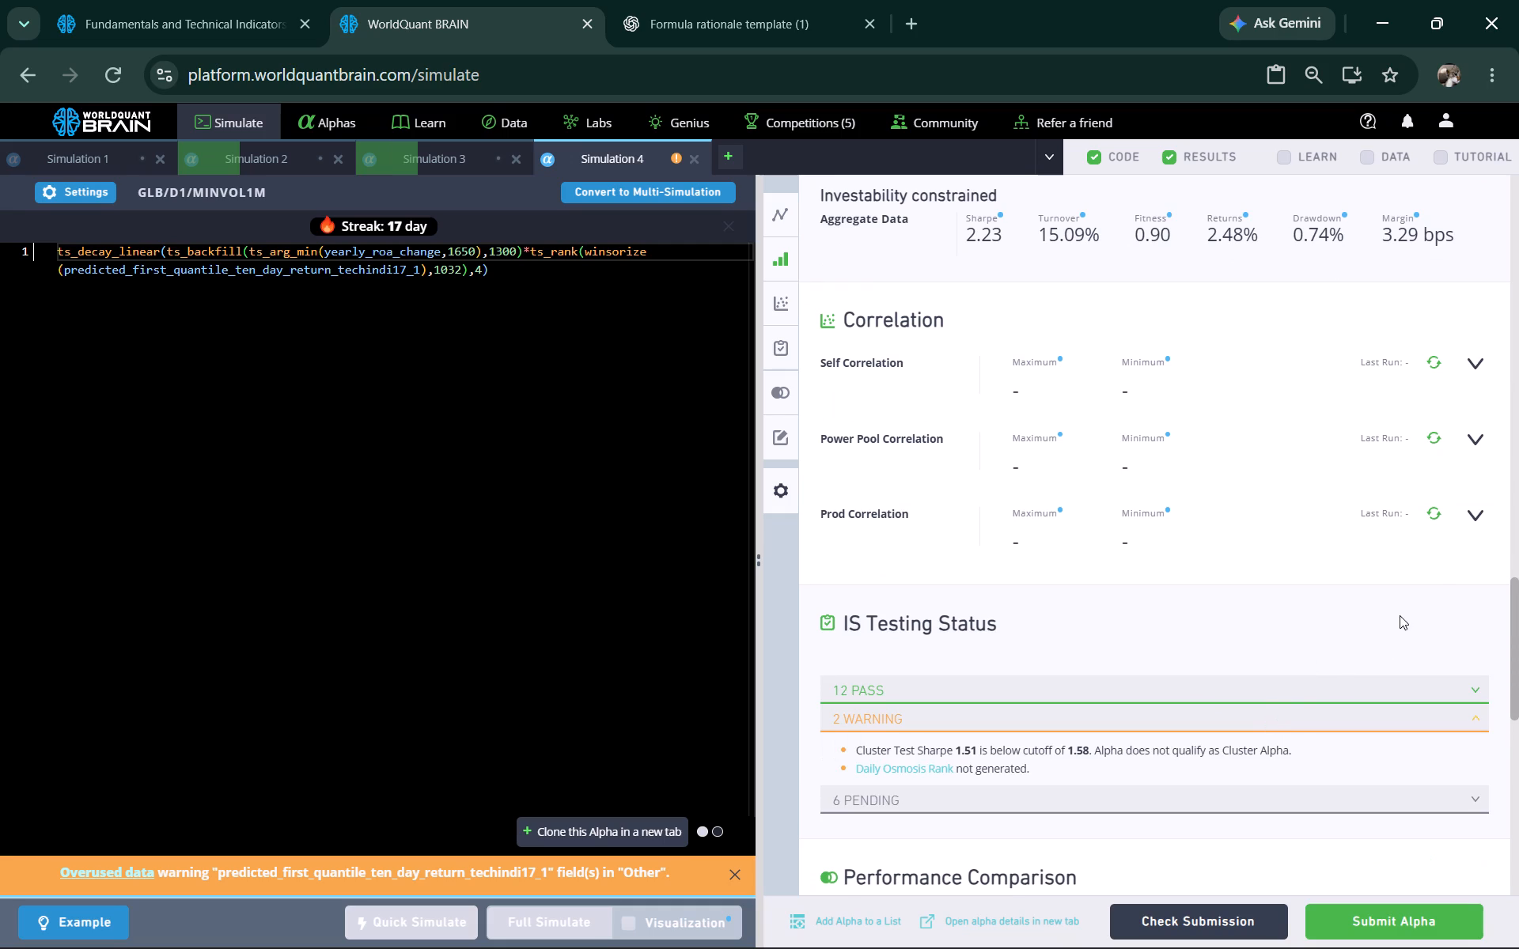
click(1438, 515)
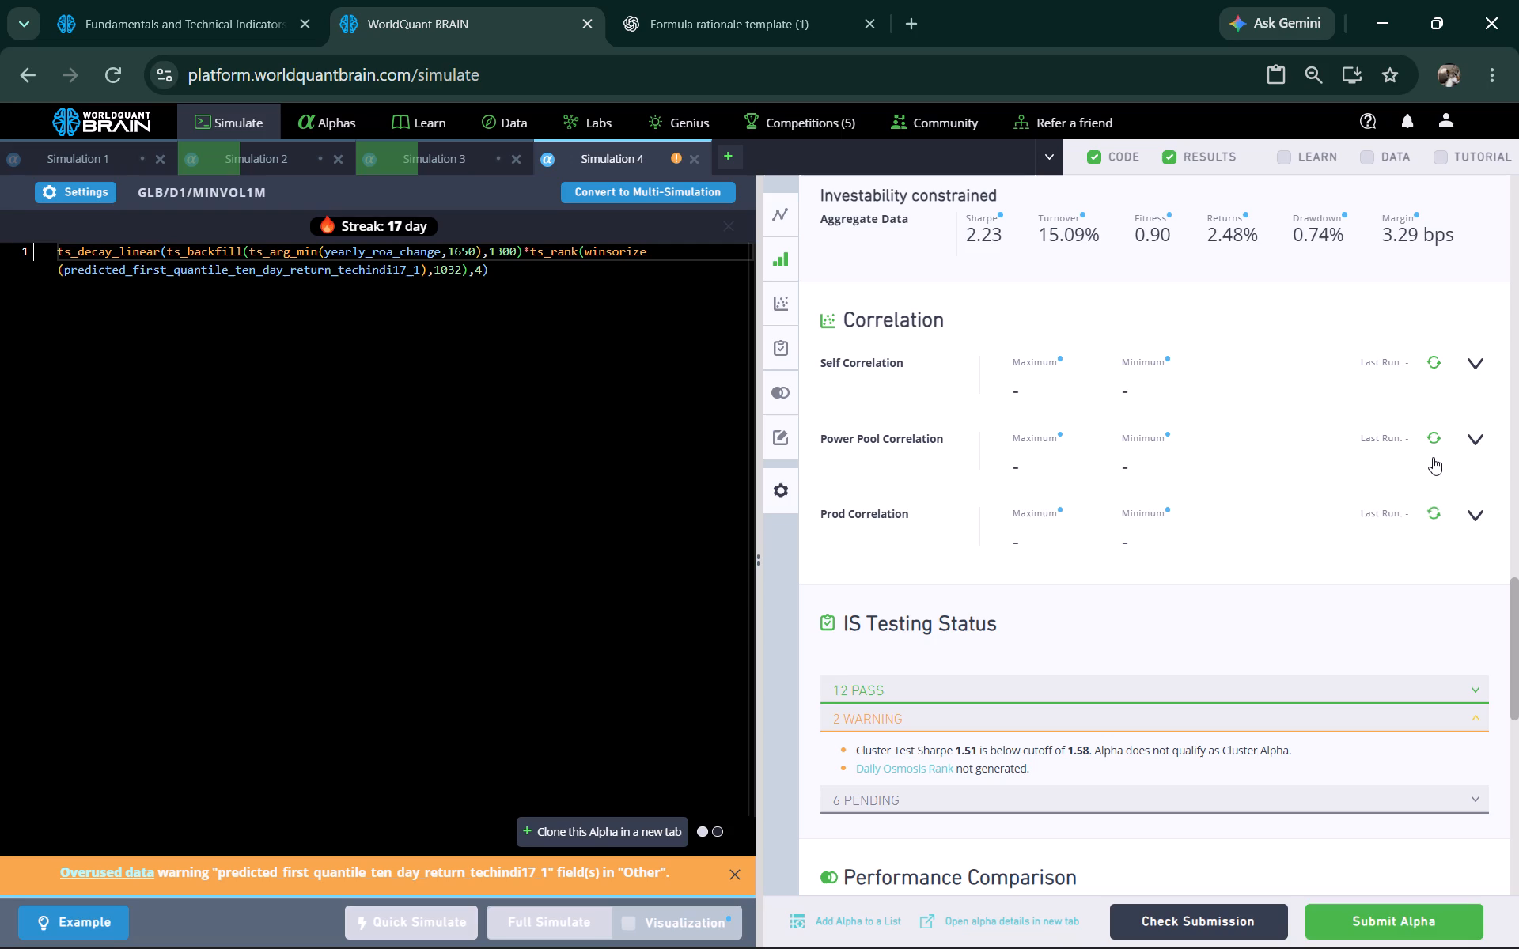
Copy the accounts_payable_turnover_ratio field name from the first page of the model109 field list and return to Simulation 4.
click(218, 0)
scroll(555, 546, down, 3)
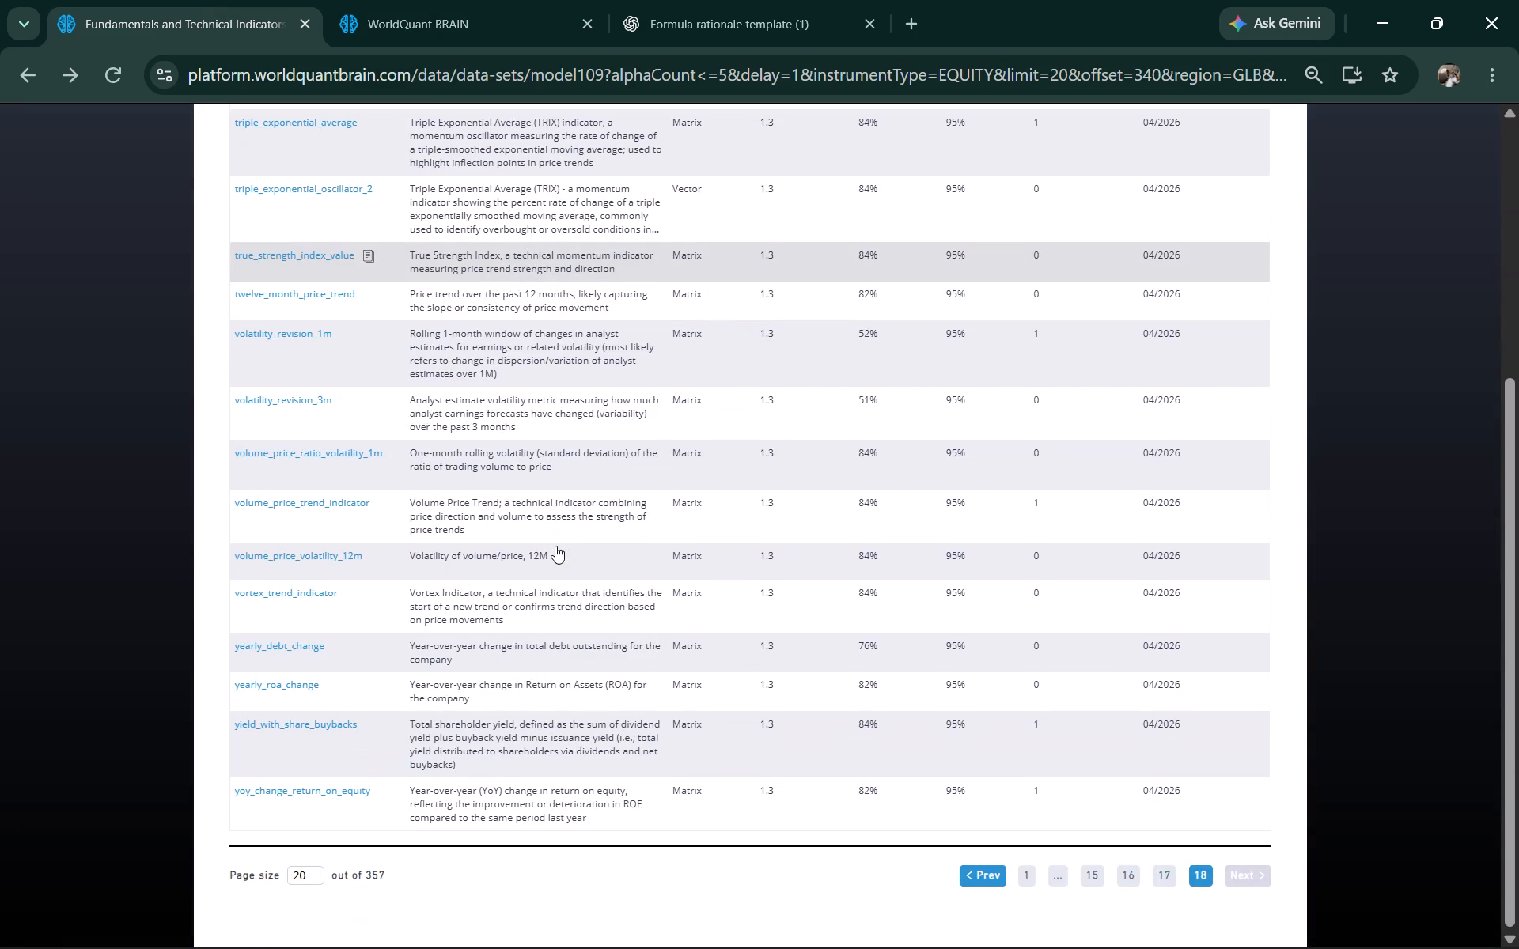
click(1028, 879)
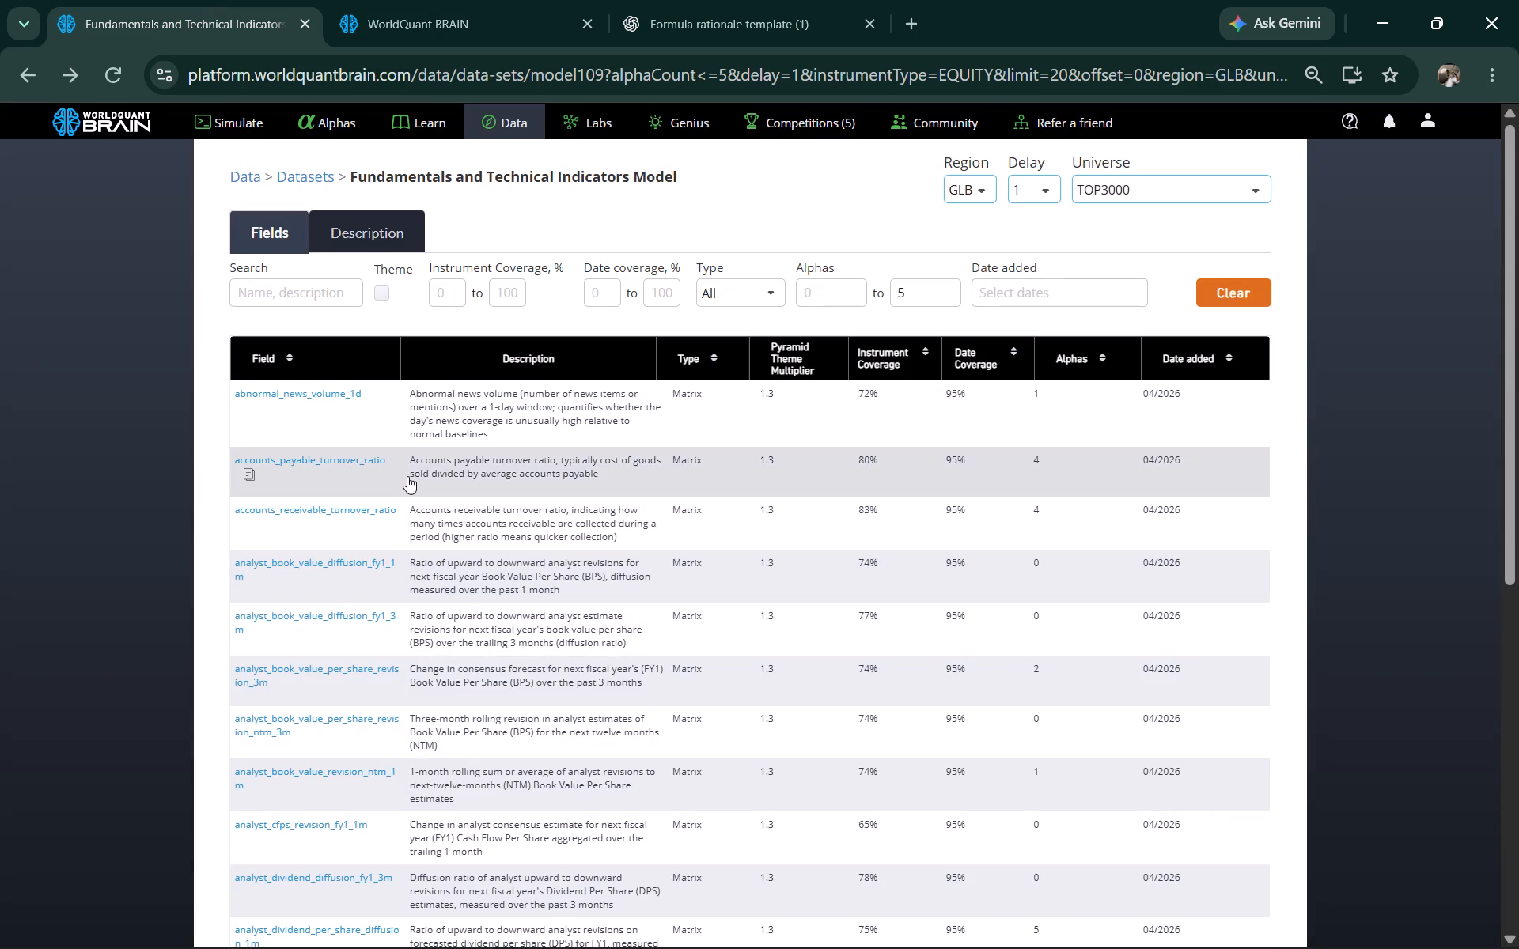
click(241, 474)
click(413, 31)
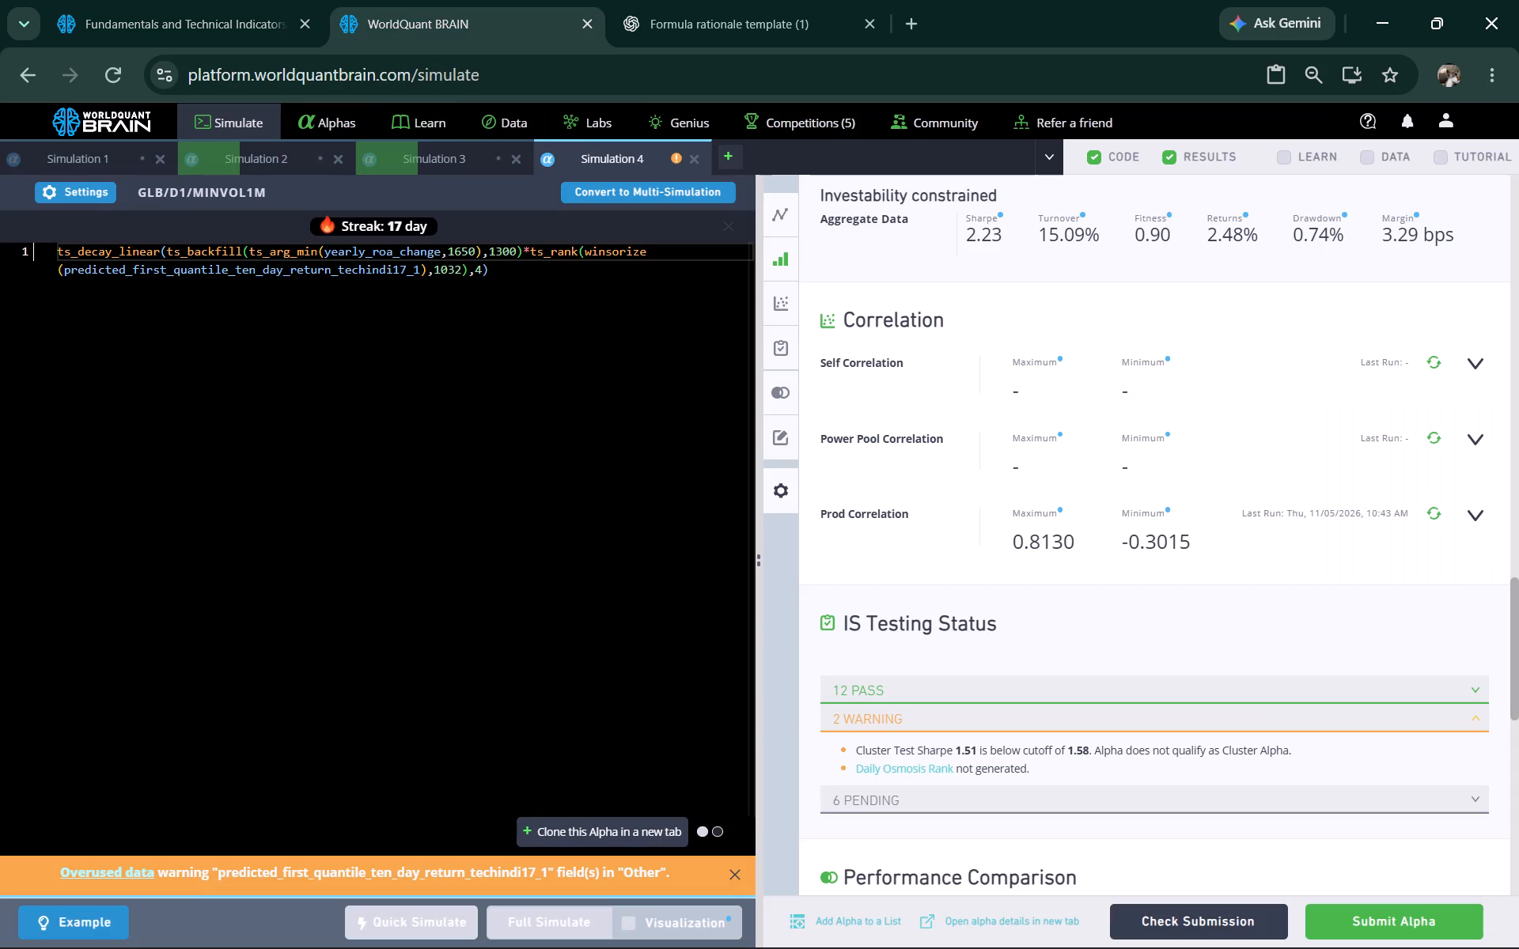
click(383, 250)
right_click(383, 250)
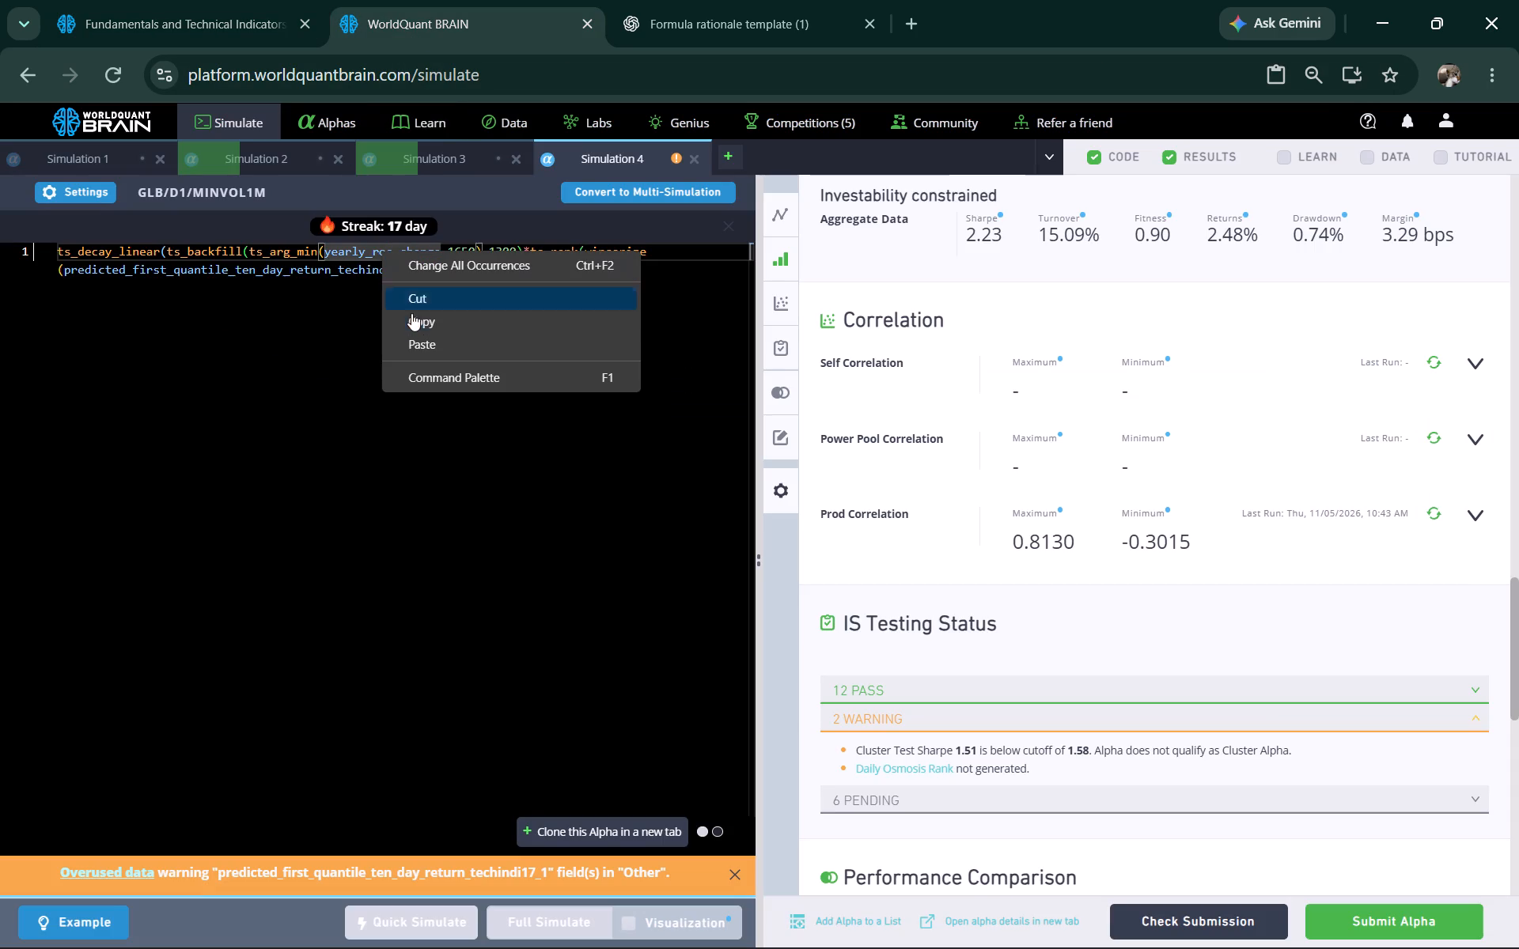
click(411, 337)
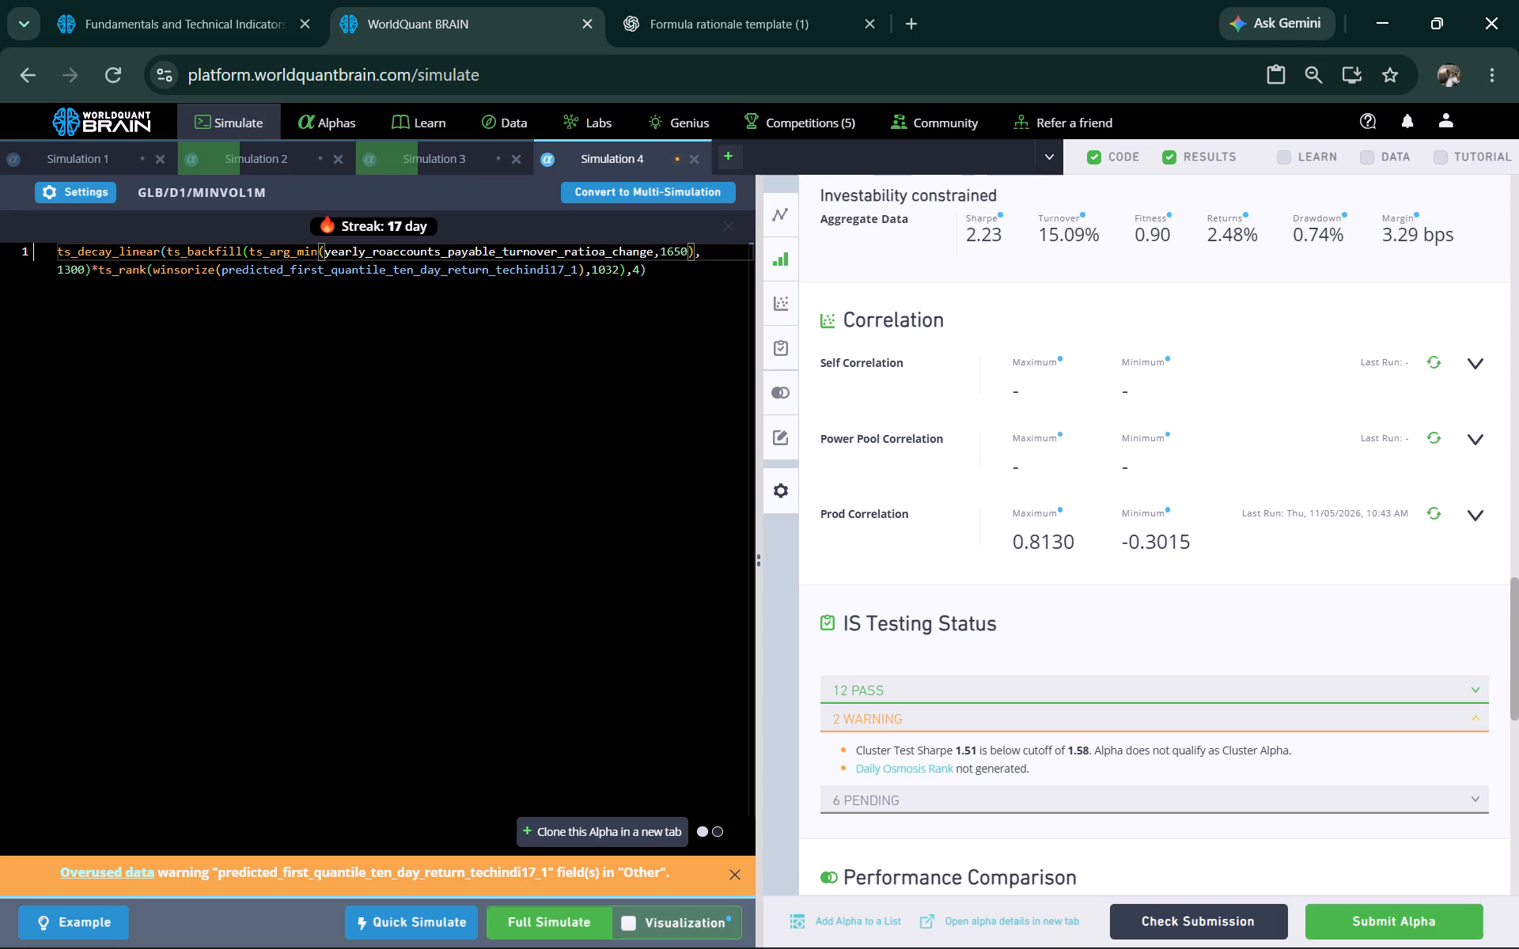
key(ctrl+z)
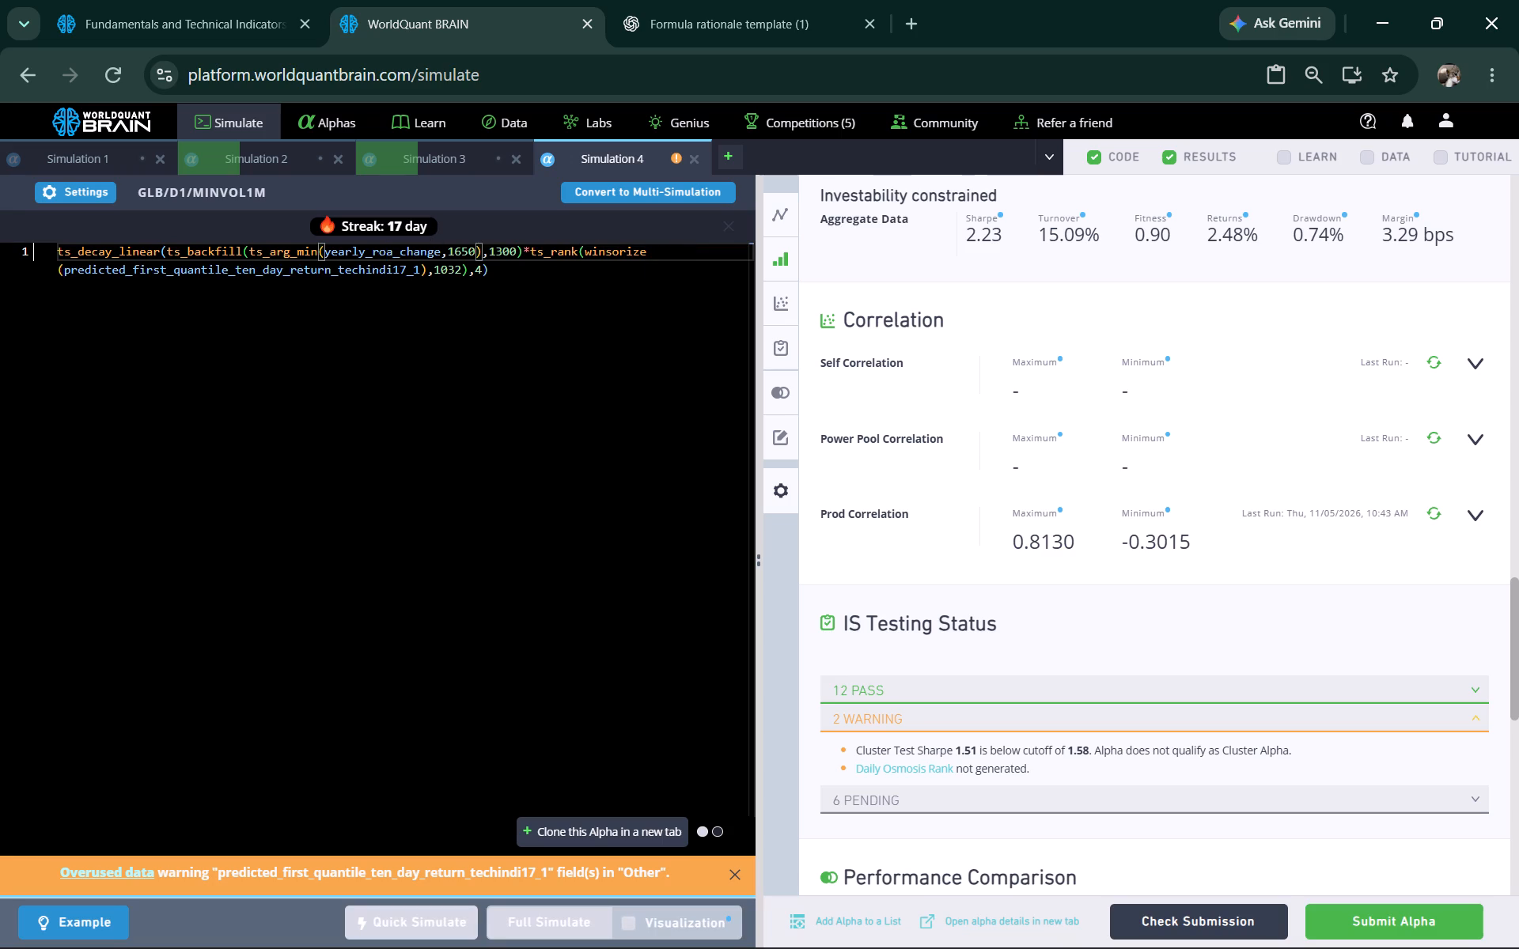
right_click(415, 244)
Replace yearly_roa_change with accounts_payable_turnover_ratio in Simulation 4's formula and run a full simulation.
double_click(392, 251)
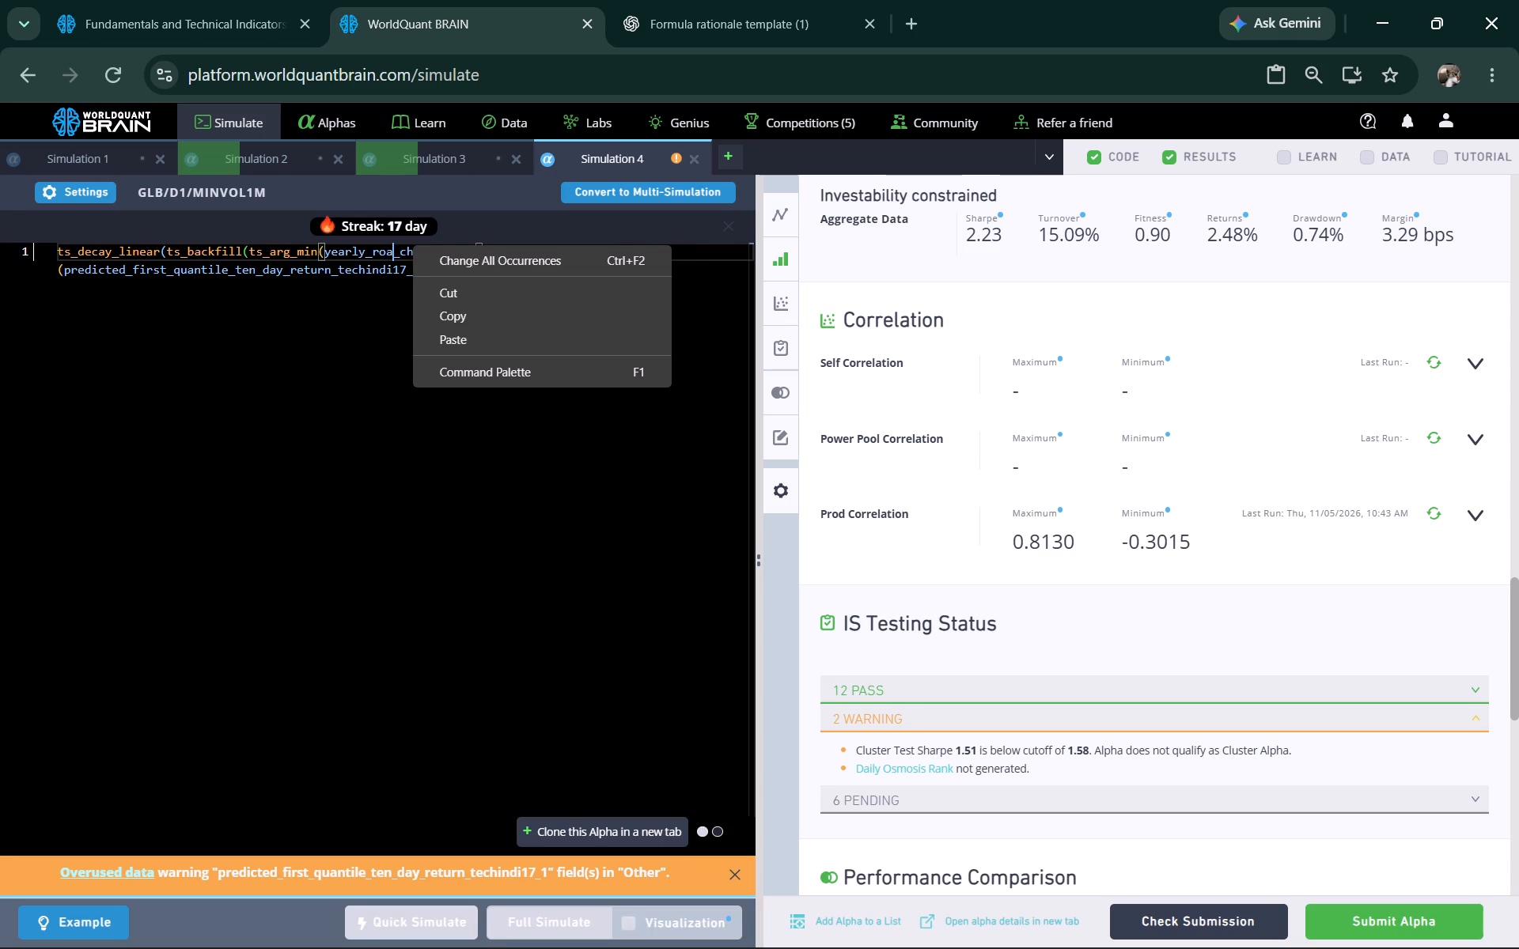
right_click(392, 251)
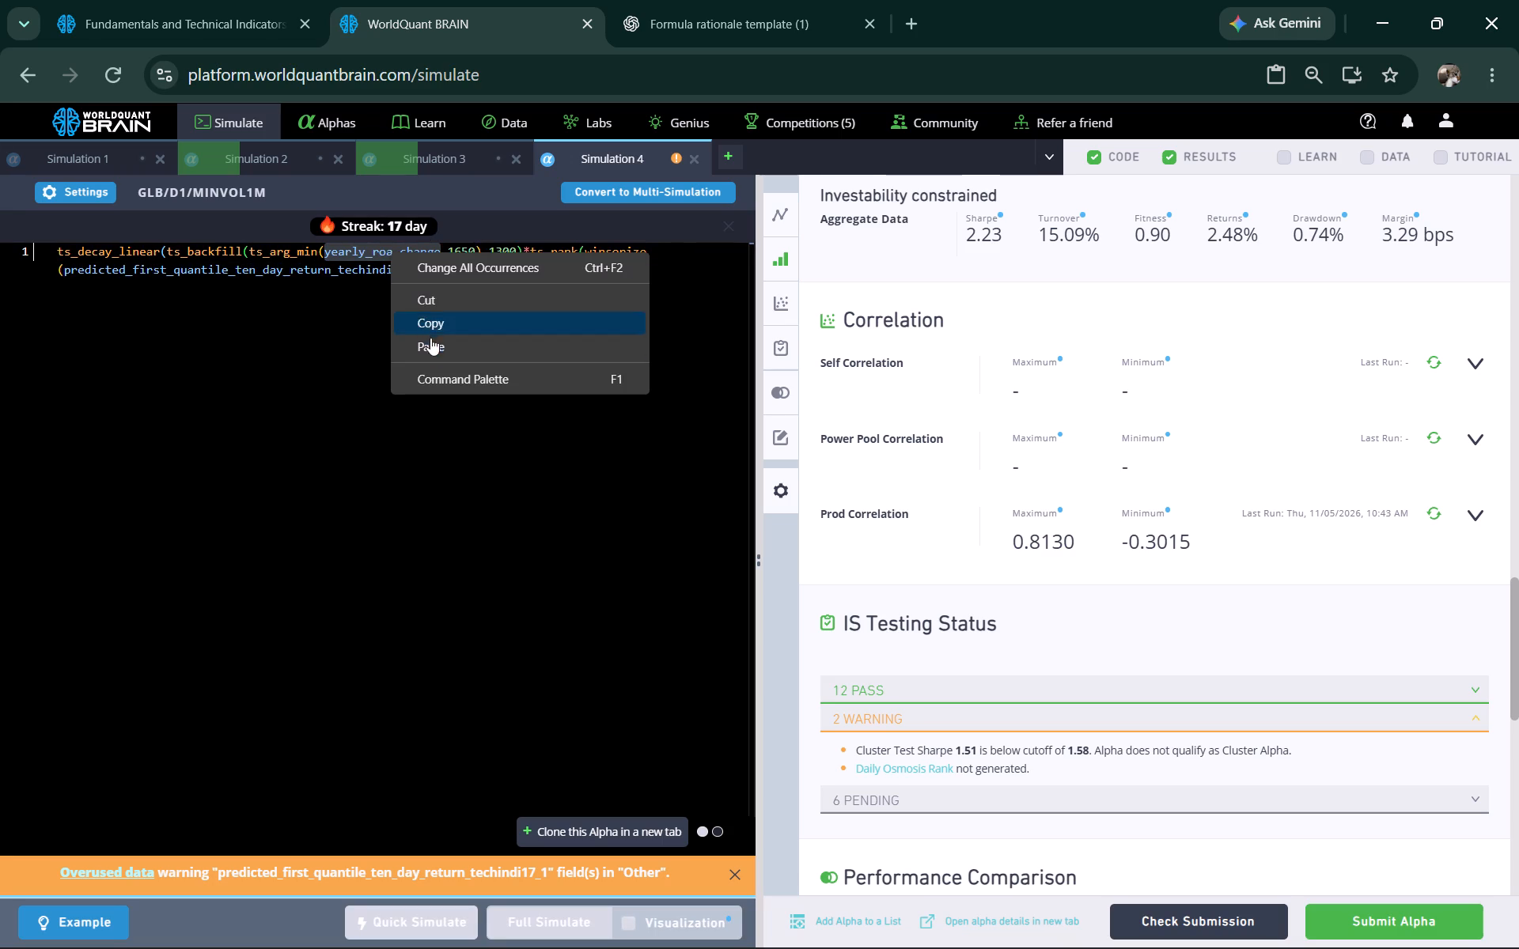
click(431, 345)
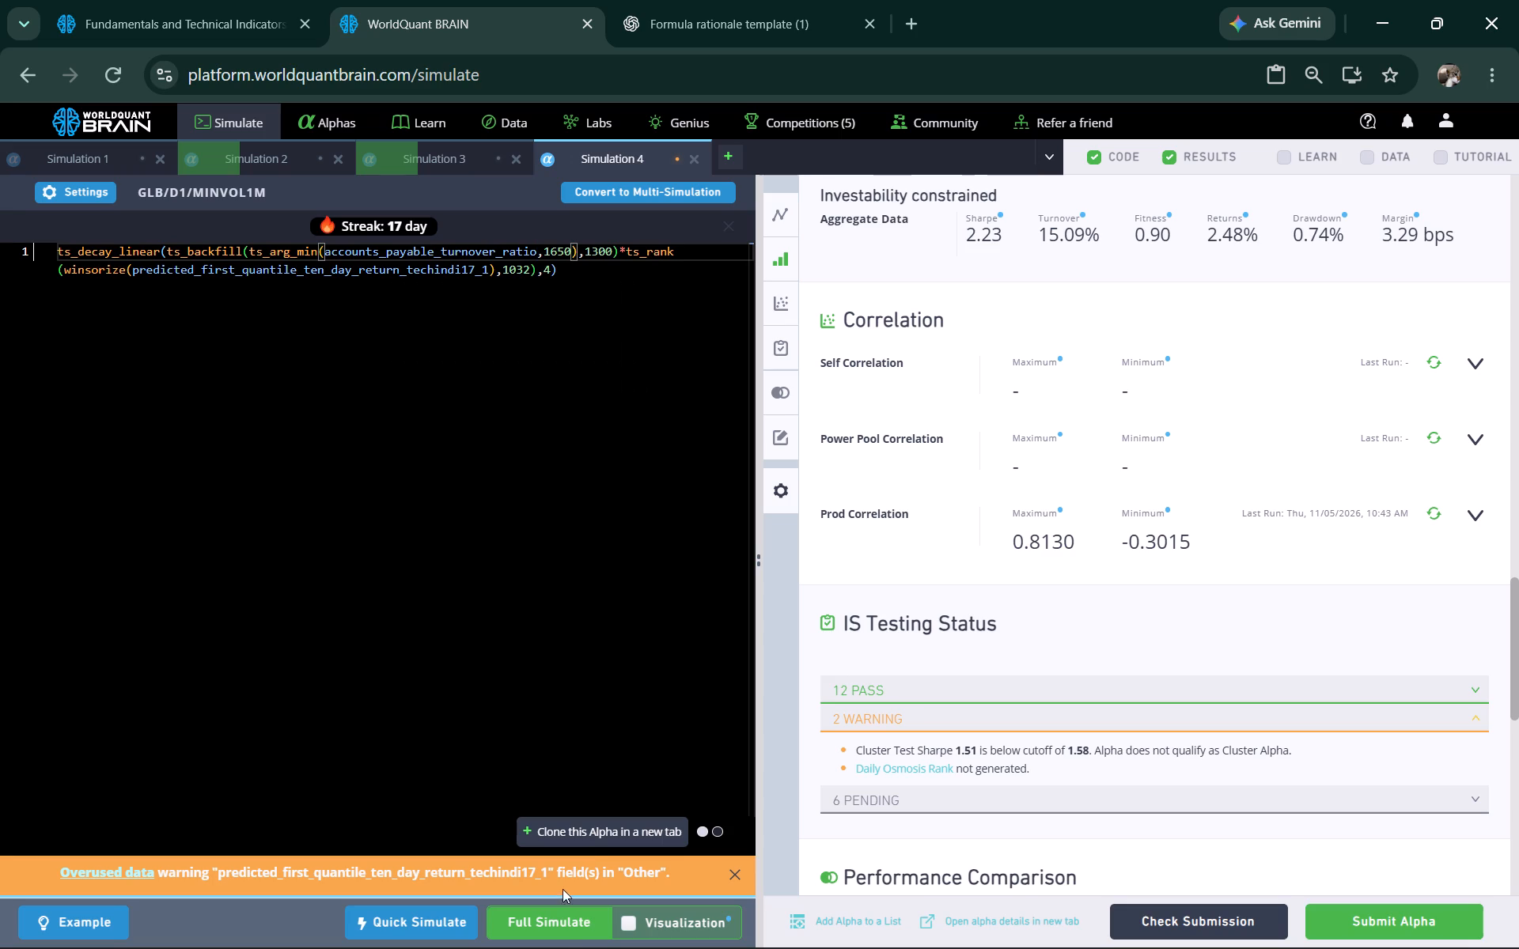
click(555, 921)
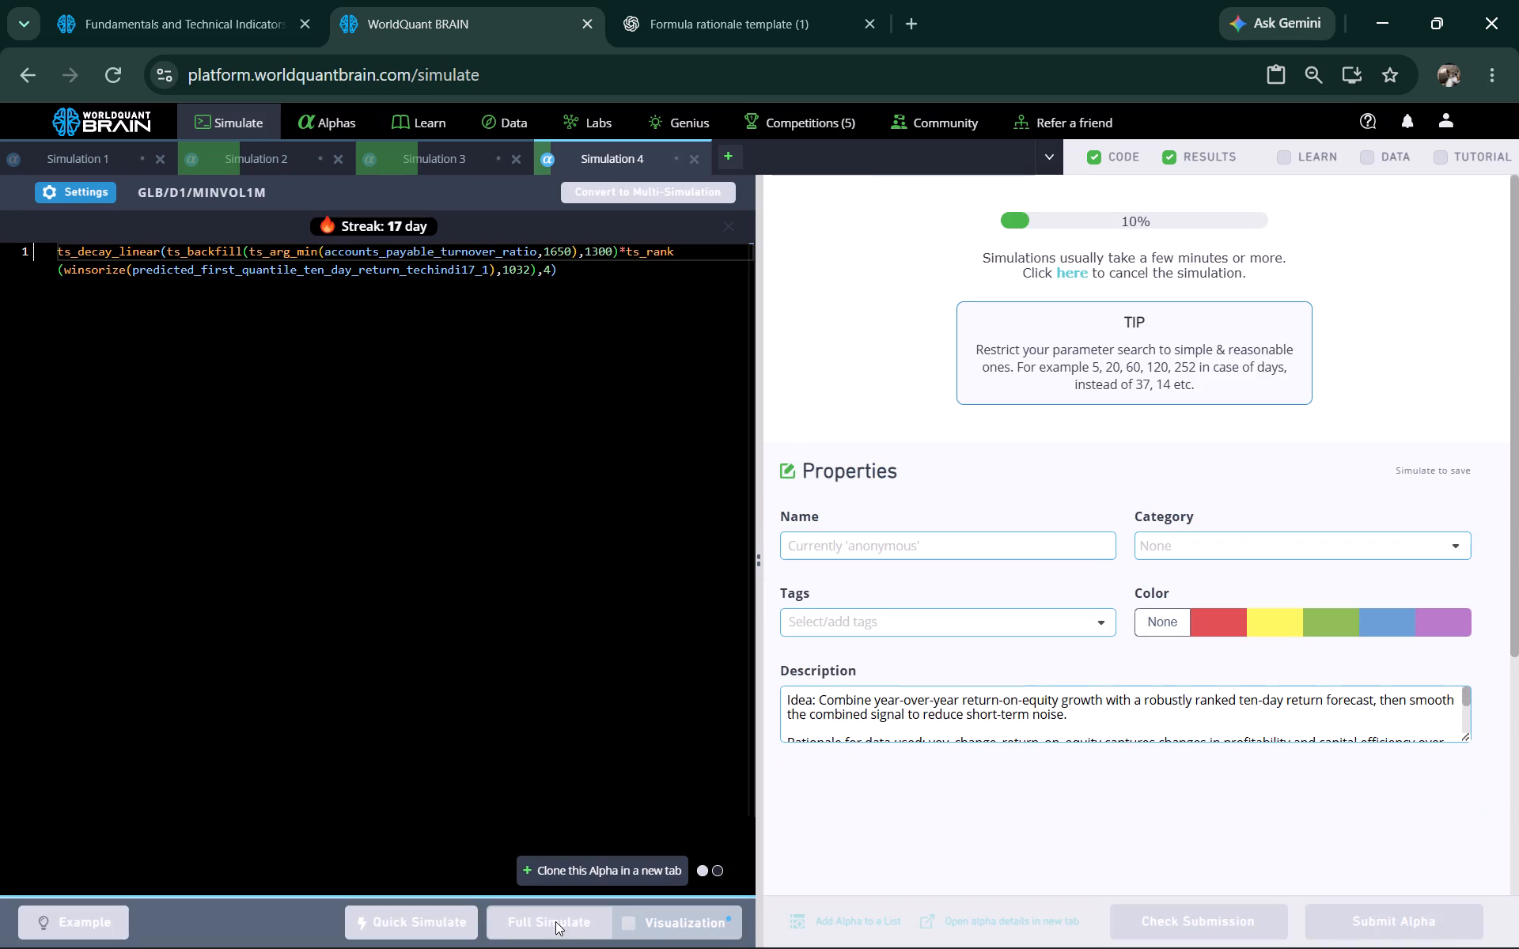
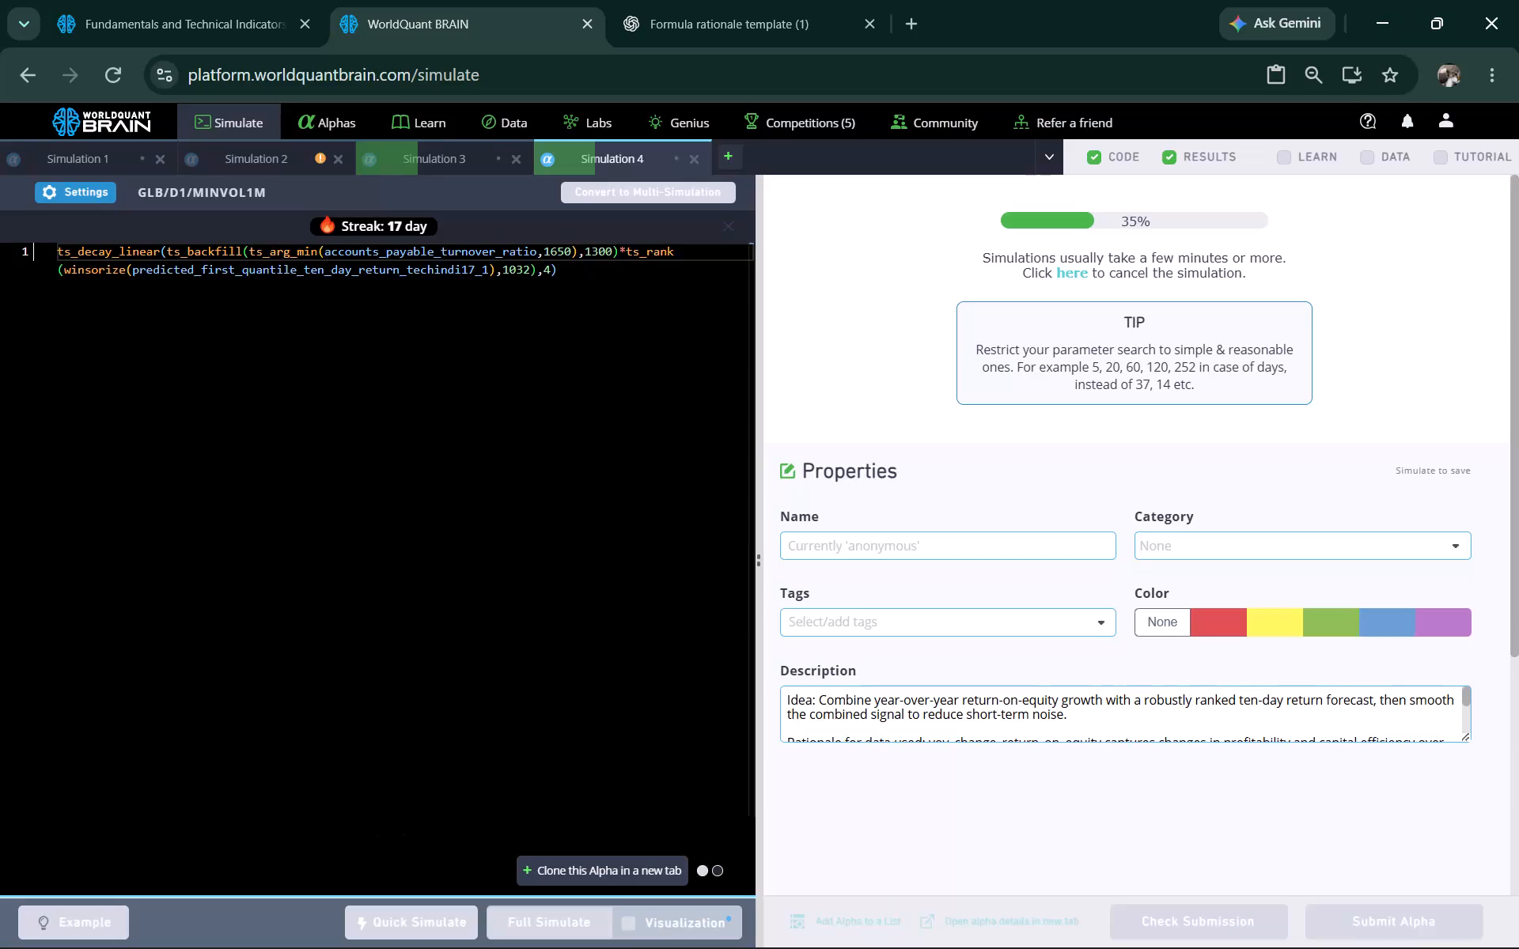
Reveal the test period of Simulation 2's total_yield_with_buybacks alpha, review its results and compute its Prod and Power Pool correlations.
click(294, 168)
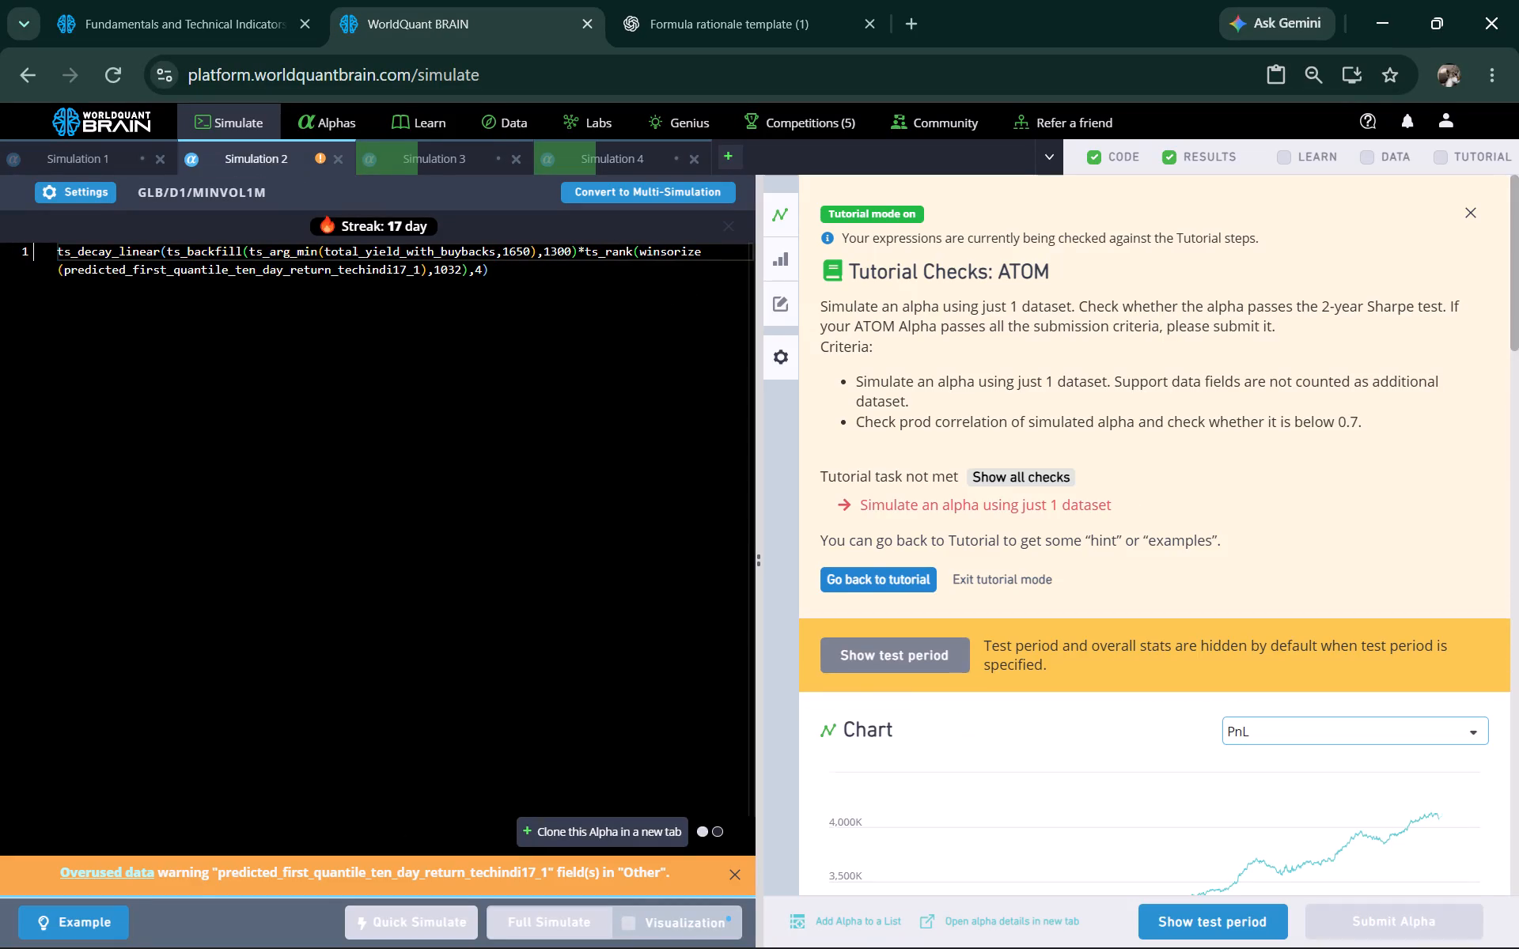
scroll(1108, 397, down, 3)
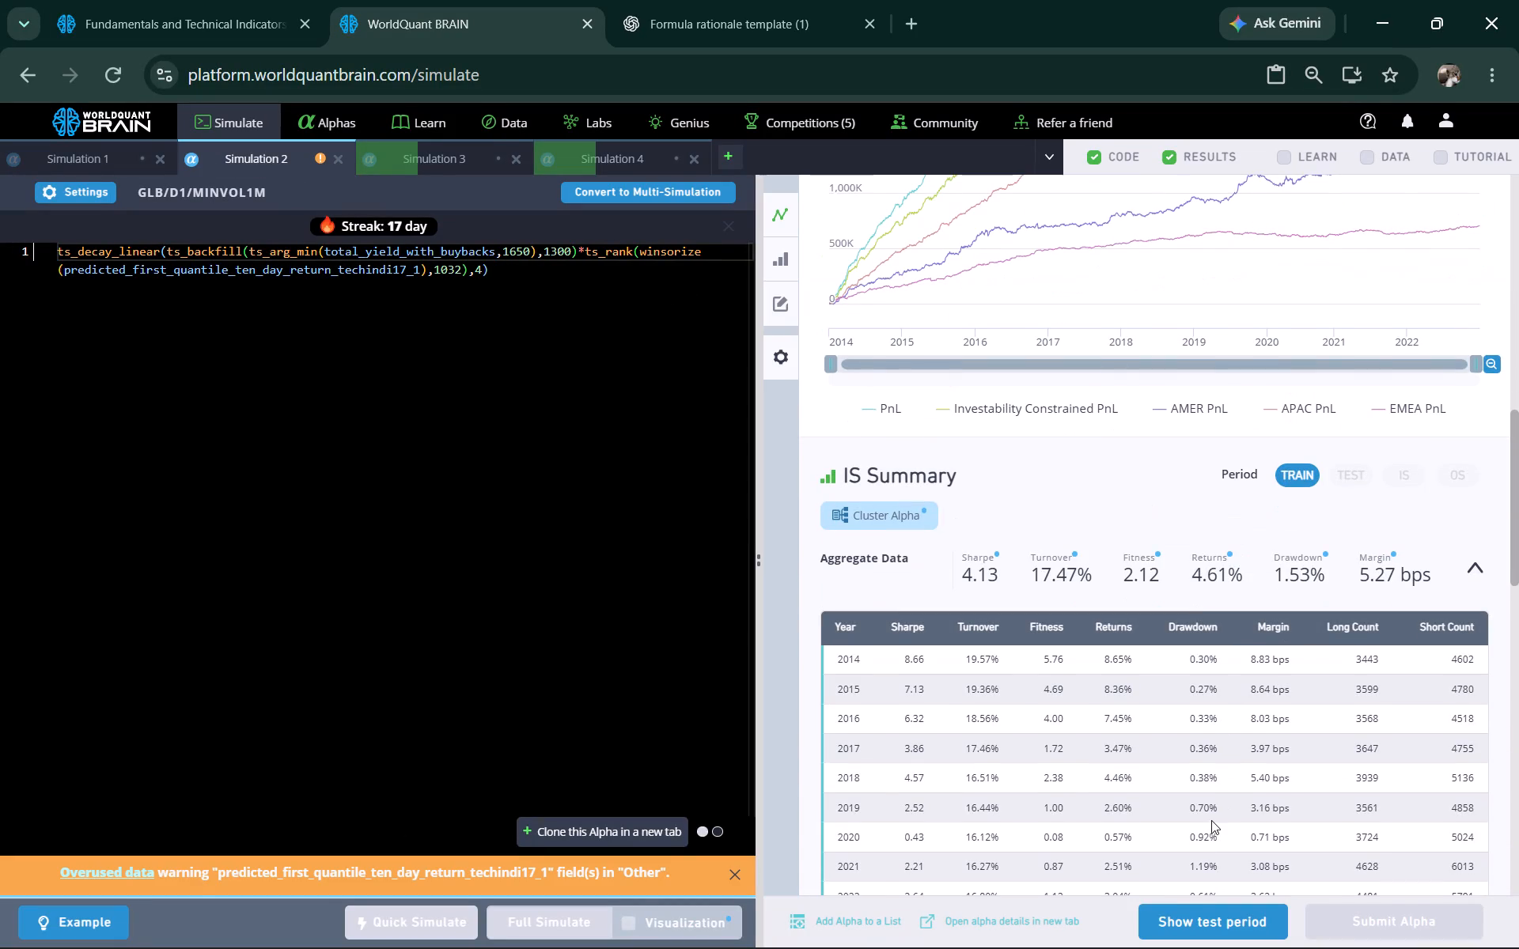
click(1186, 918)
scroll(1186, 834, down, 3)
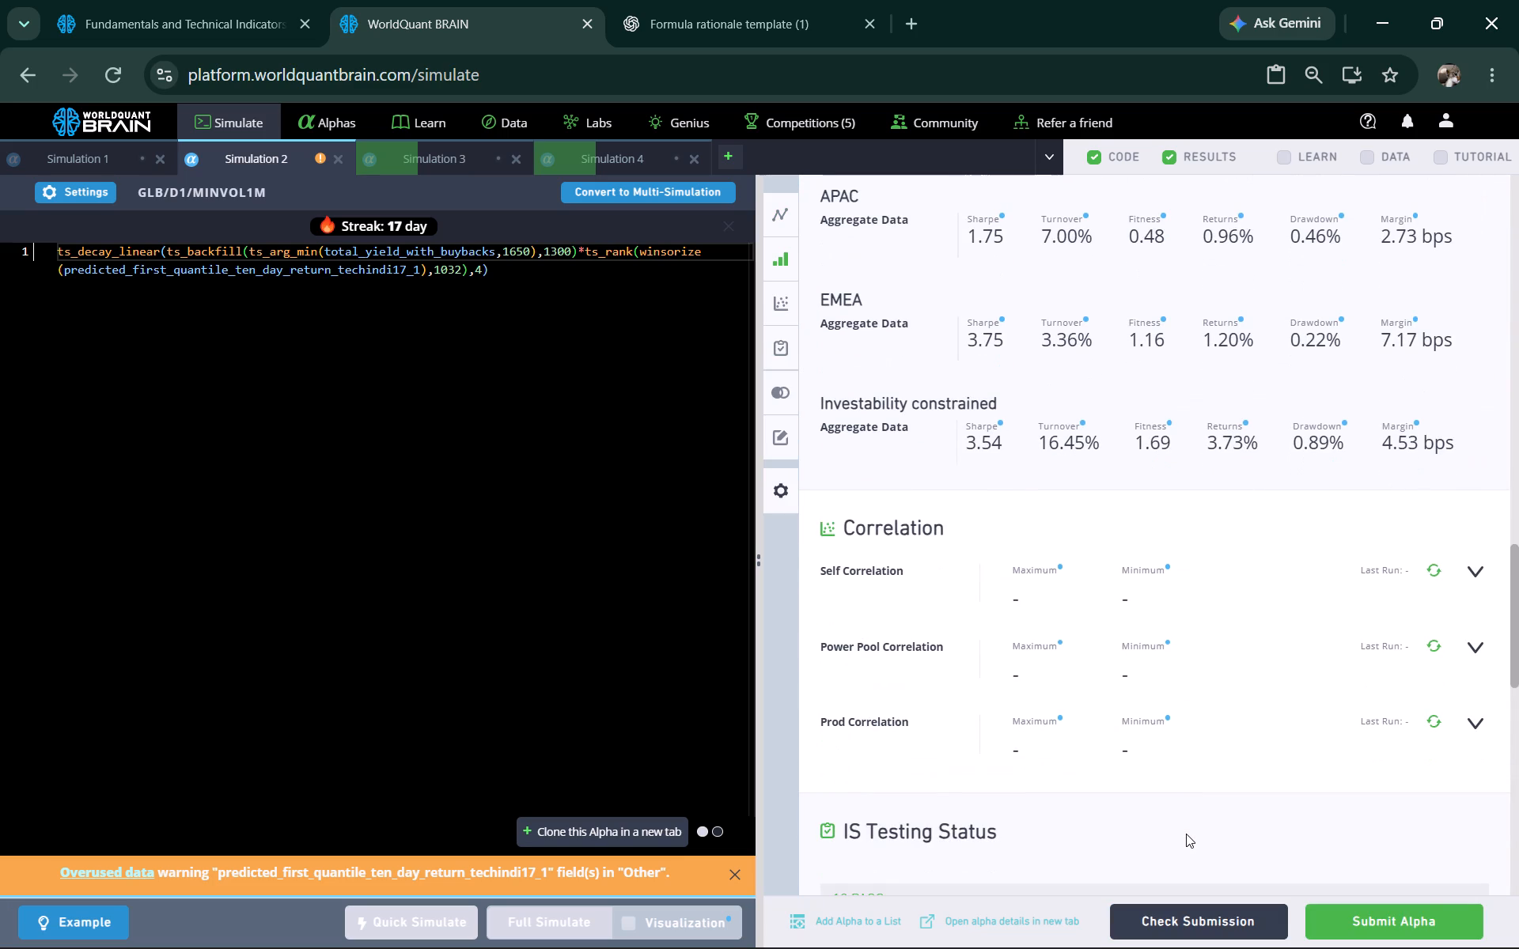
scroll(1186, 834, down, 1)
scroll(1186, 834, up, 1)
scroll(1186, 834, down, 1)
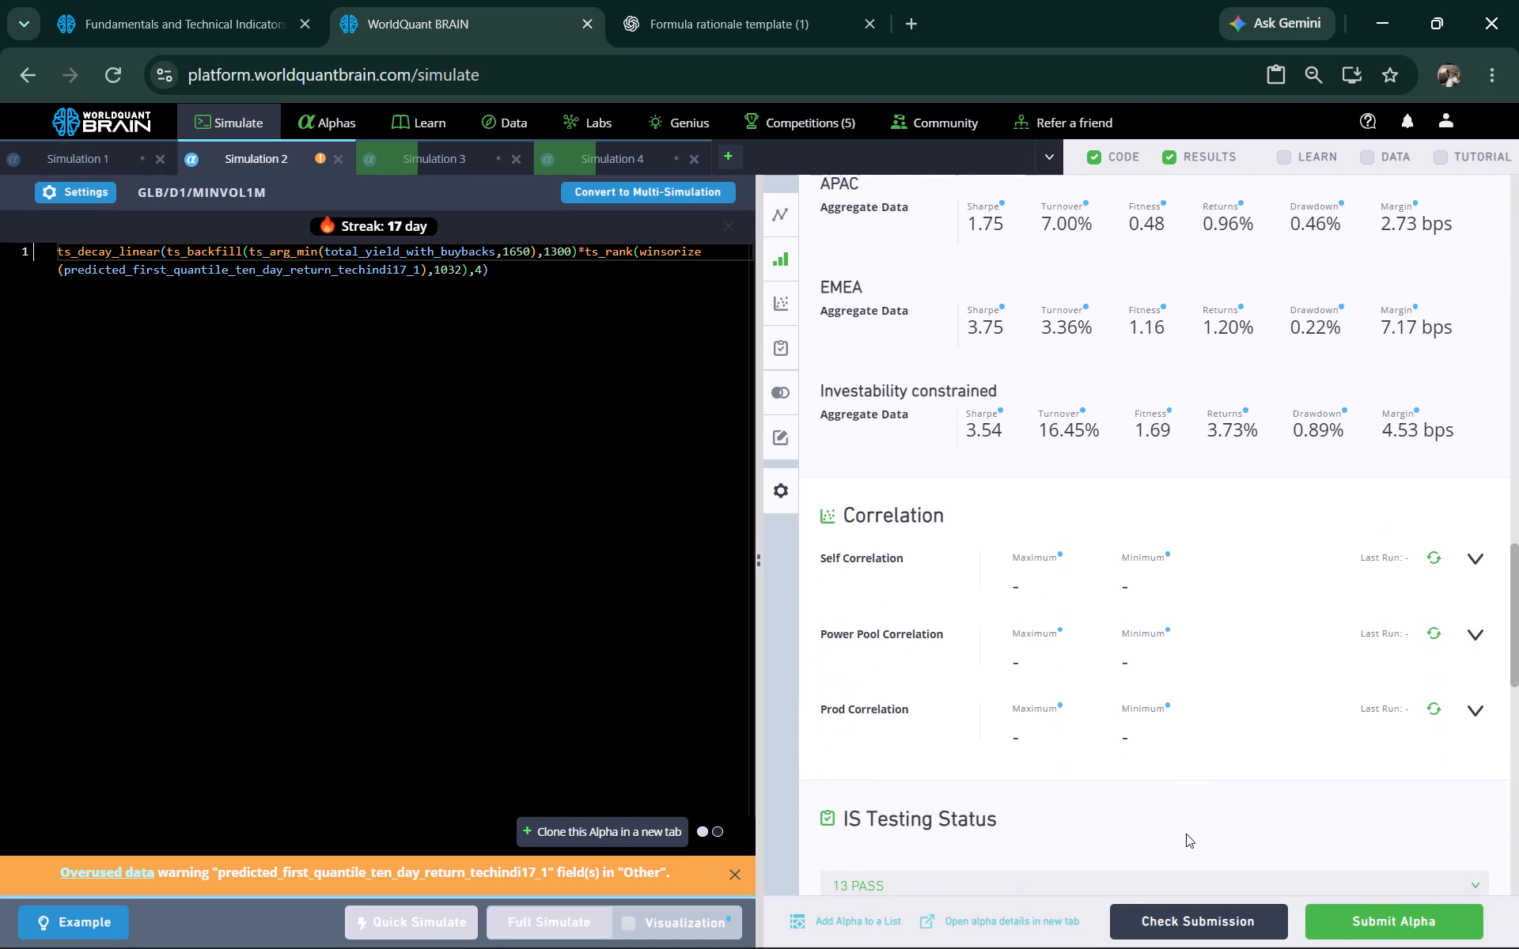
scroll(1189, 803, down, 1)
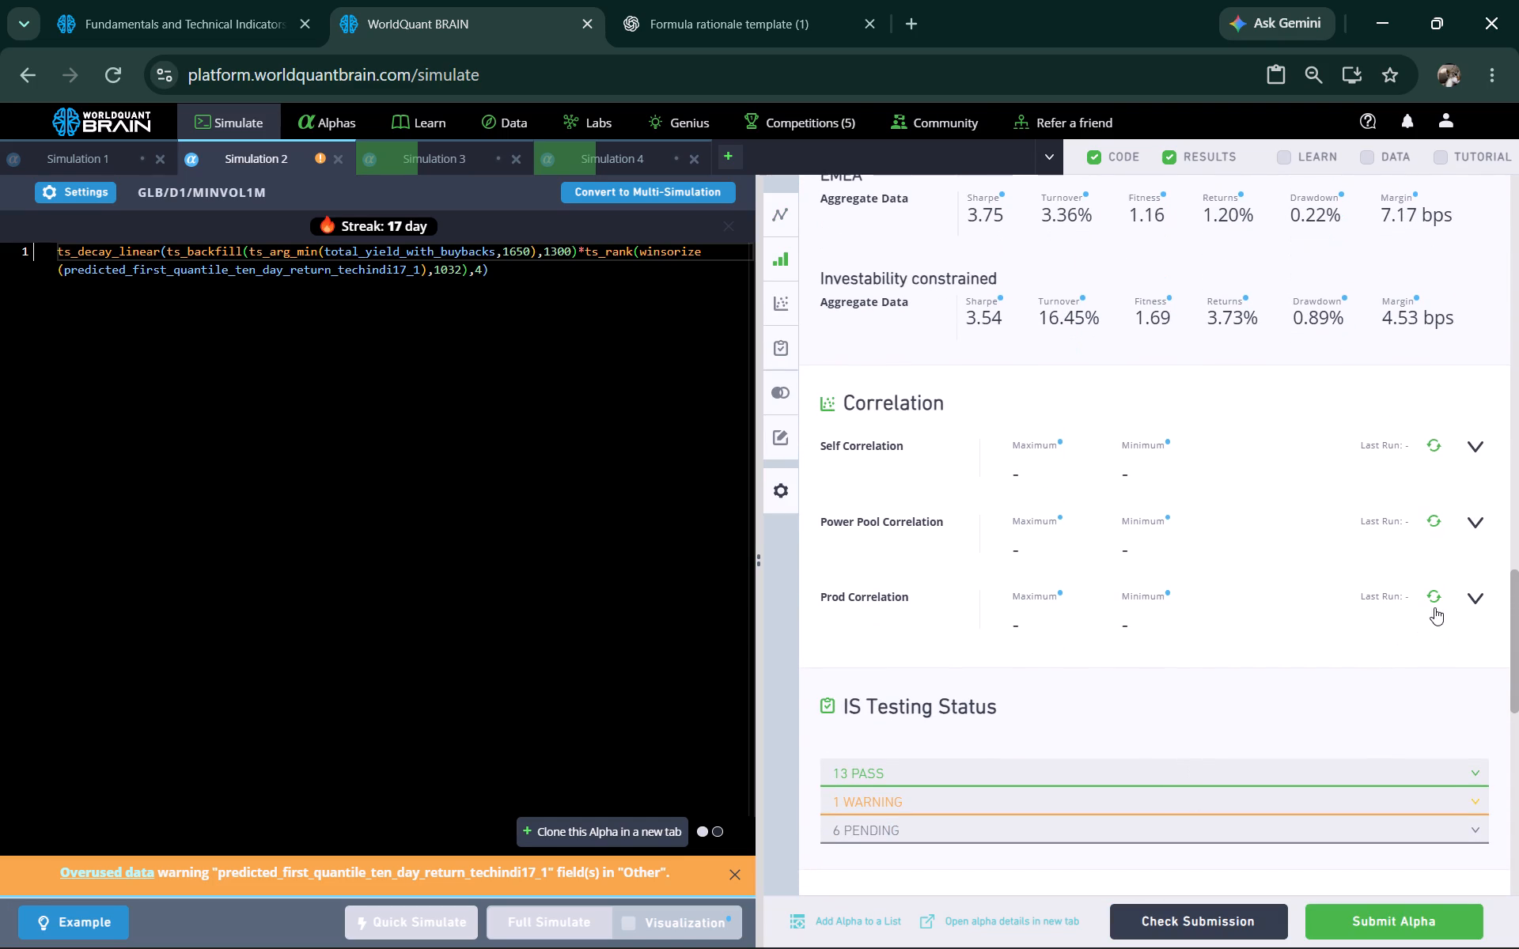
click(1435, 597)
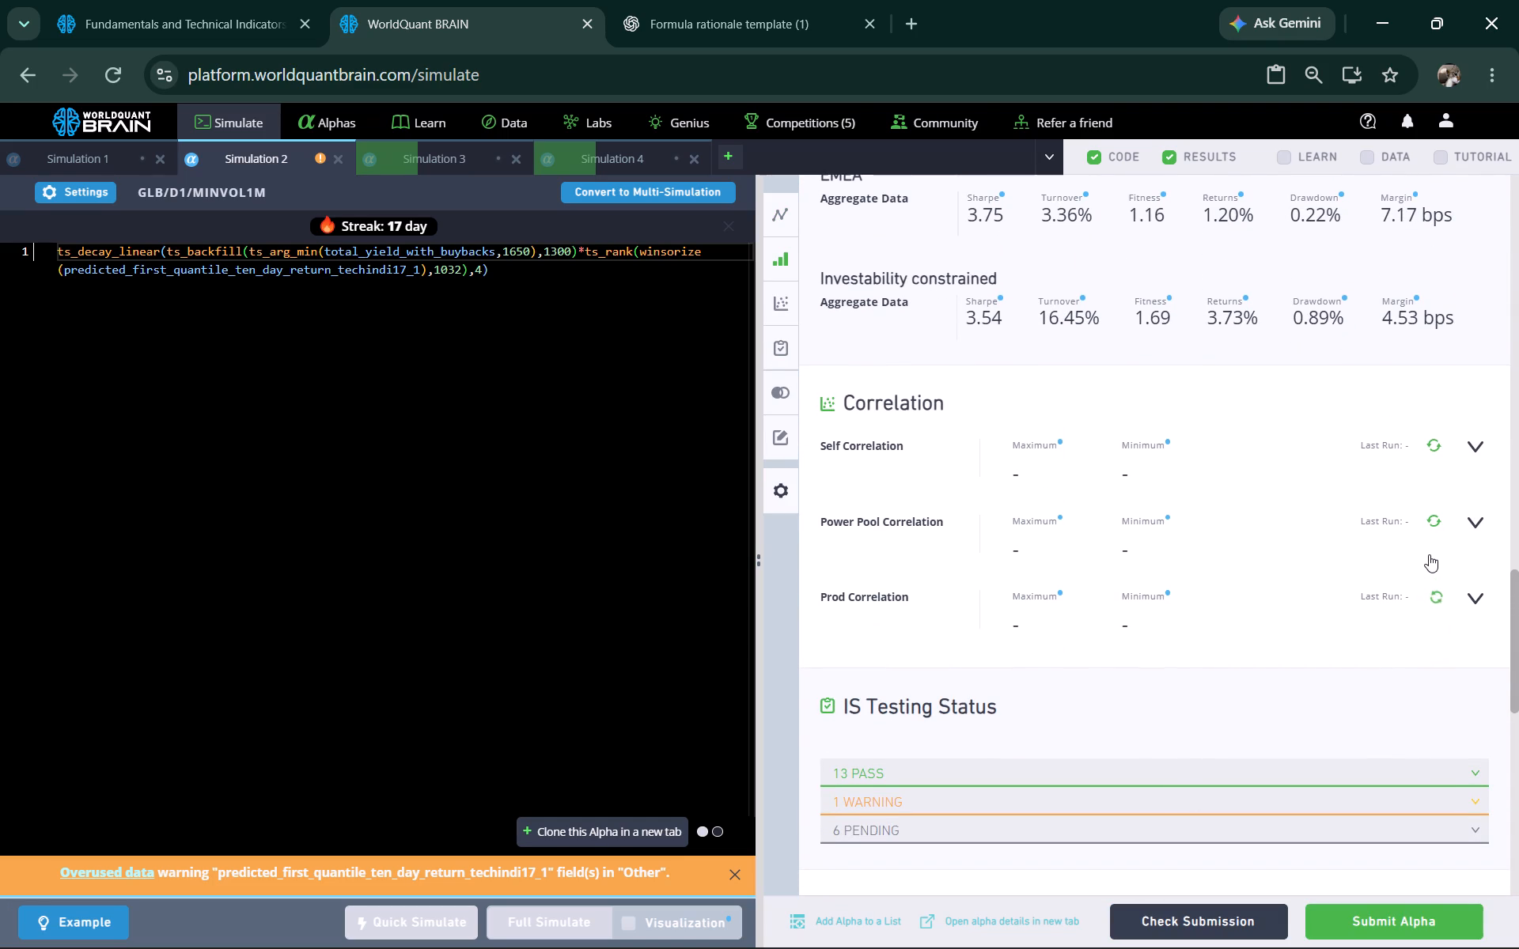
click(1429, 554)
click(1433, 525)
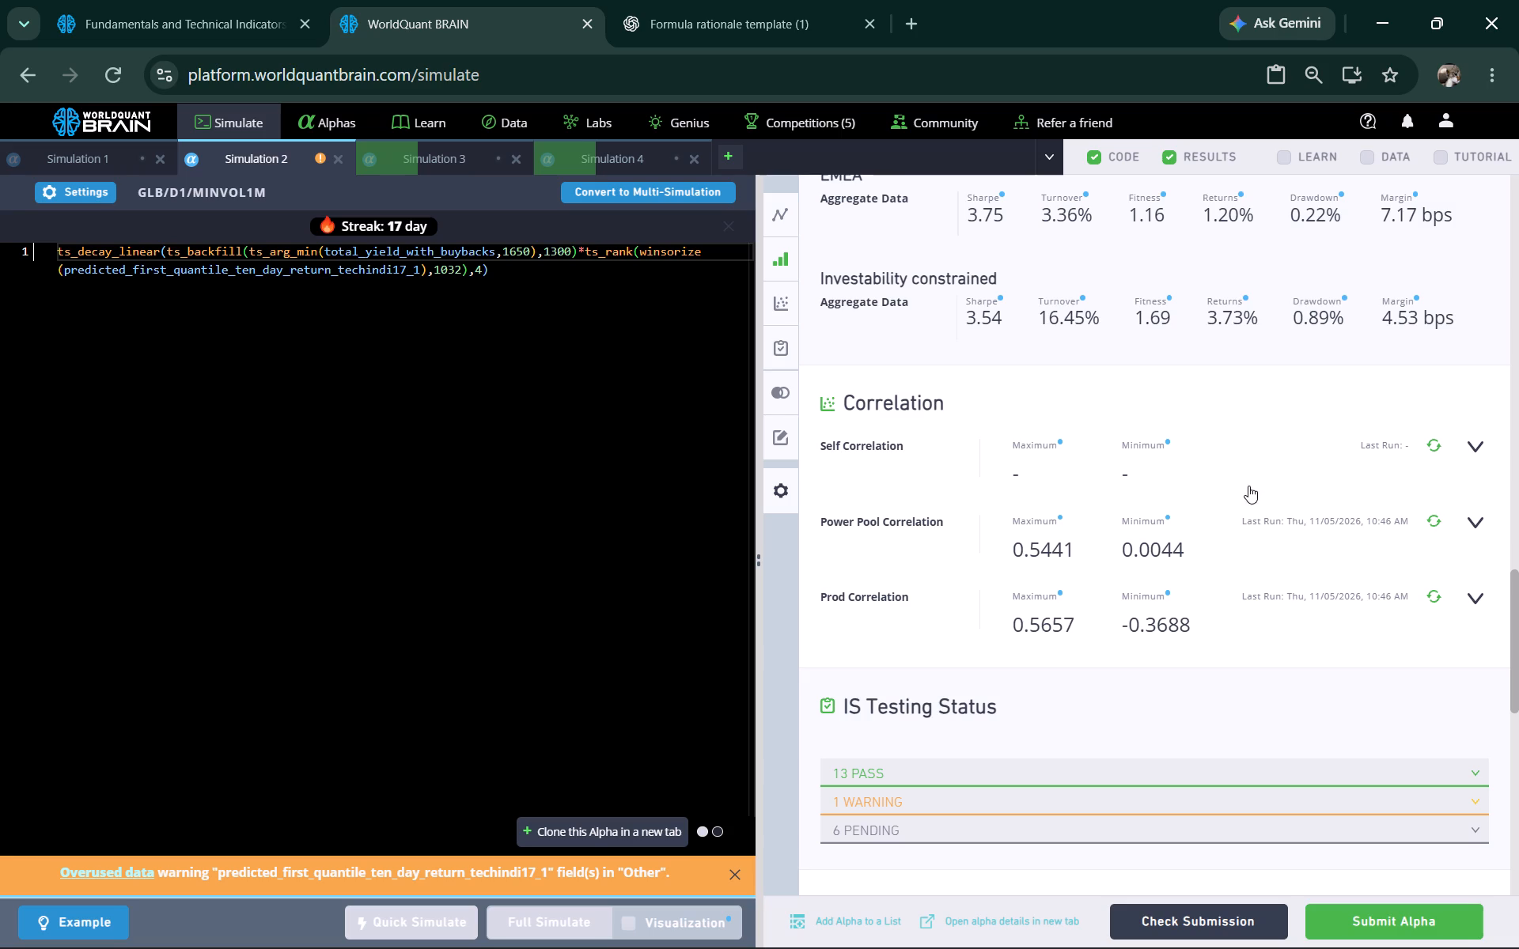
drag(505, 276, 419, 274)
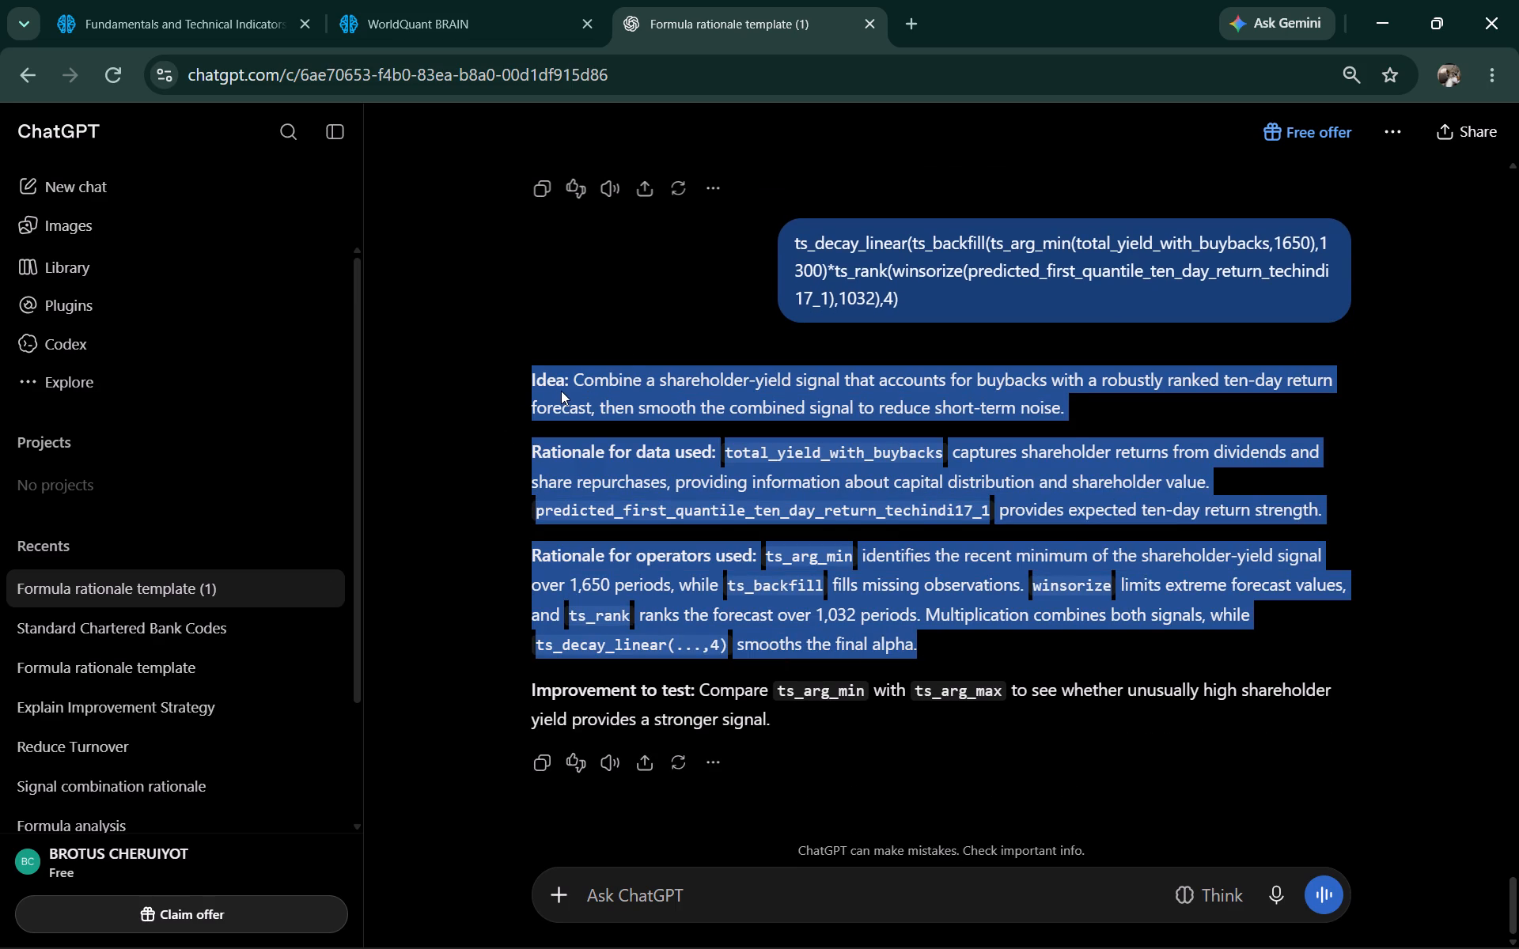
click(619, 420)
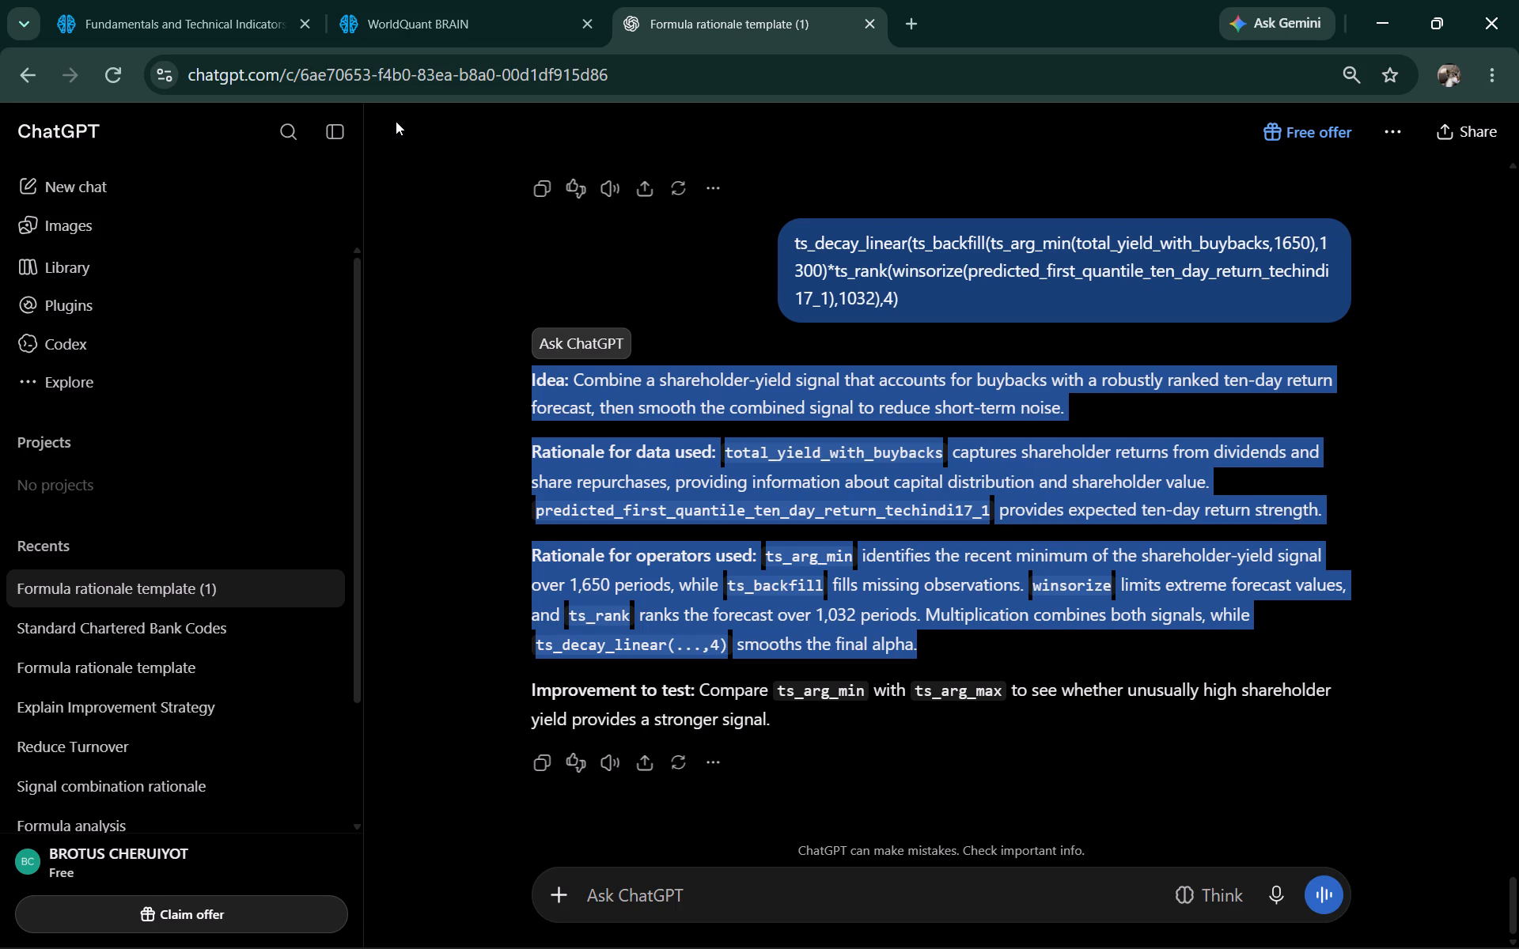
Back in WorldQuant BRAIN, replace ts_arg_min with ts_arg_max in Simulation 2's total_yield_with_buybacks formula and run a full simulation.
click(394, 11)
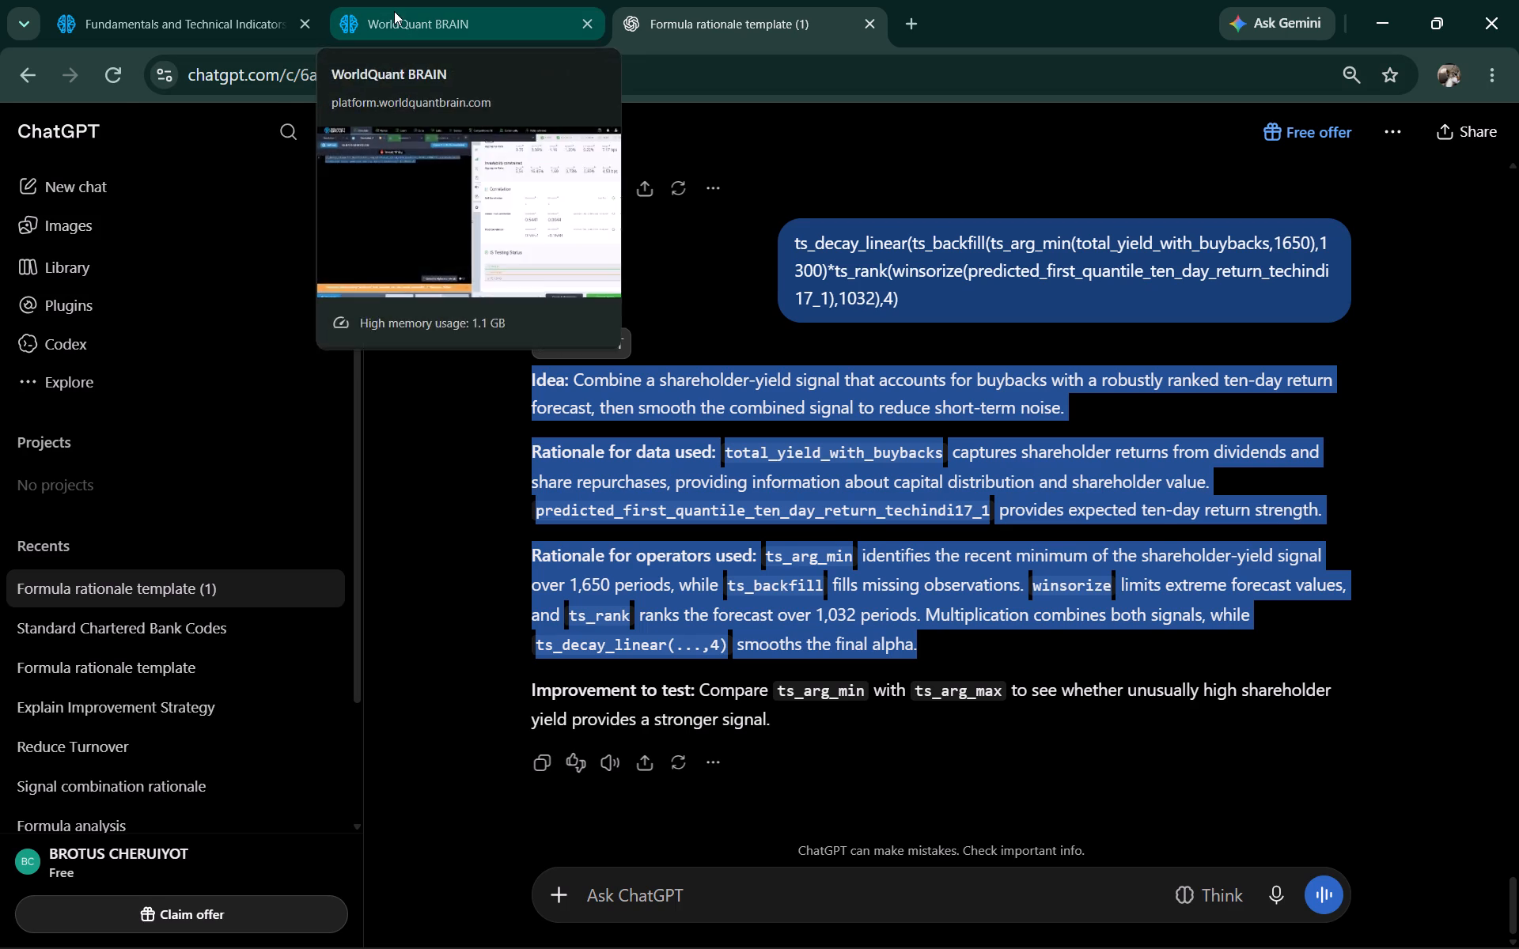
click(343, 268)
drag(343, 268, 320, 257)
click(320, 257)
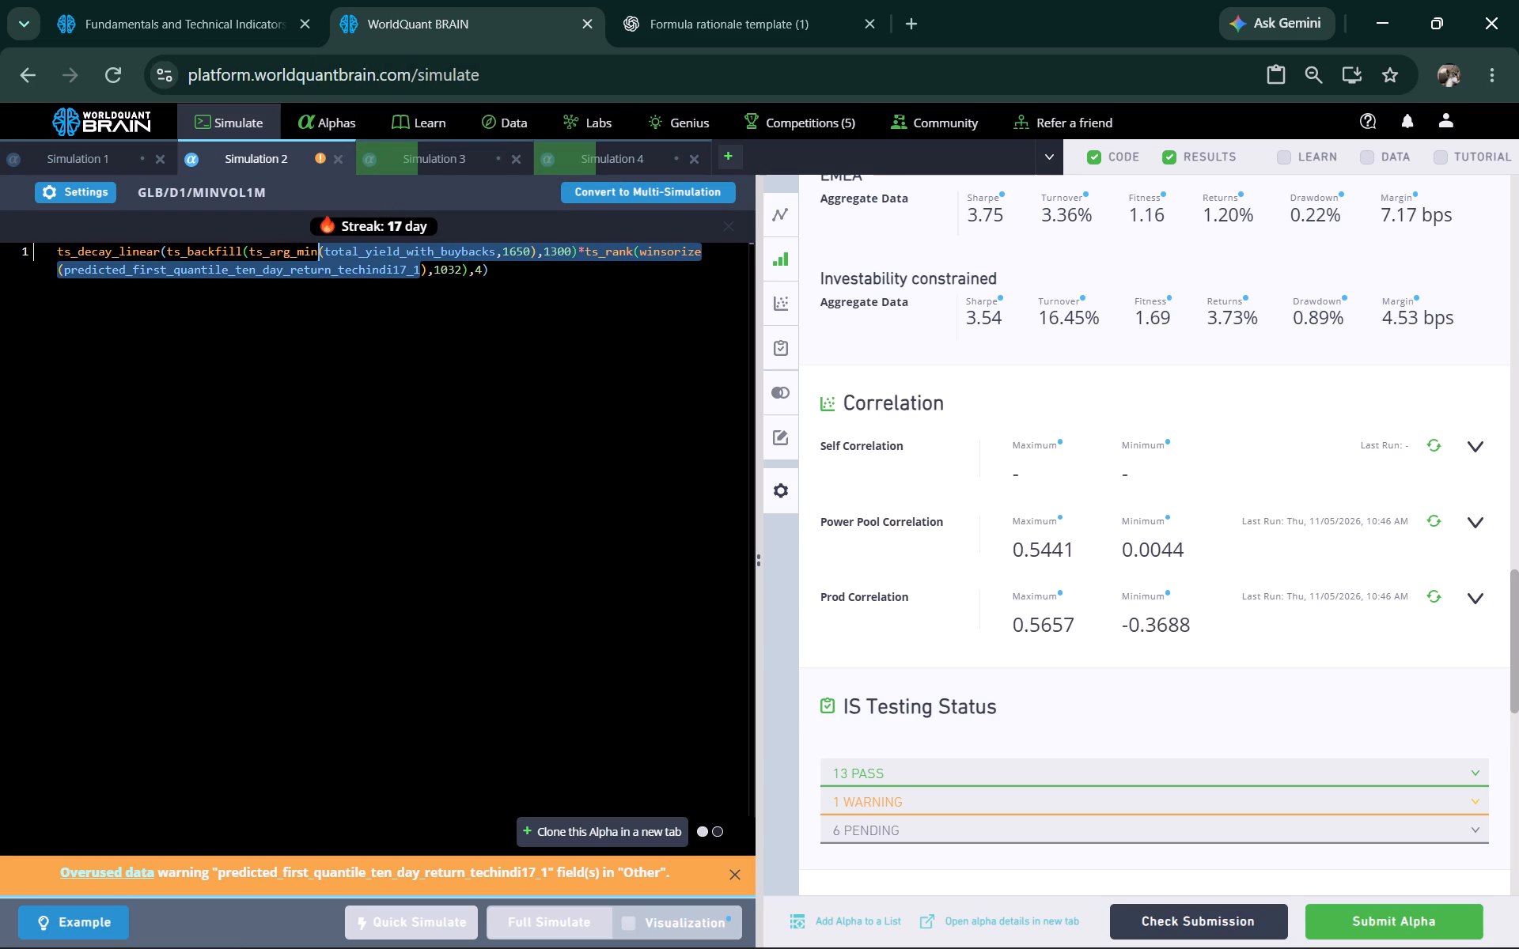
click(339, 336)
click(316, 251)
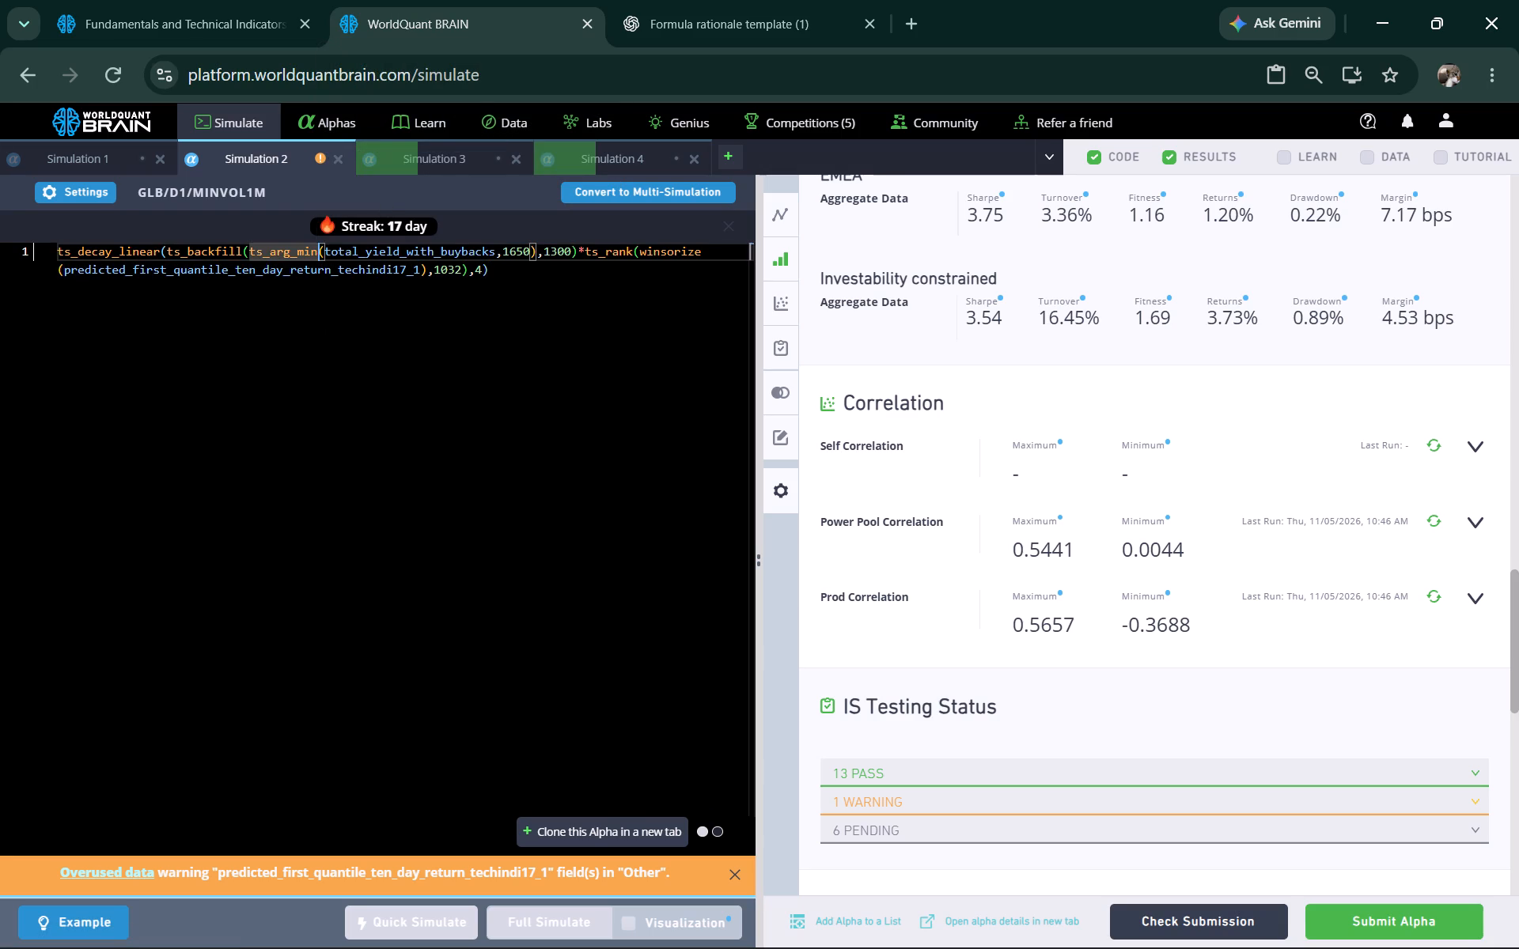
key(BackSpace)
key(BackSpace)
key(BackSpace)
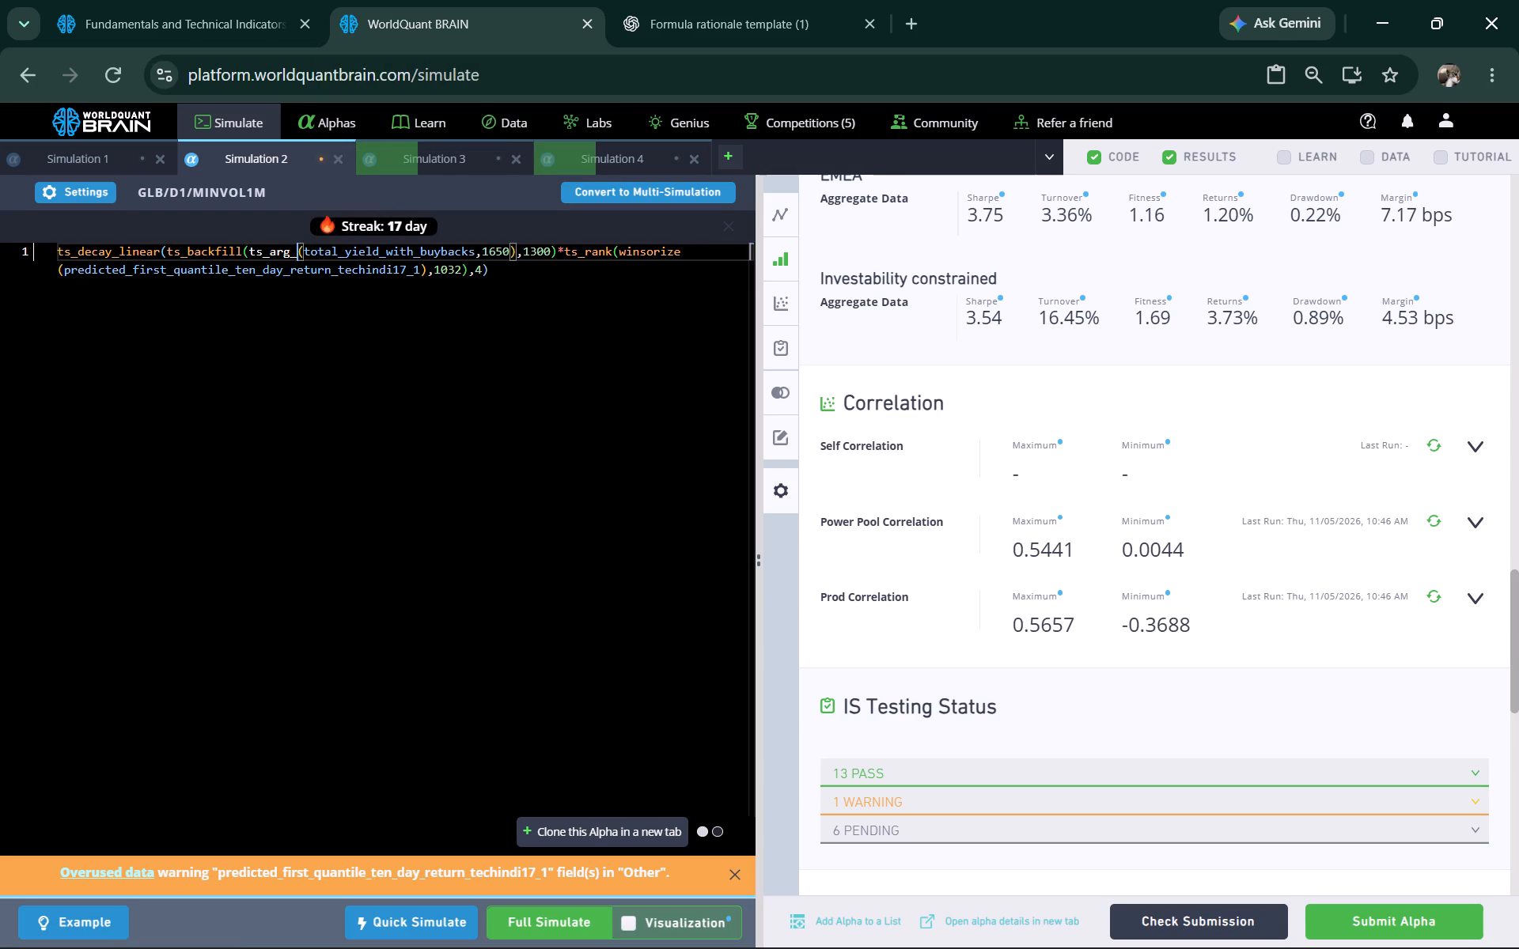
text(MAX)
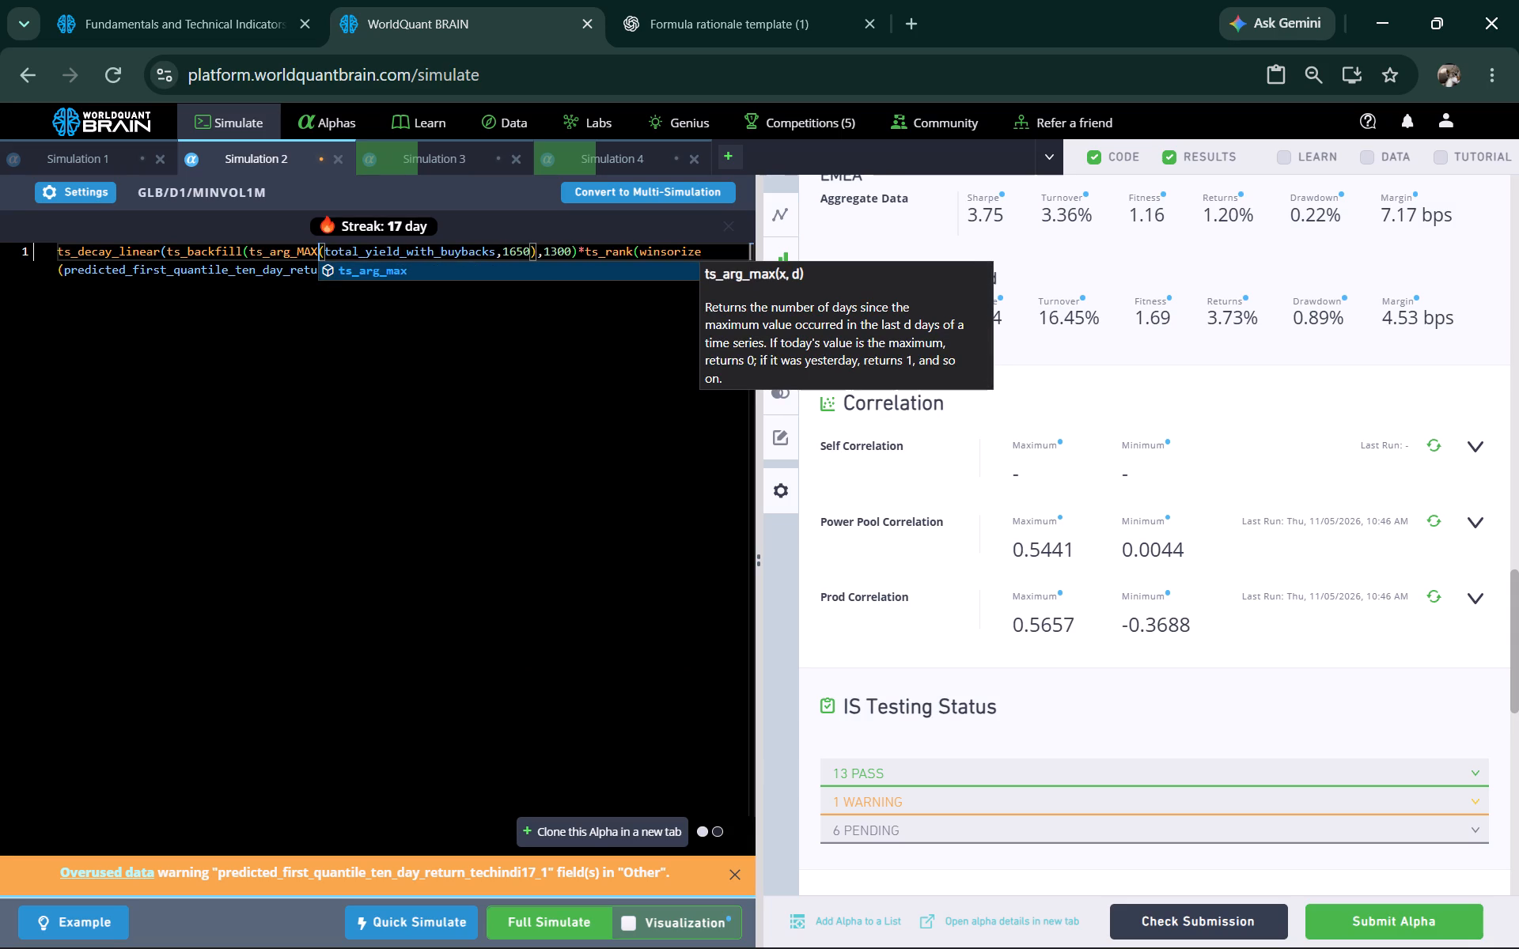
key(BackSpace)
key(BackSpace)
key(BackSpace)
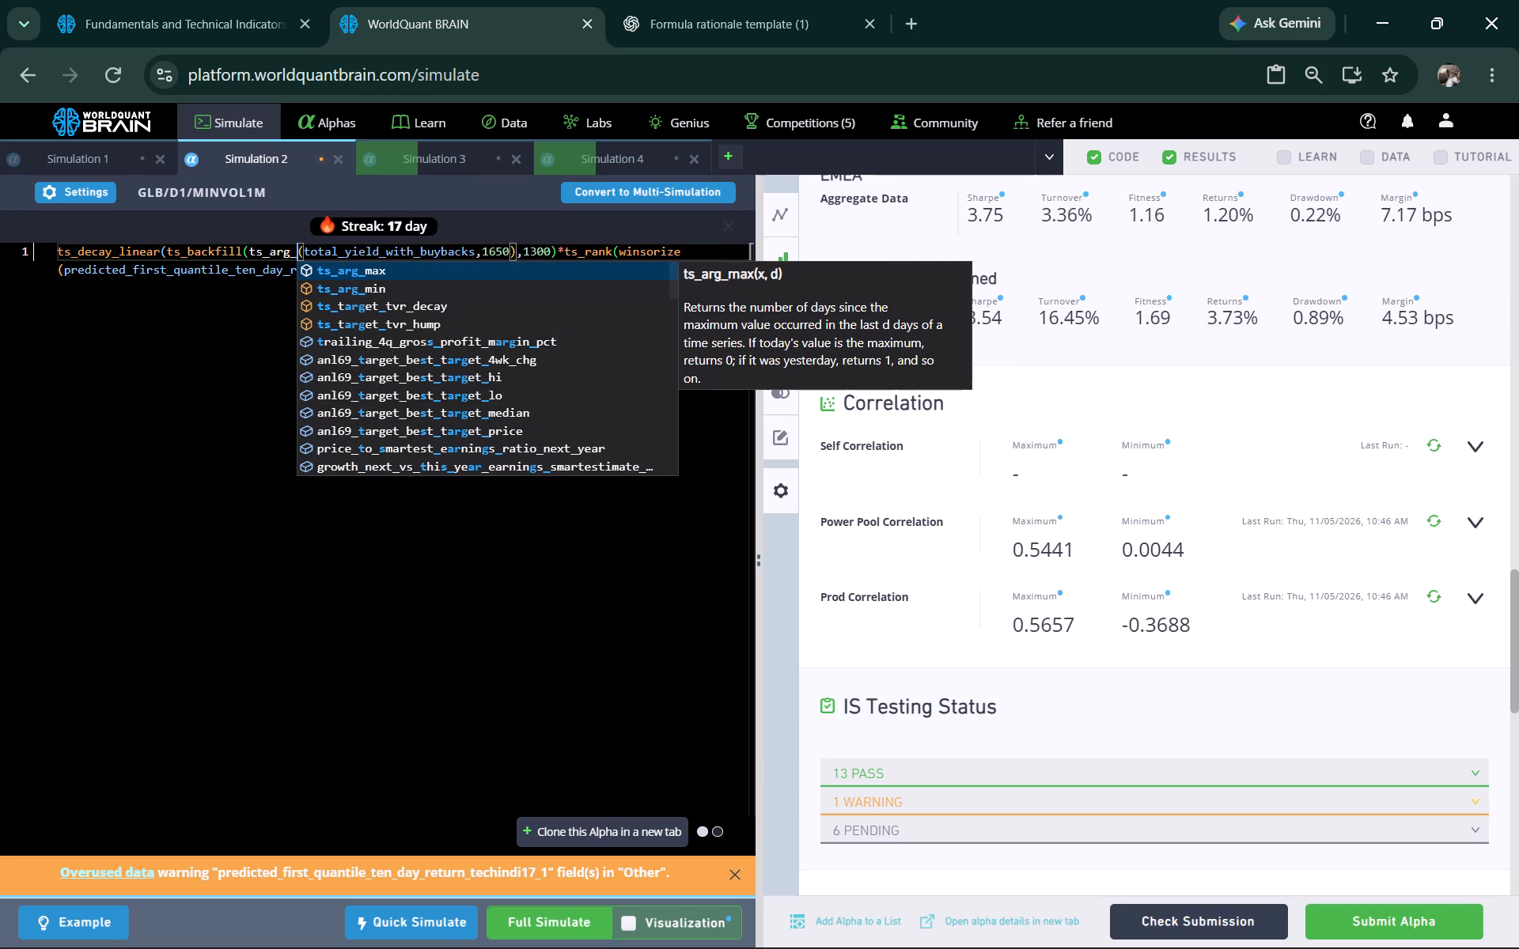
text(max)
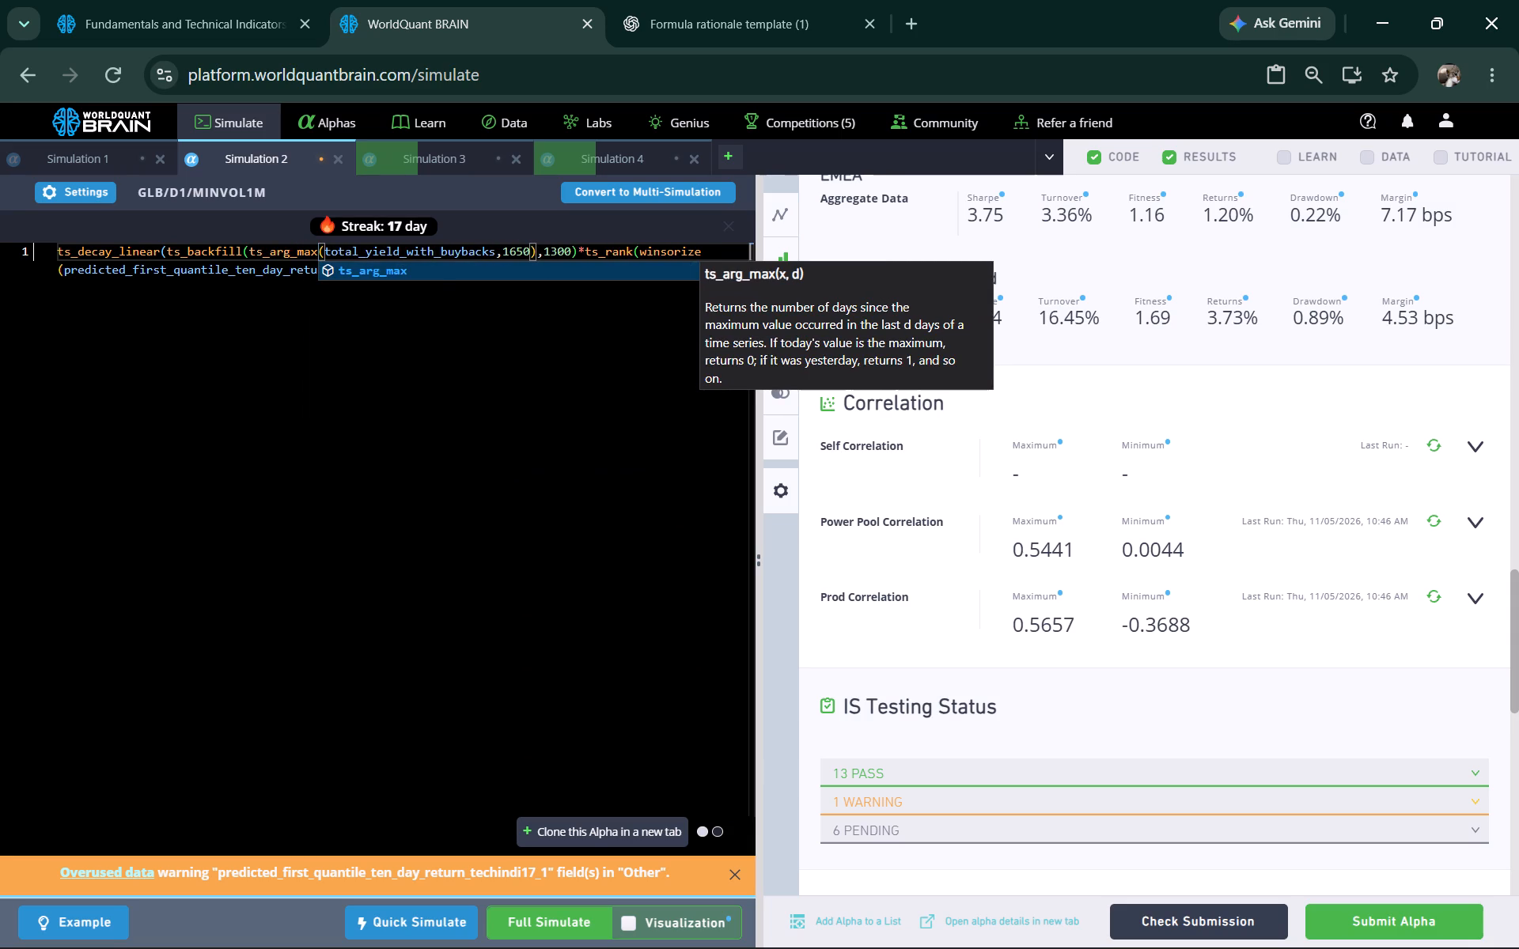
click(418, 426)
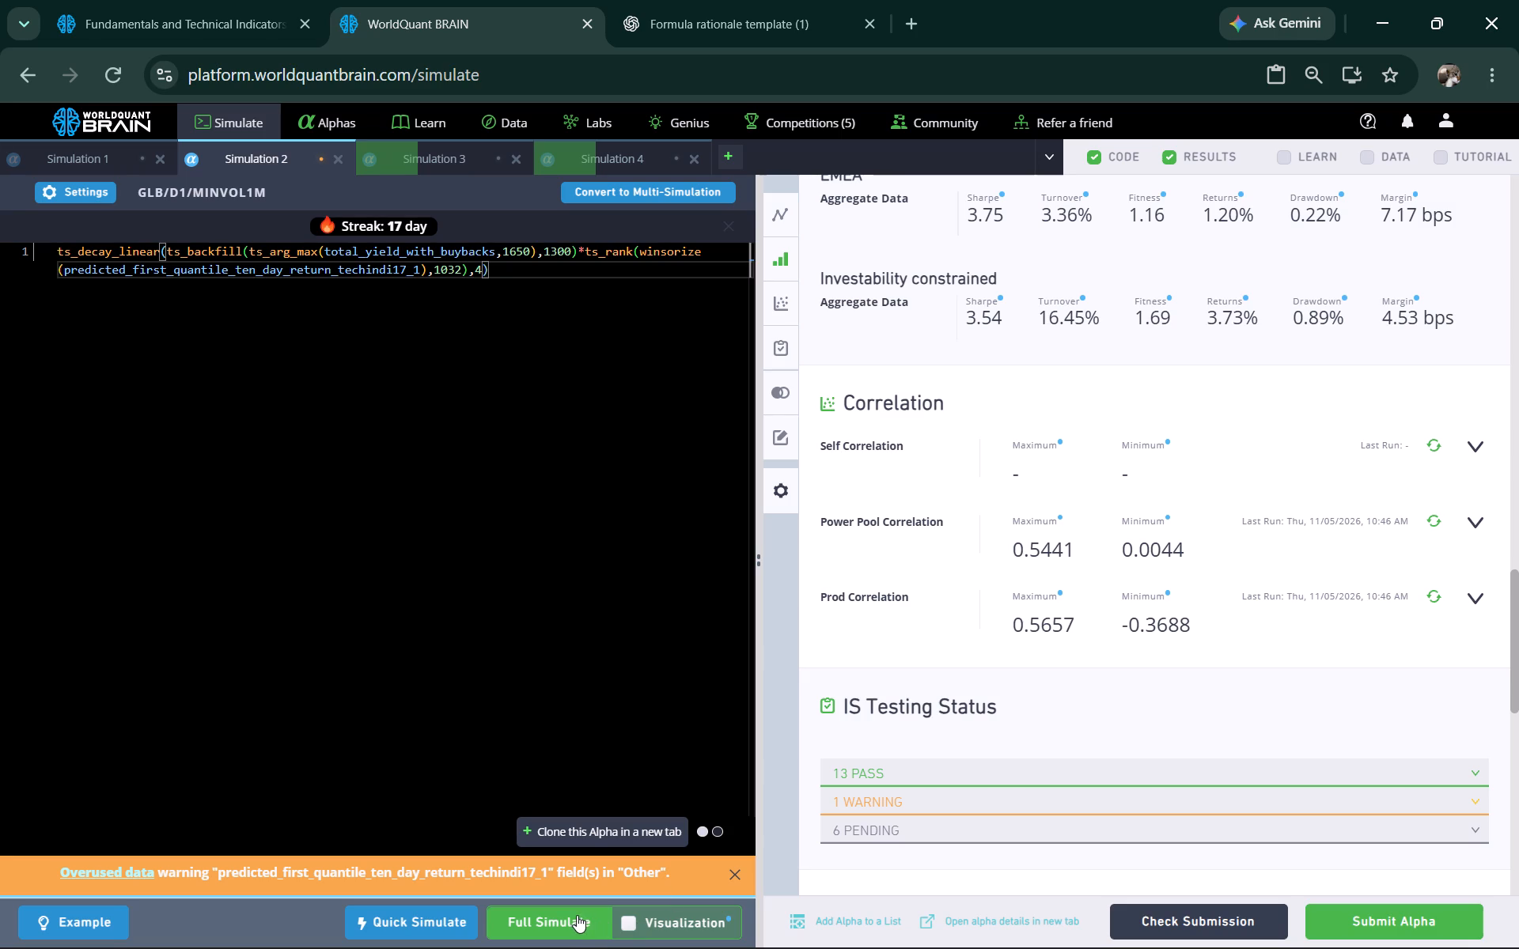
click(575, 915)
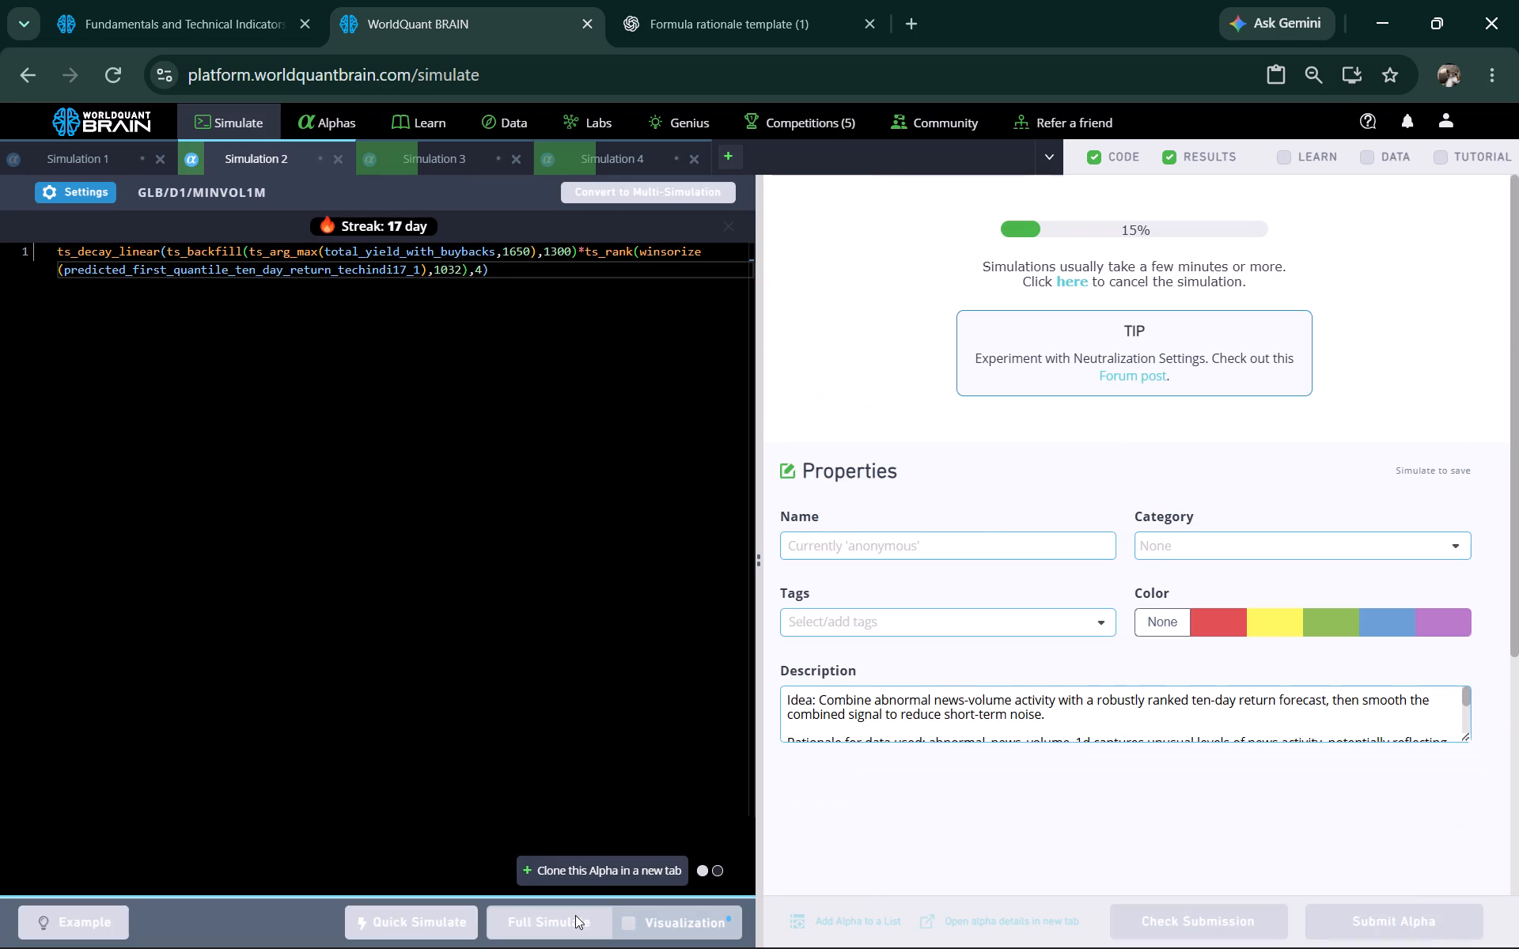
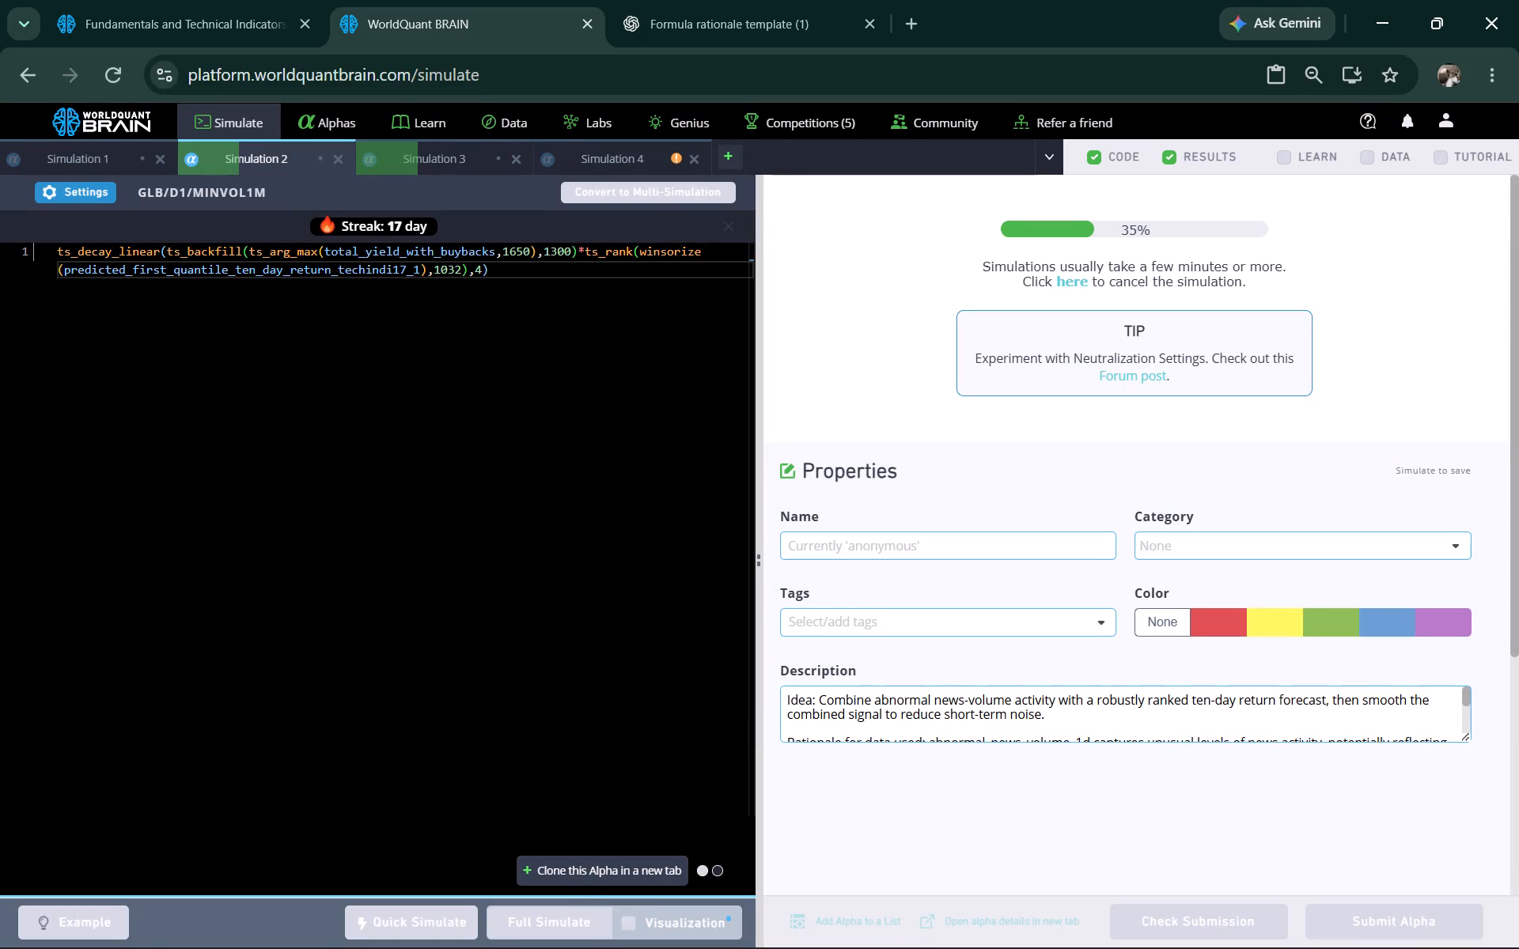
Review Simulation 4's accounts_payable_turnover_ratio alpha, reveal its test period and compute its Prod and Power Pool correlations.
click(634, 154)
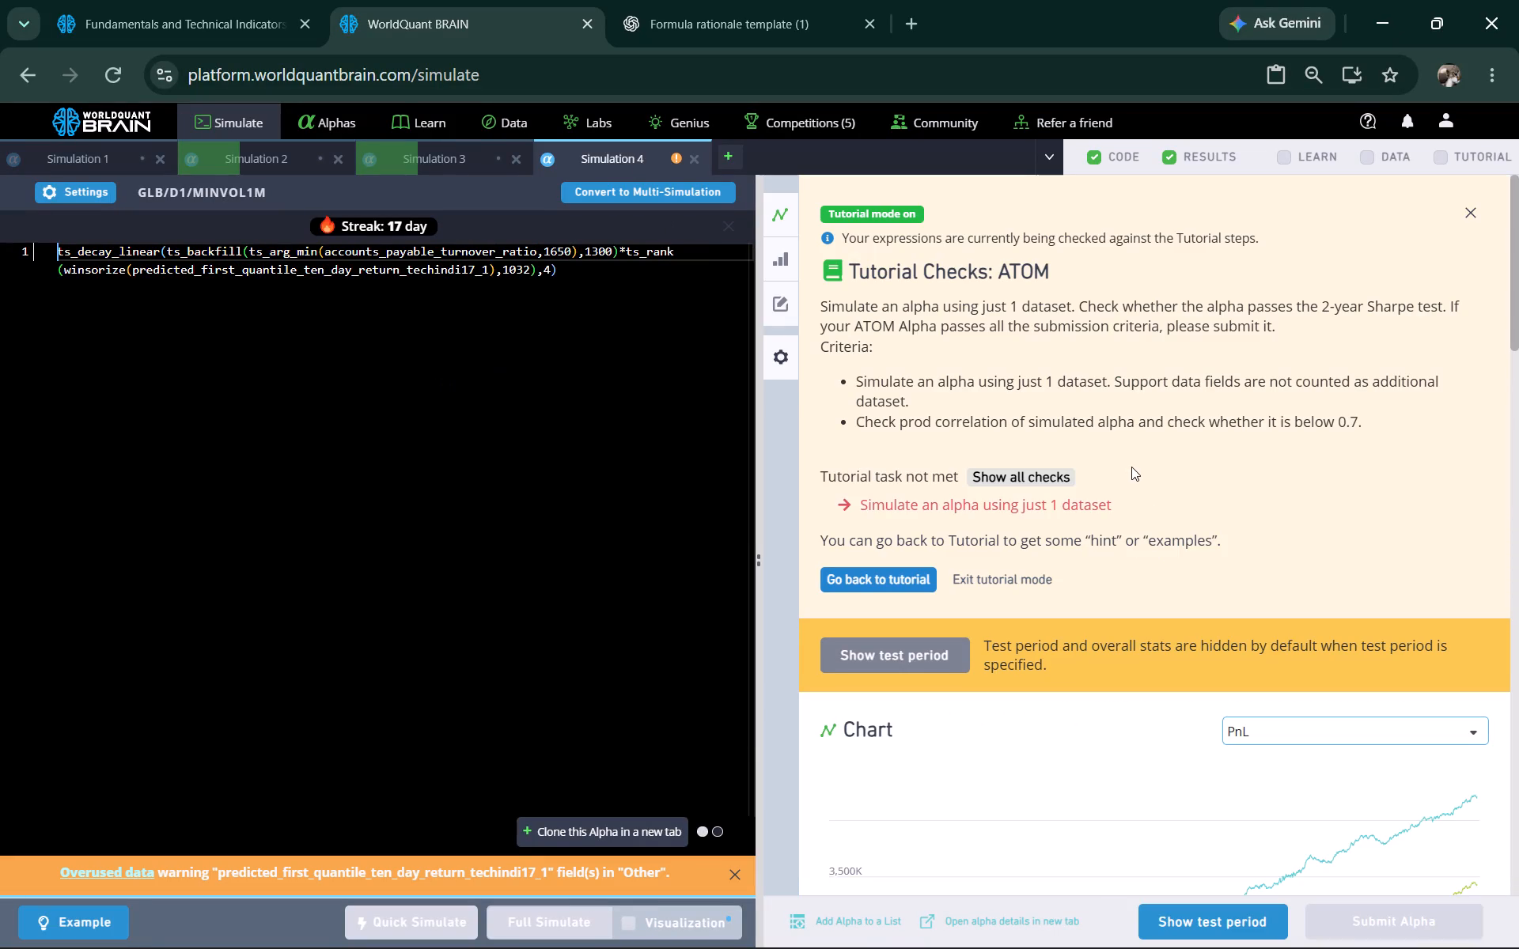
scroll(1131, 467, down, 2)
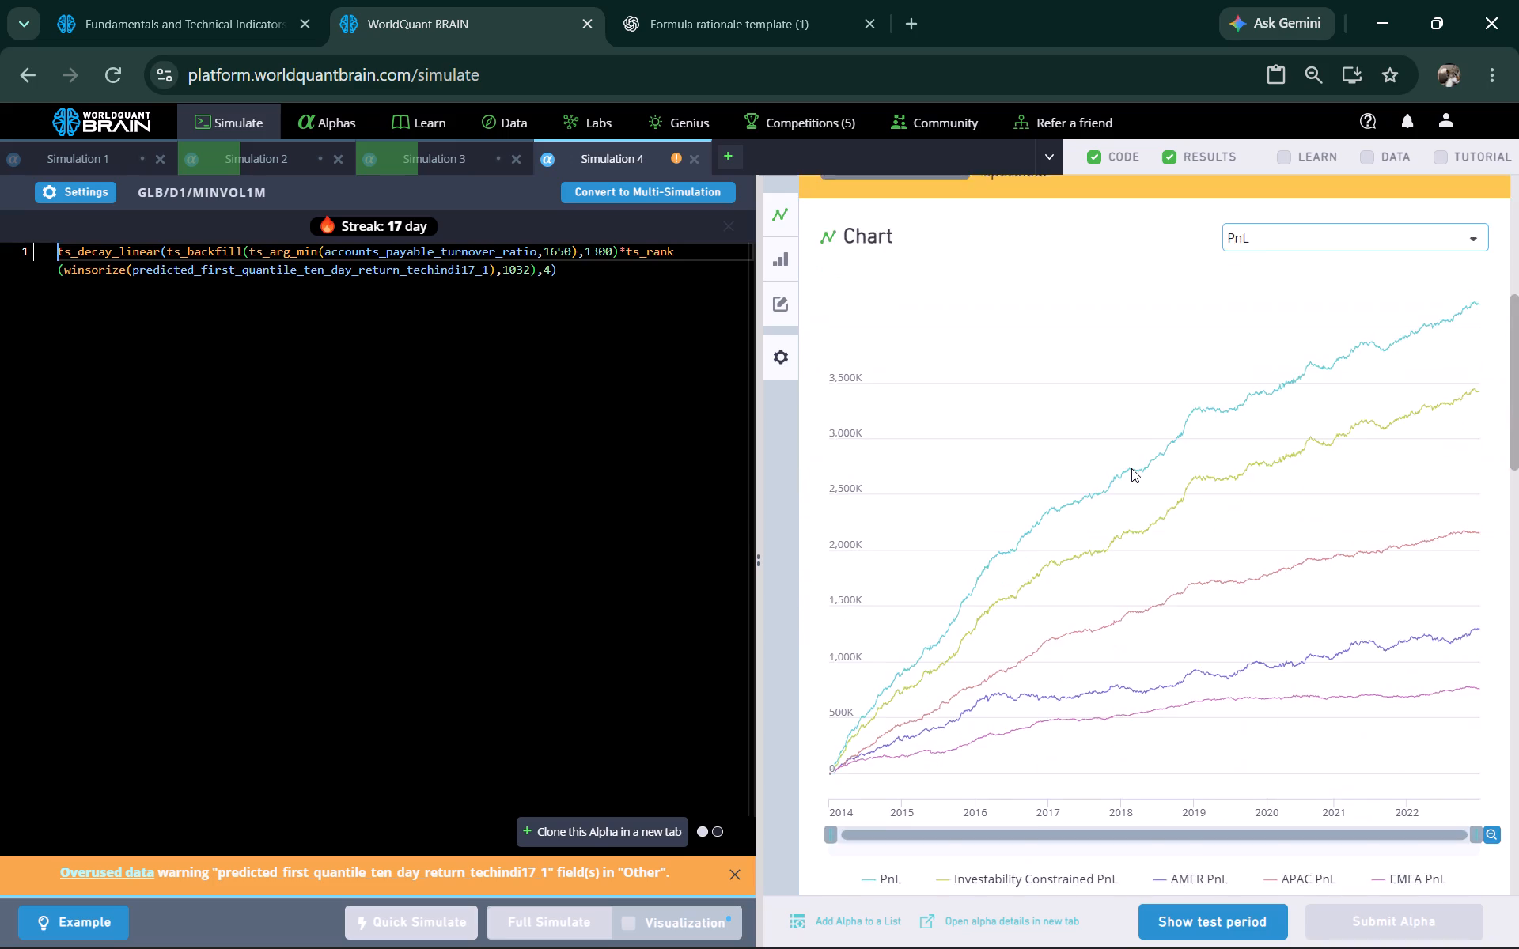
scroll(1131, 468, down, 3)
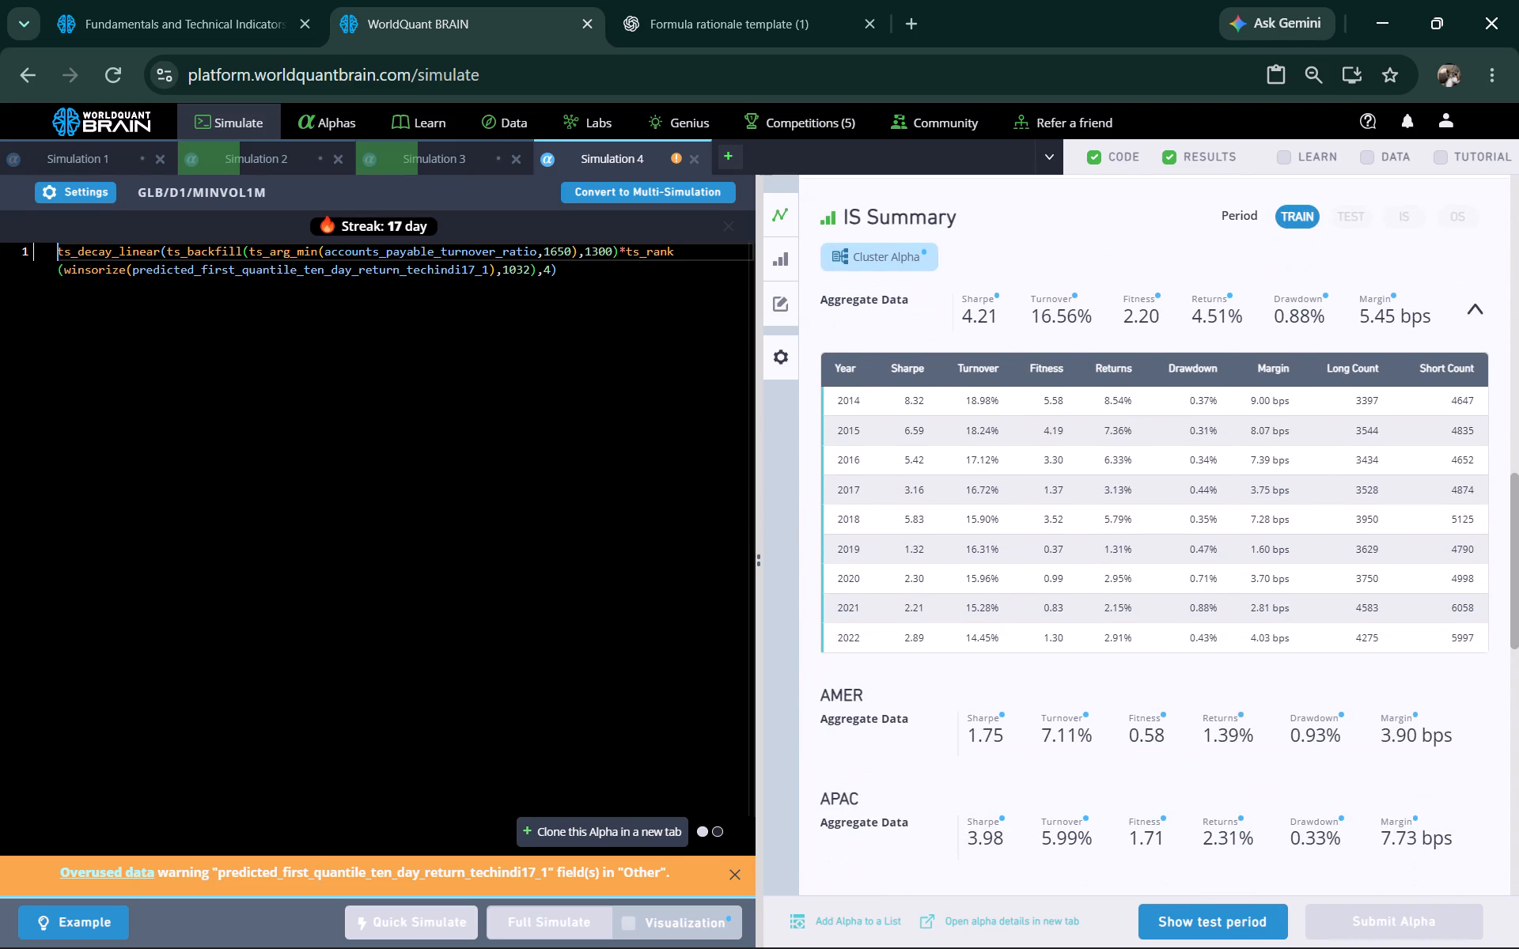
click(1198, 915)
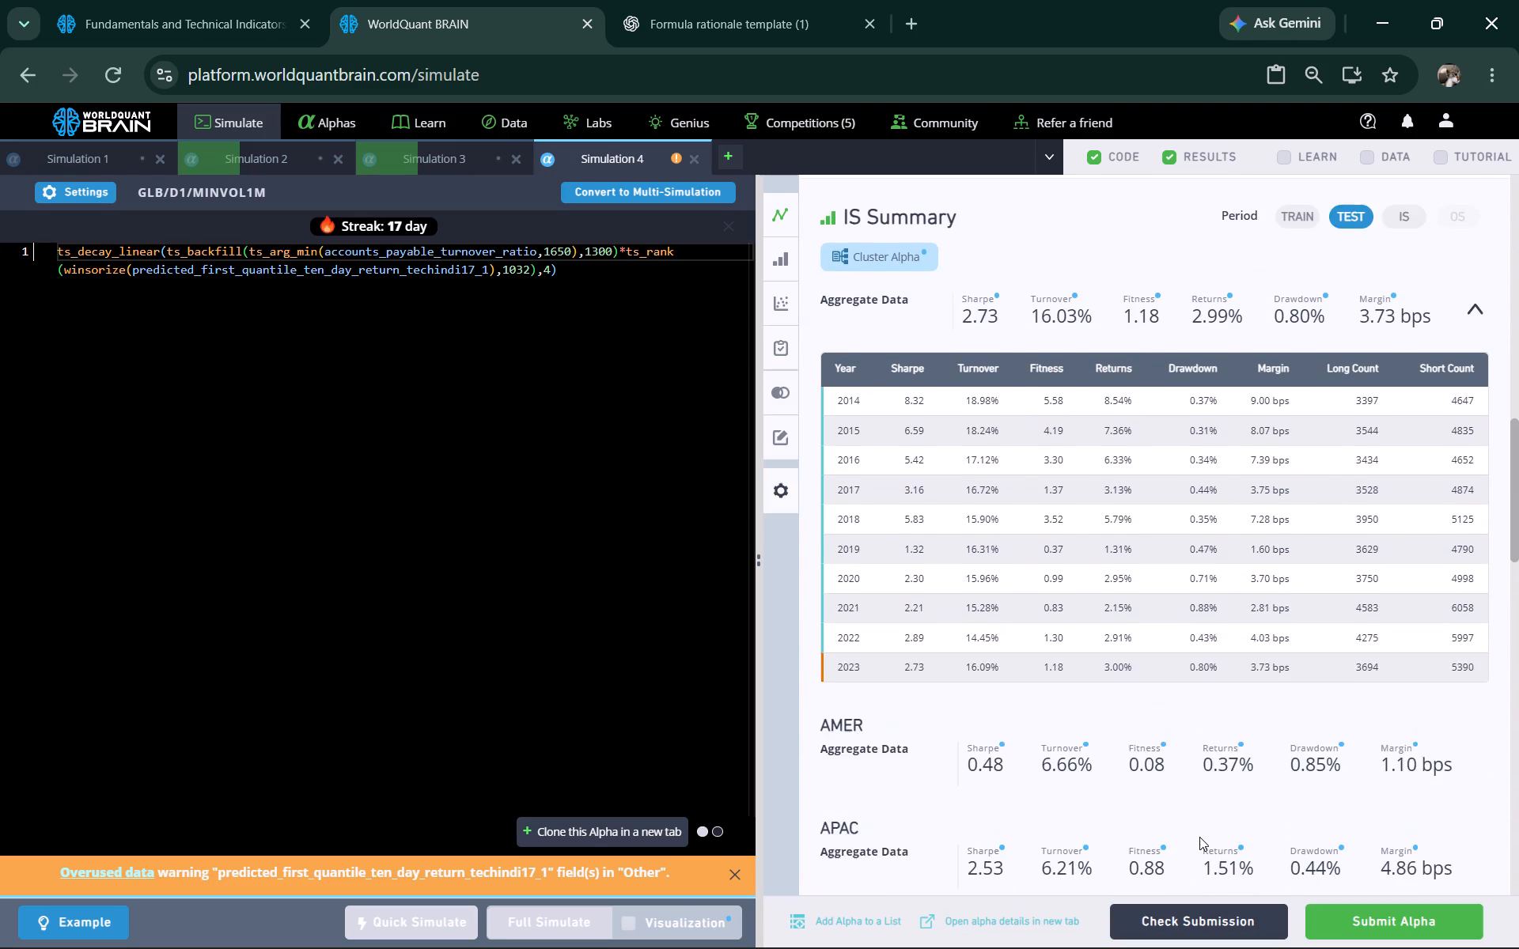
scroll(1199, 837, down, 2)
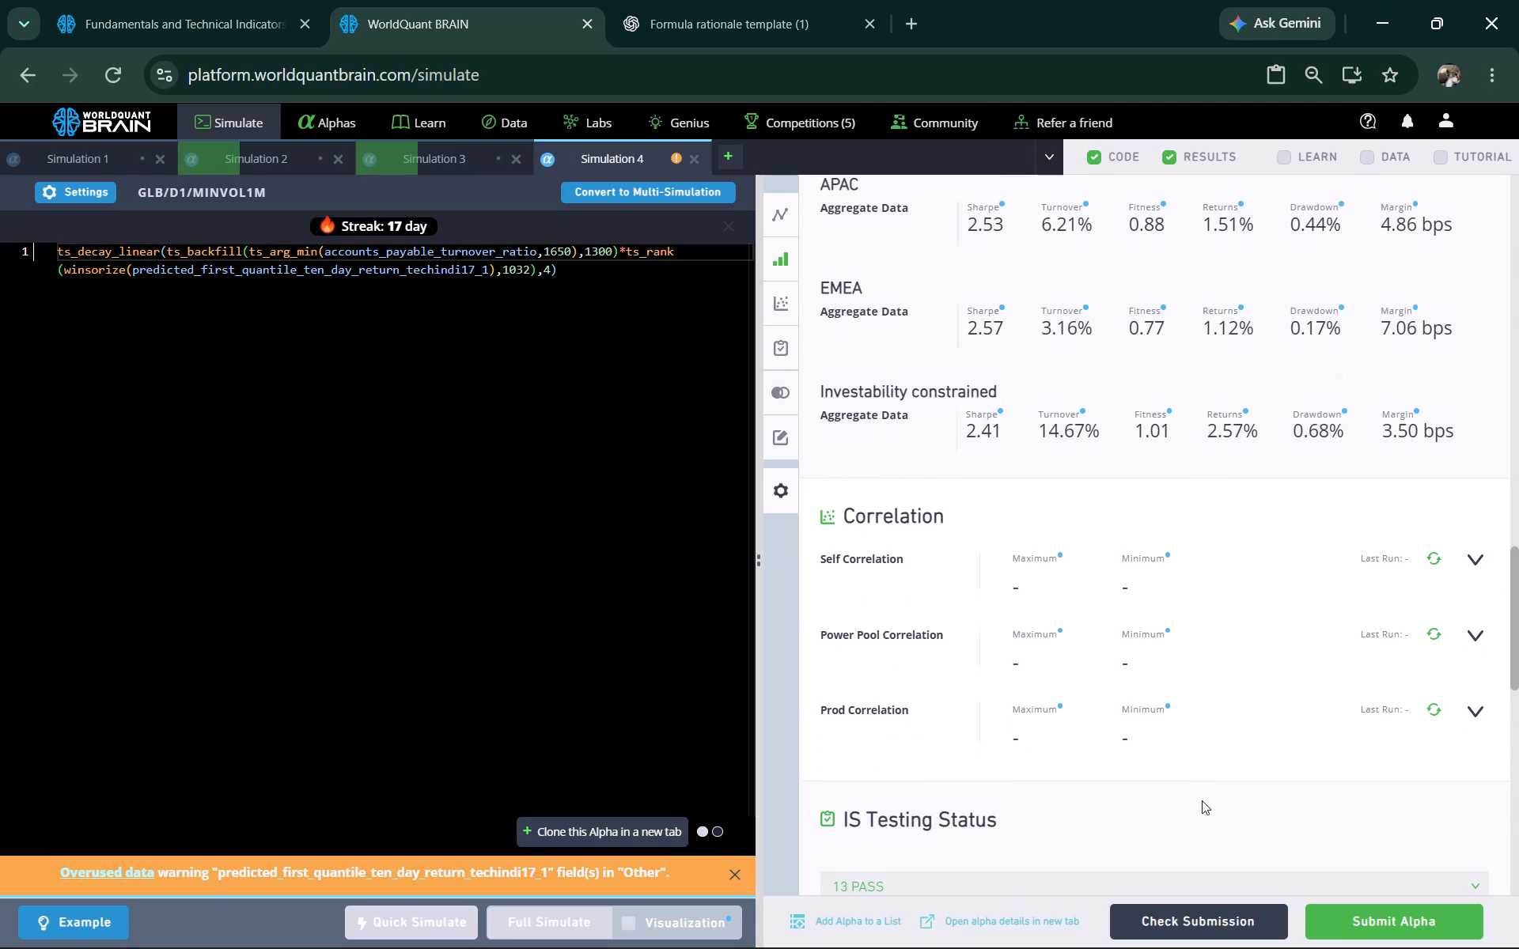
scroll(1206, 778, down, 1)
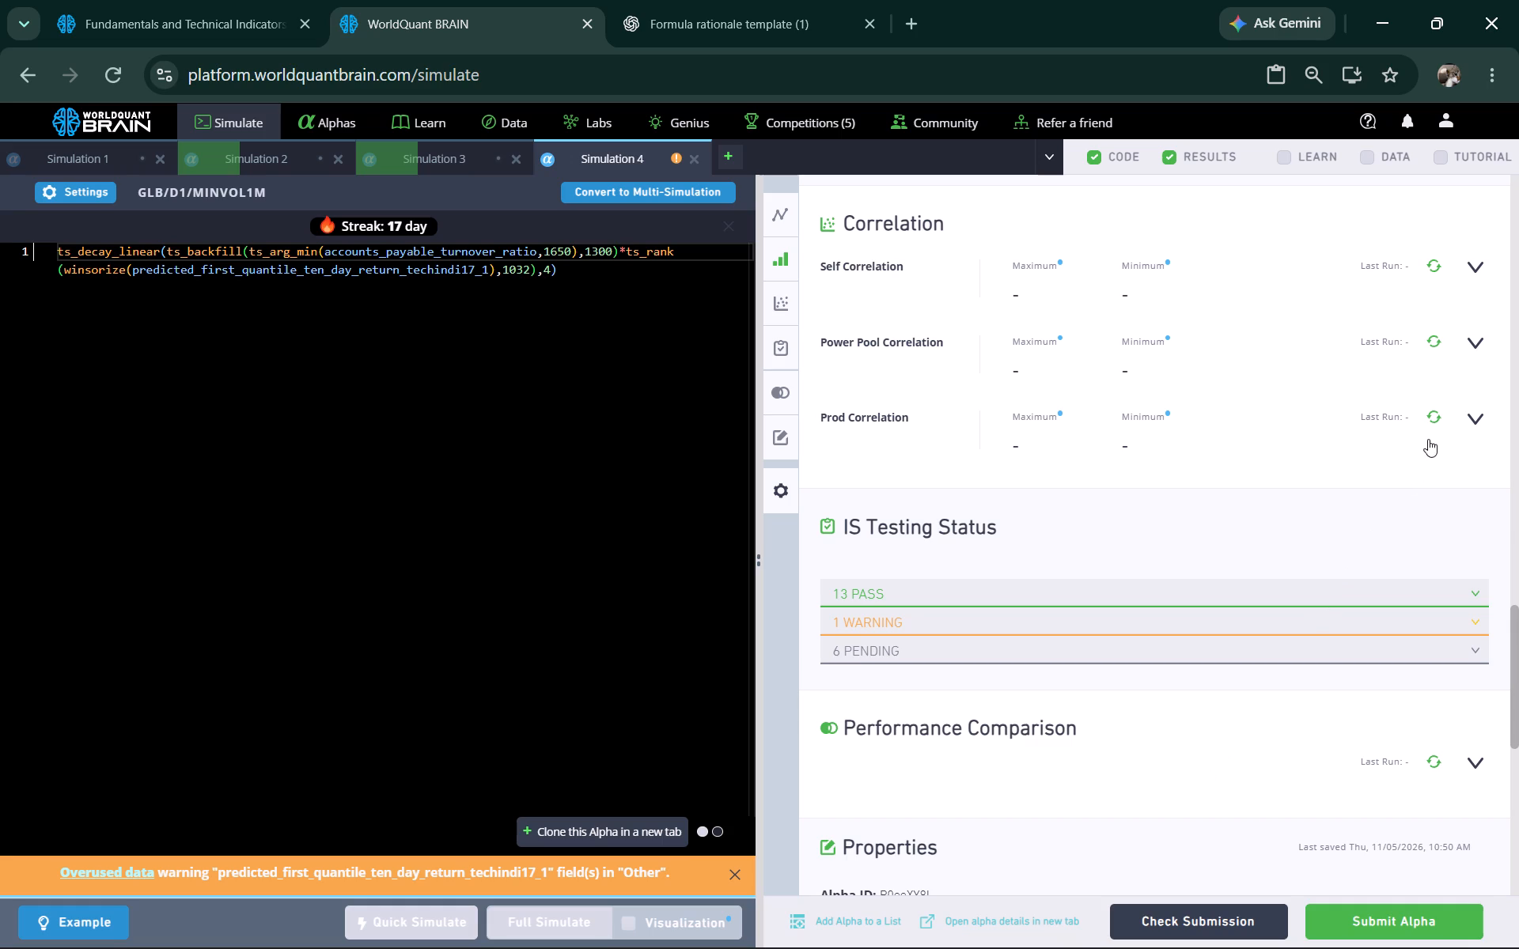
click(1434, 421)
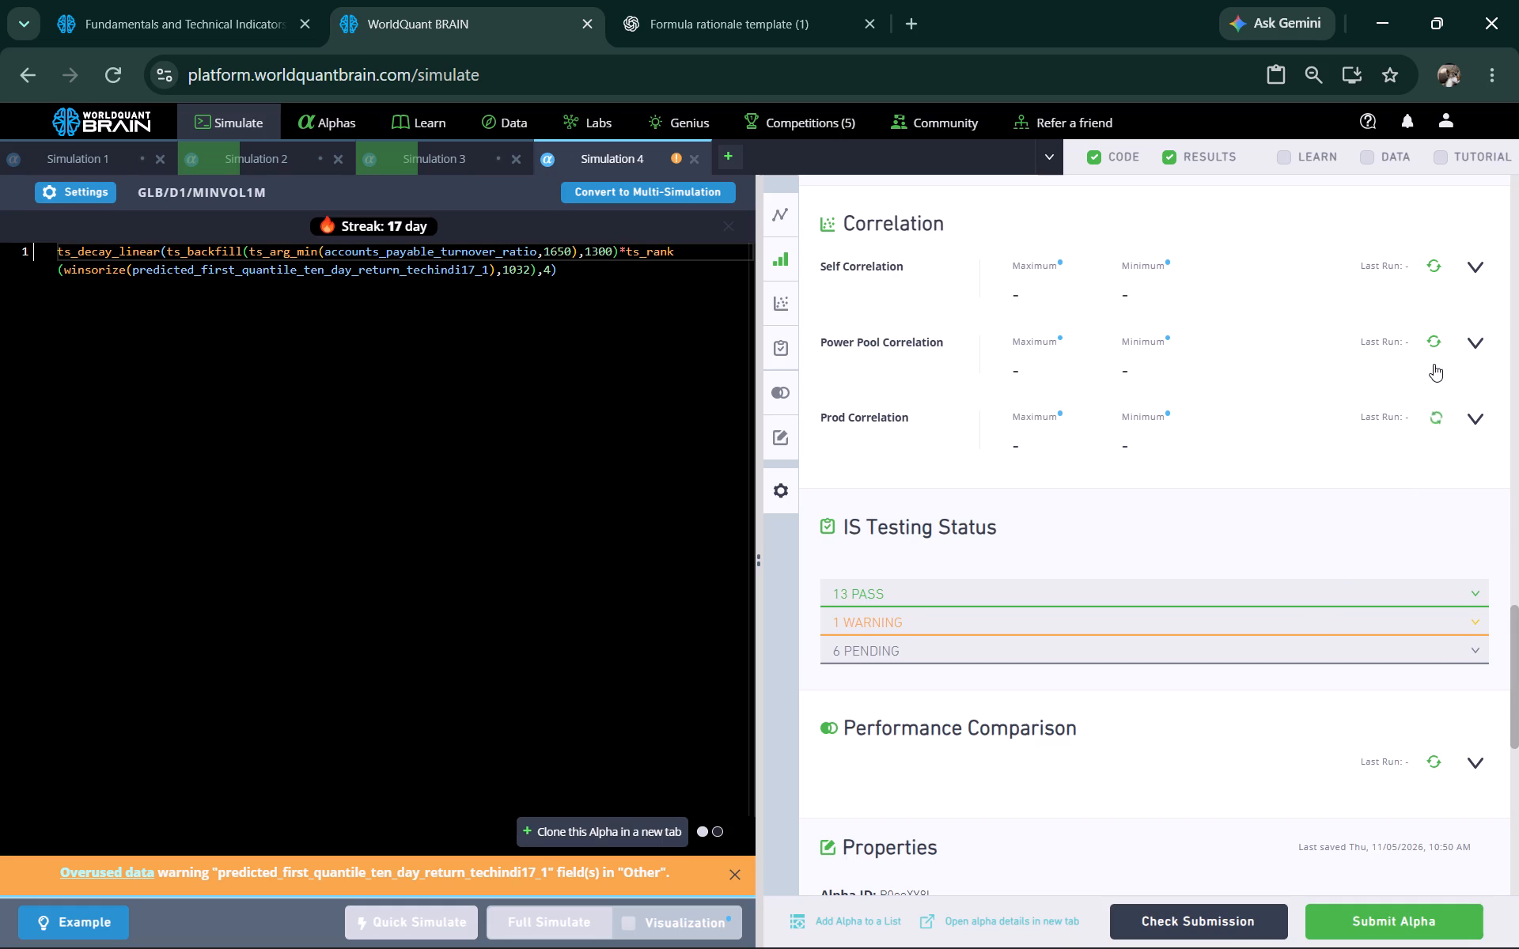
click(1434, 337)
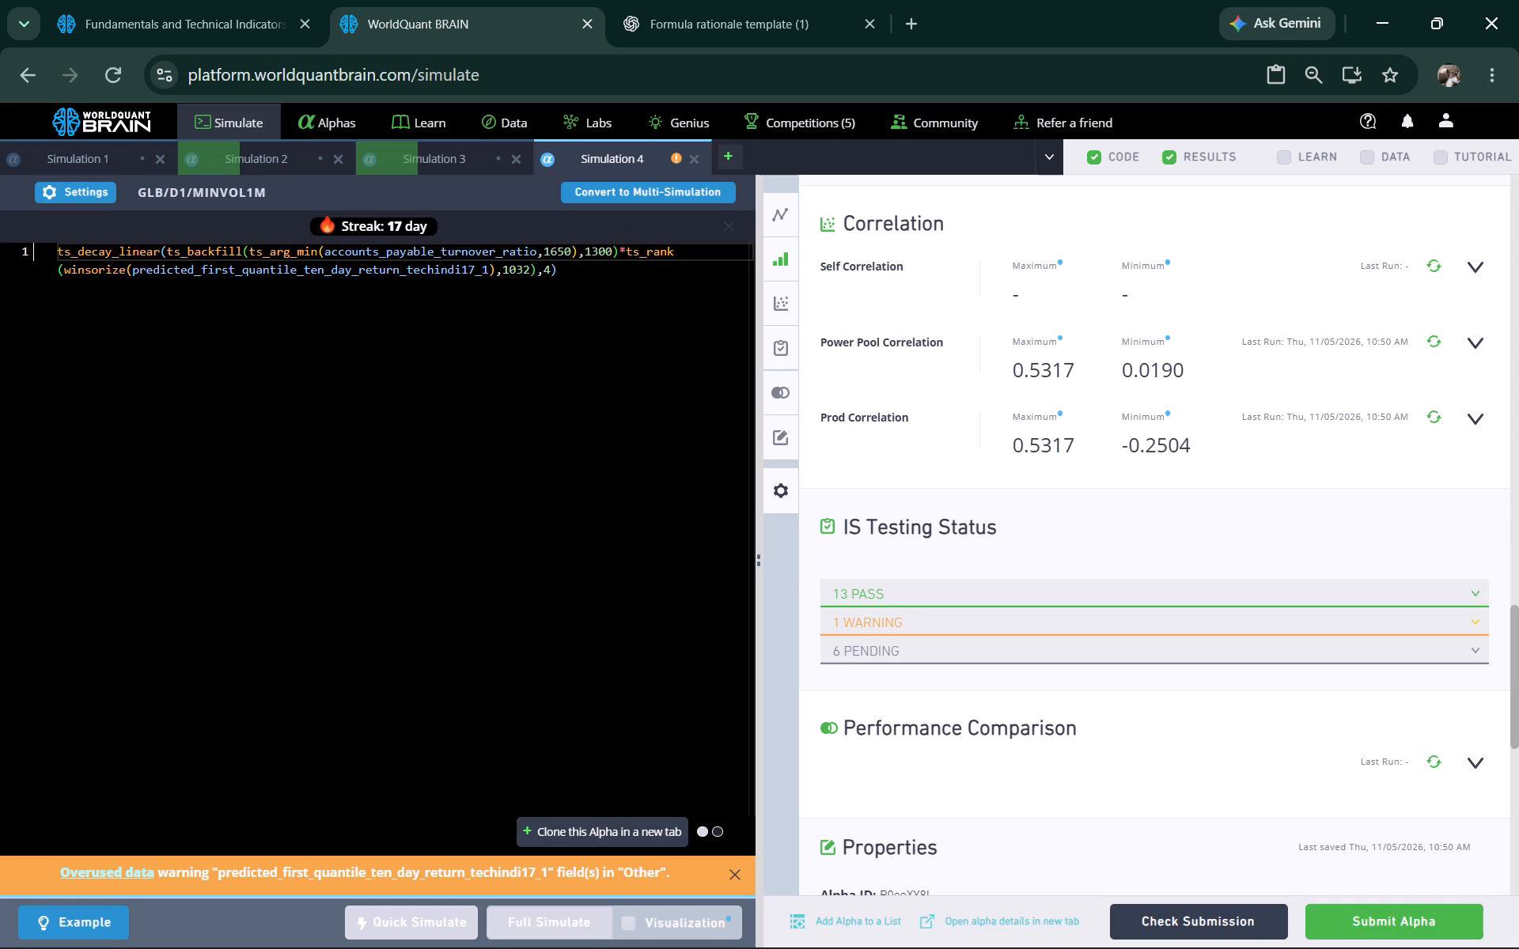
scroll(1194, 444, down, 1)
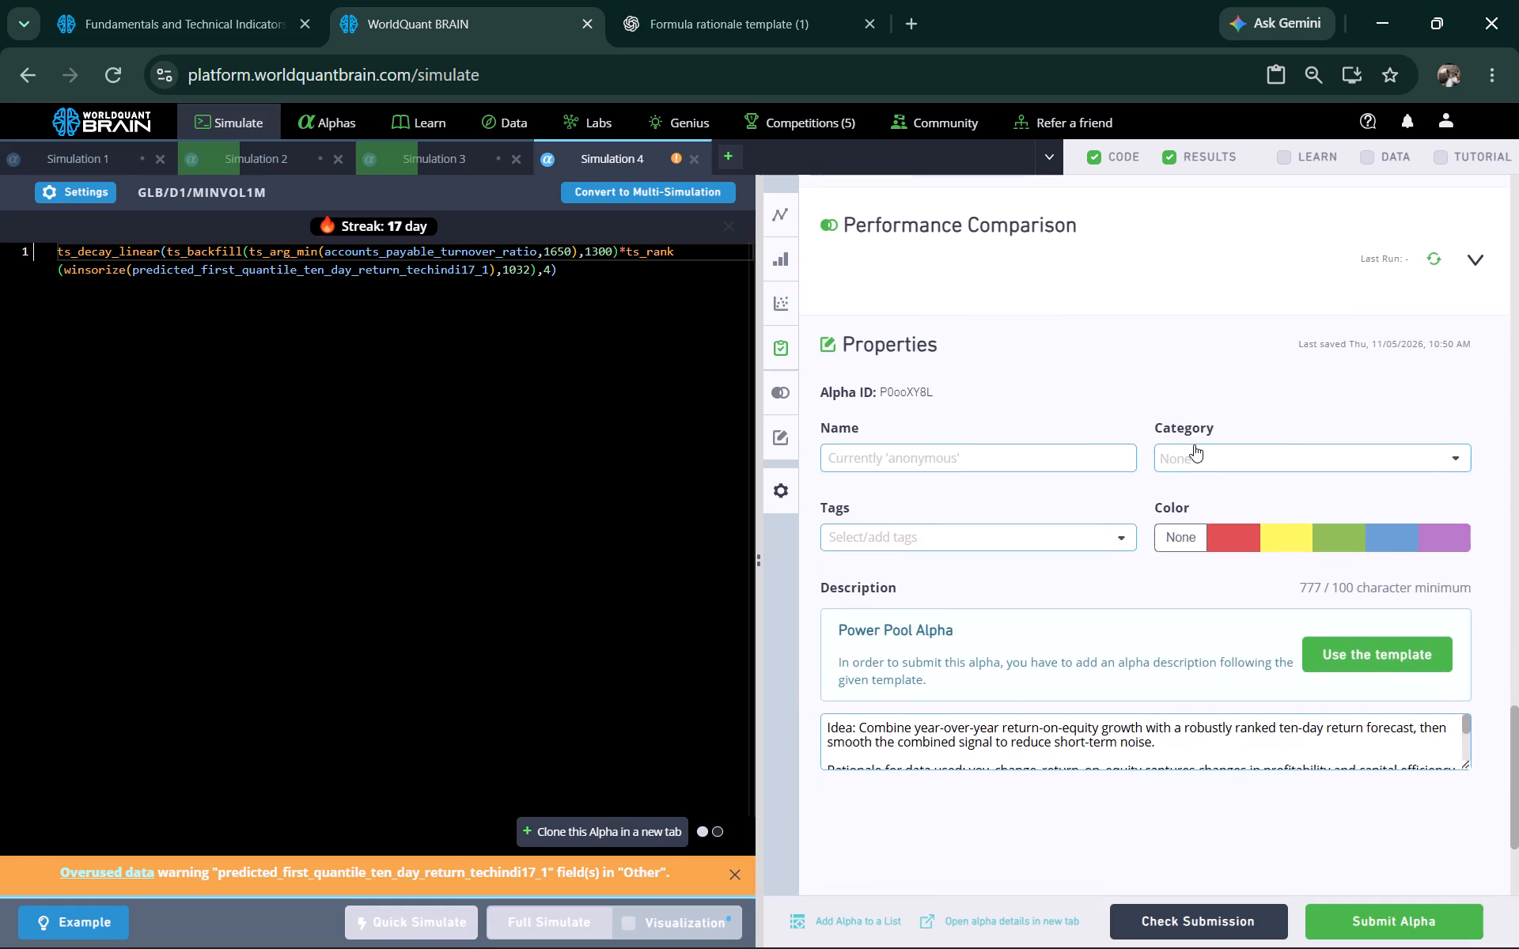
scroll(1194, 444, down, 1)
scroll(1194, 444, up, 7)
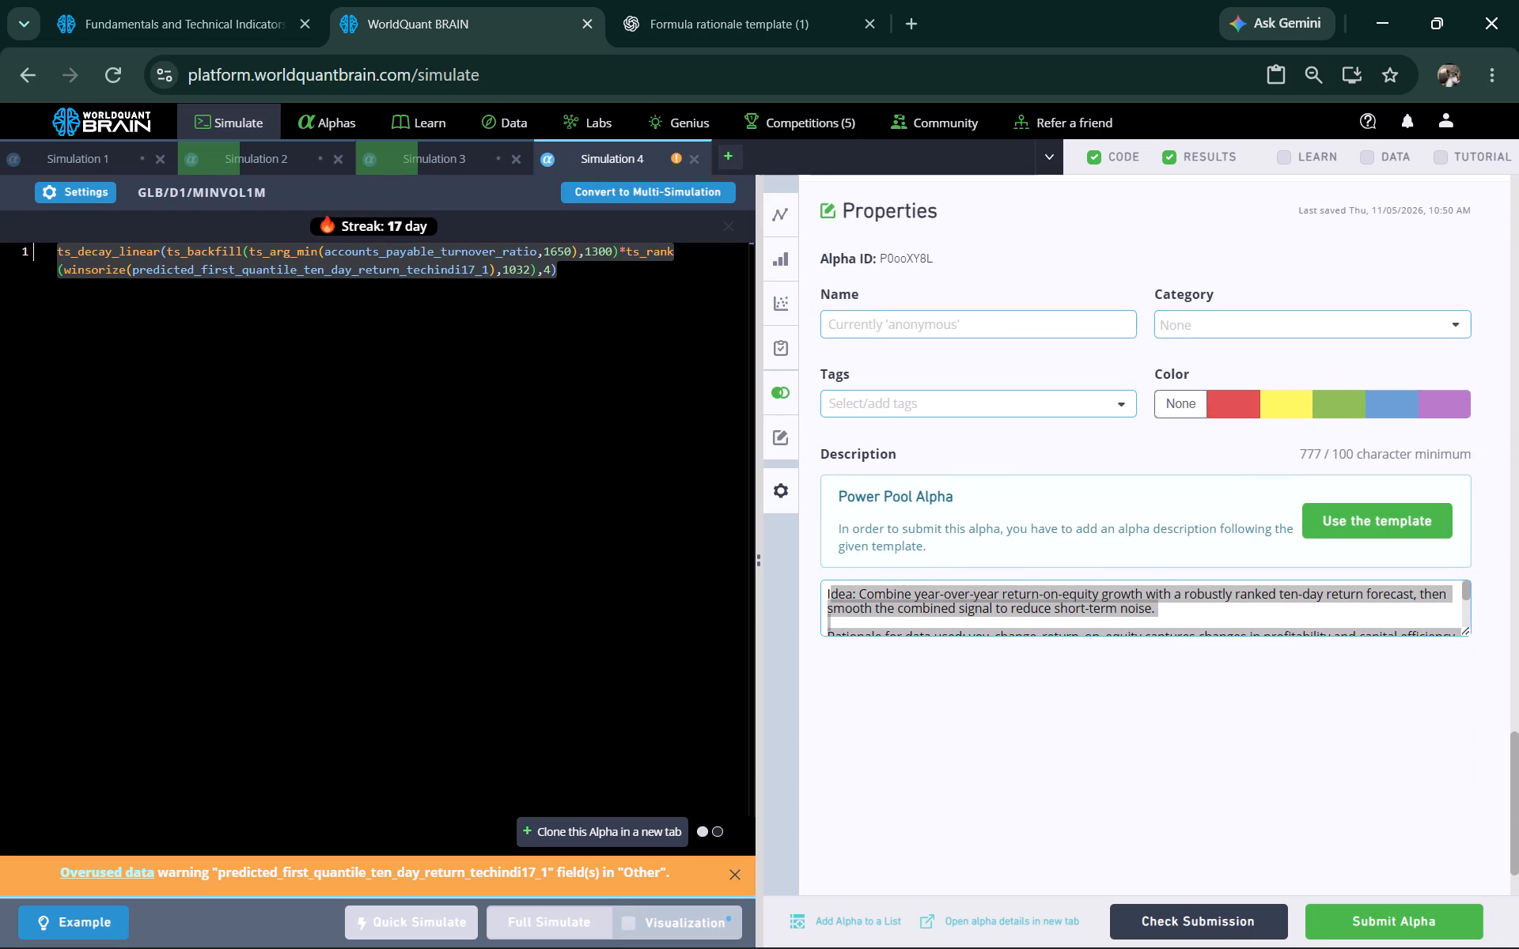
drag(828, 591, 820, 591)
right_click(848, 601)
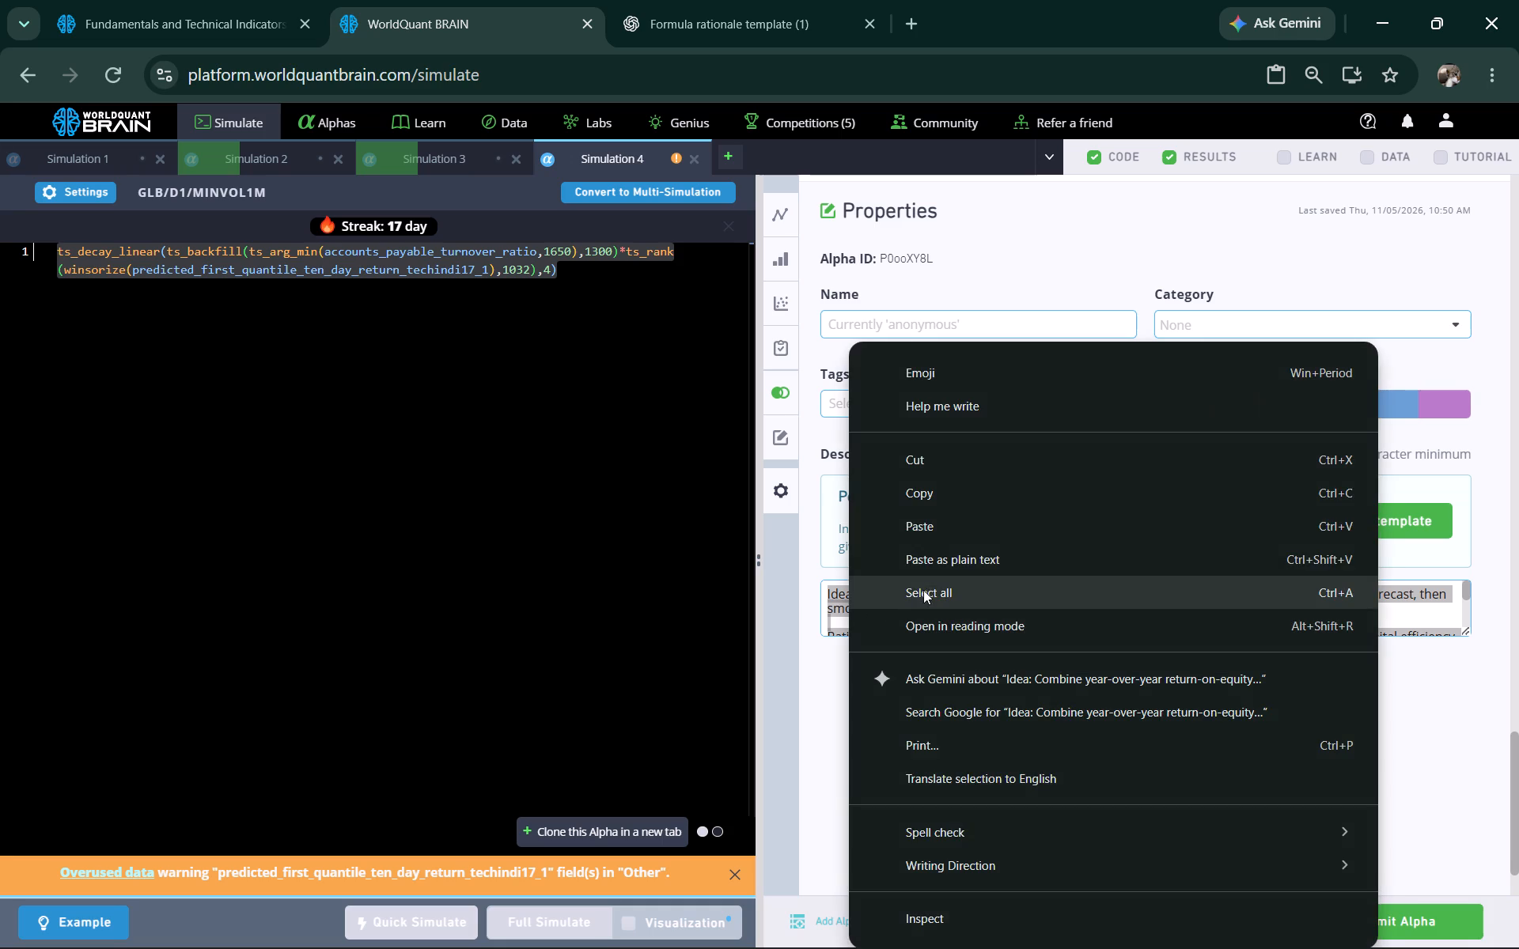
click(932, 536)
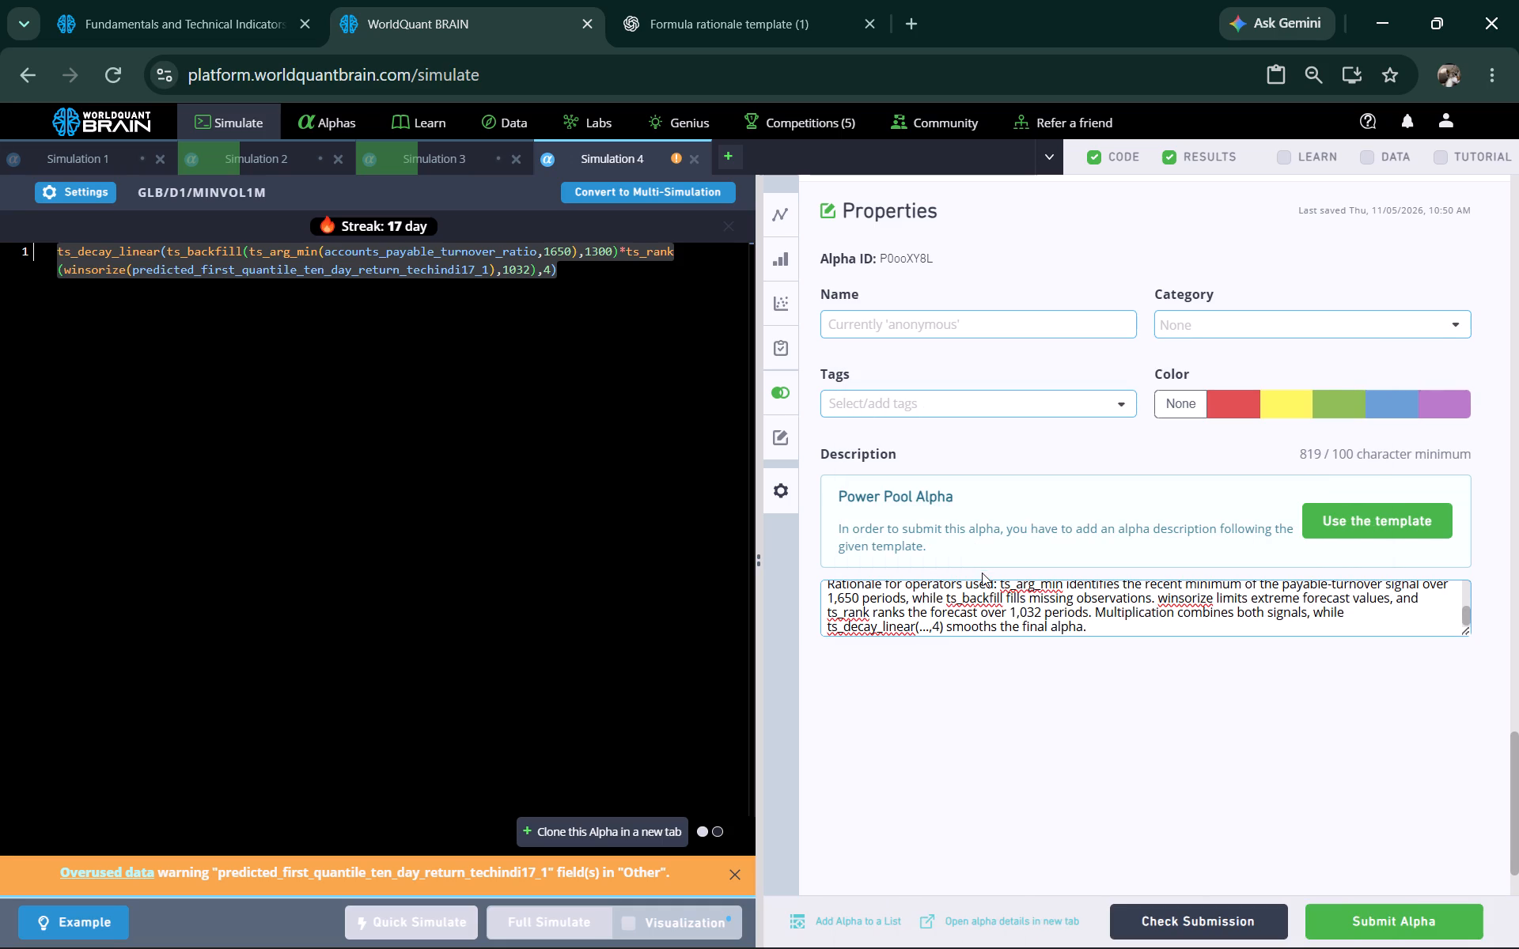
click(982, 592)
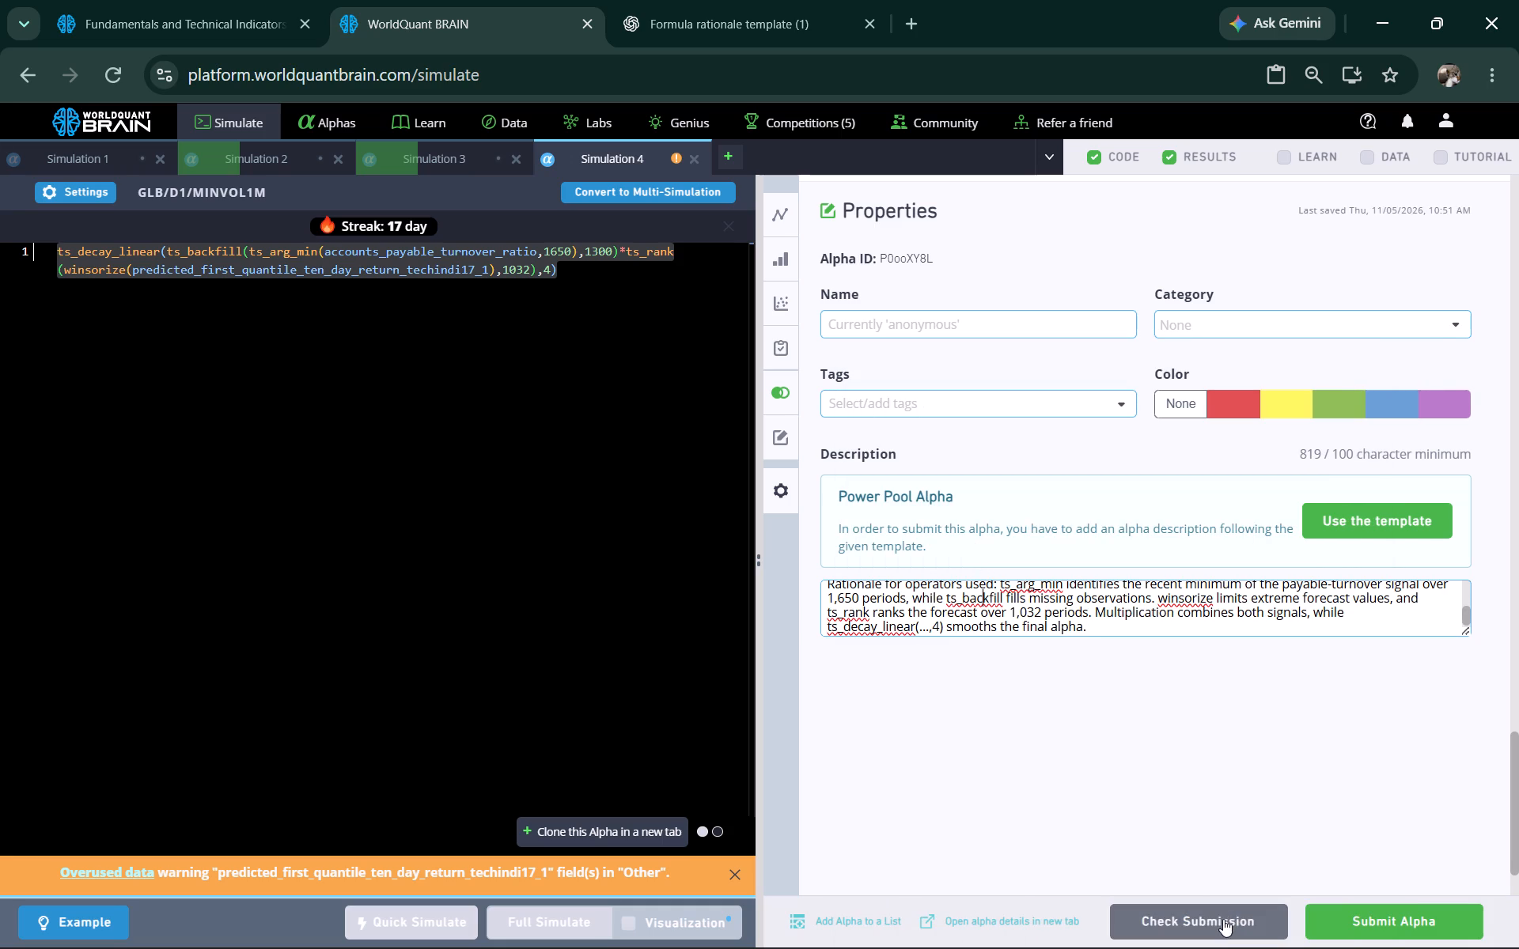
Run the submission check on Simulation 4's accounts_payable_turnover_ratio alpha, review its warnings and submit the alpha.
click(1223, 919)
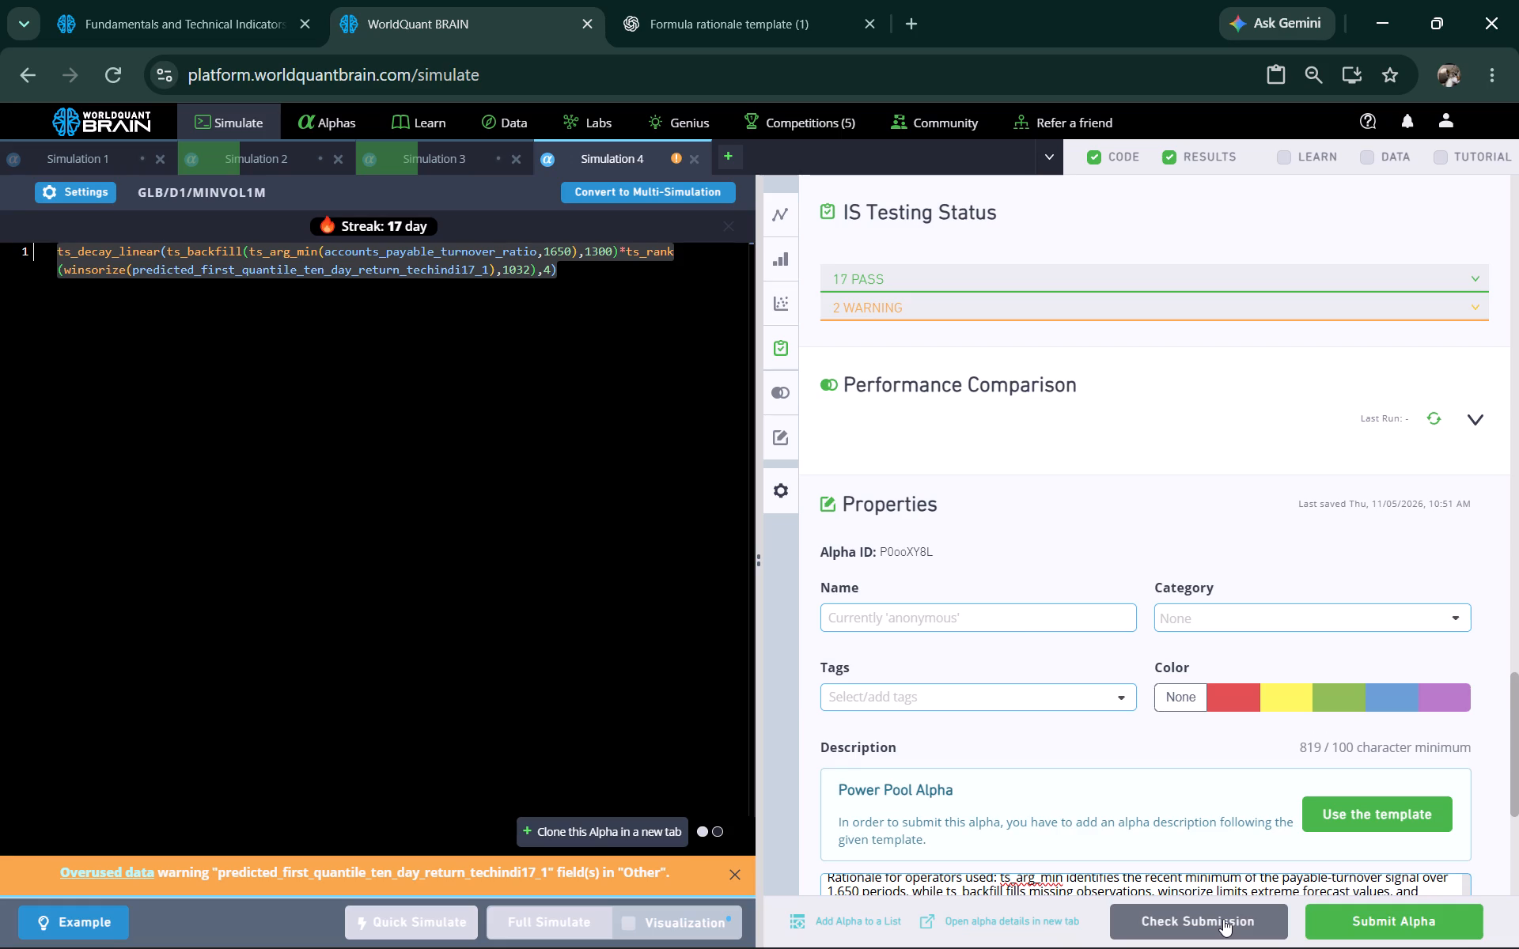
click(1124, 316)
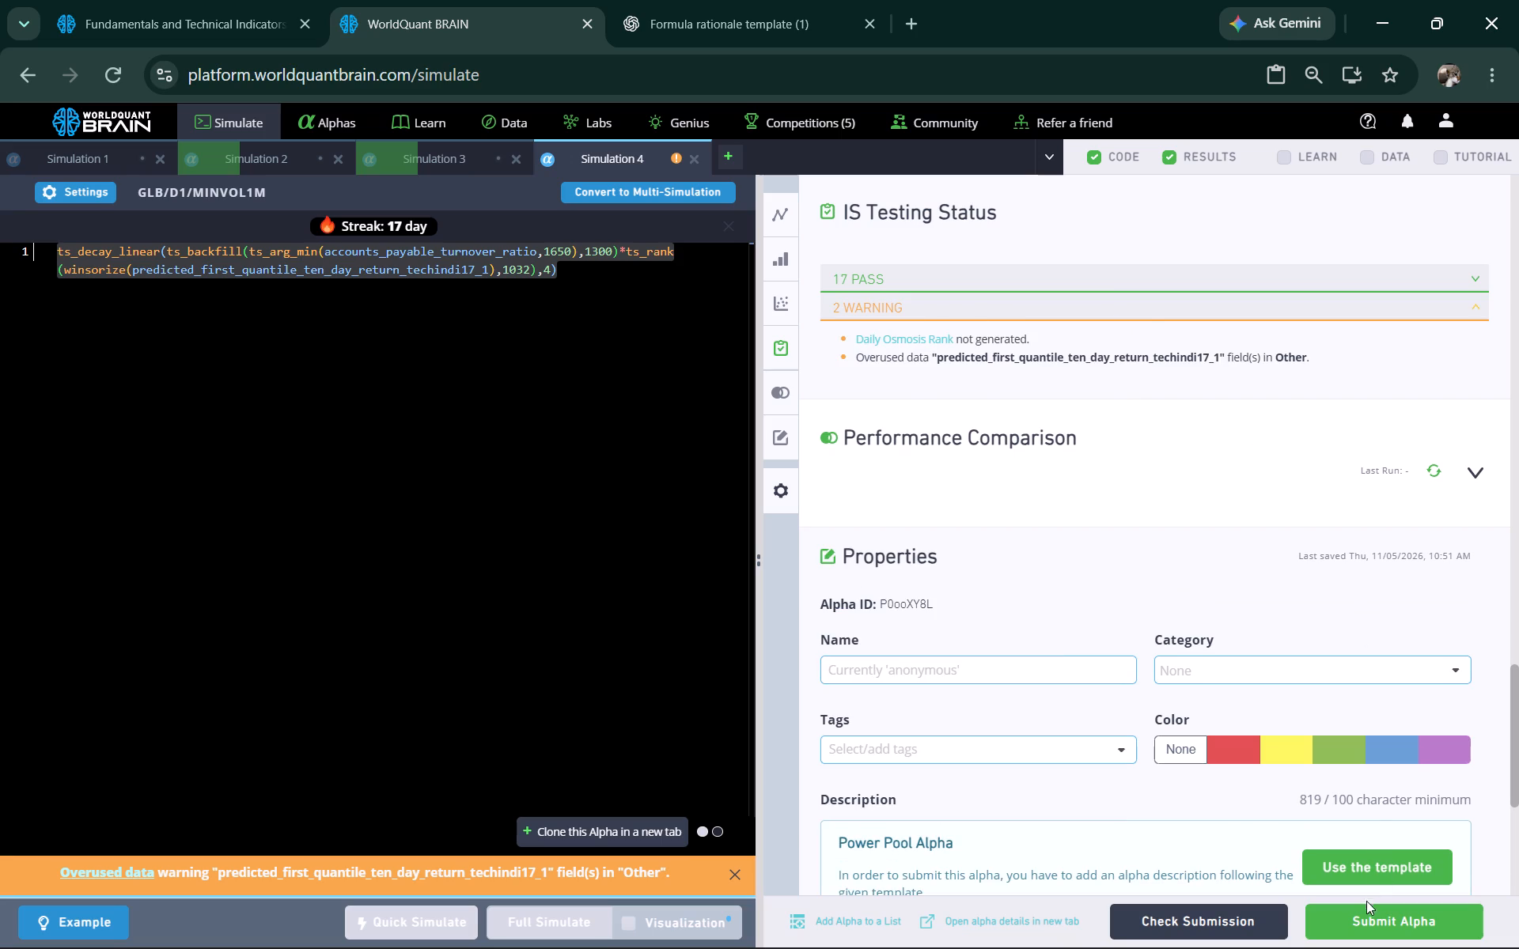
click(1362, 910)
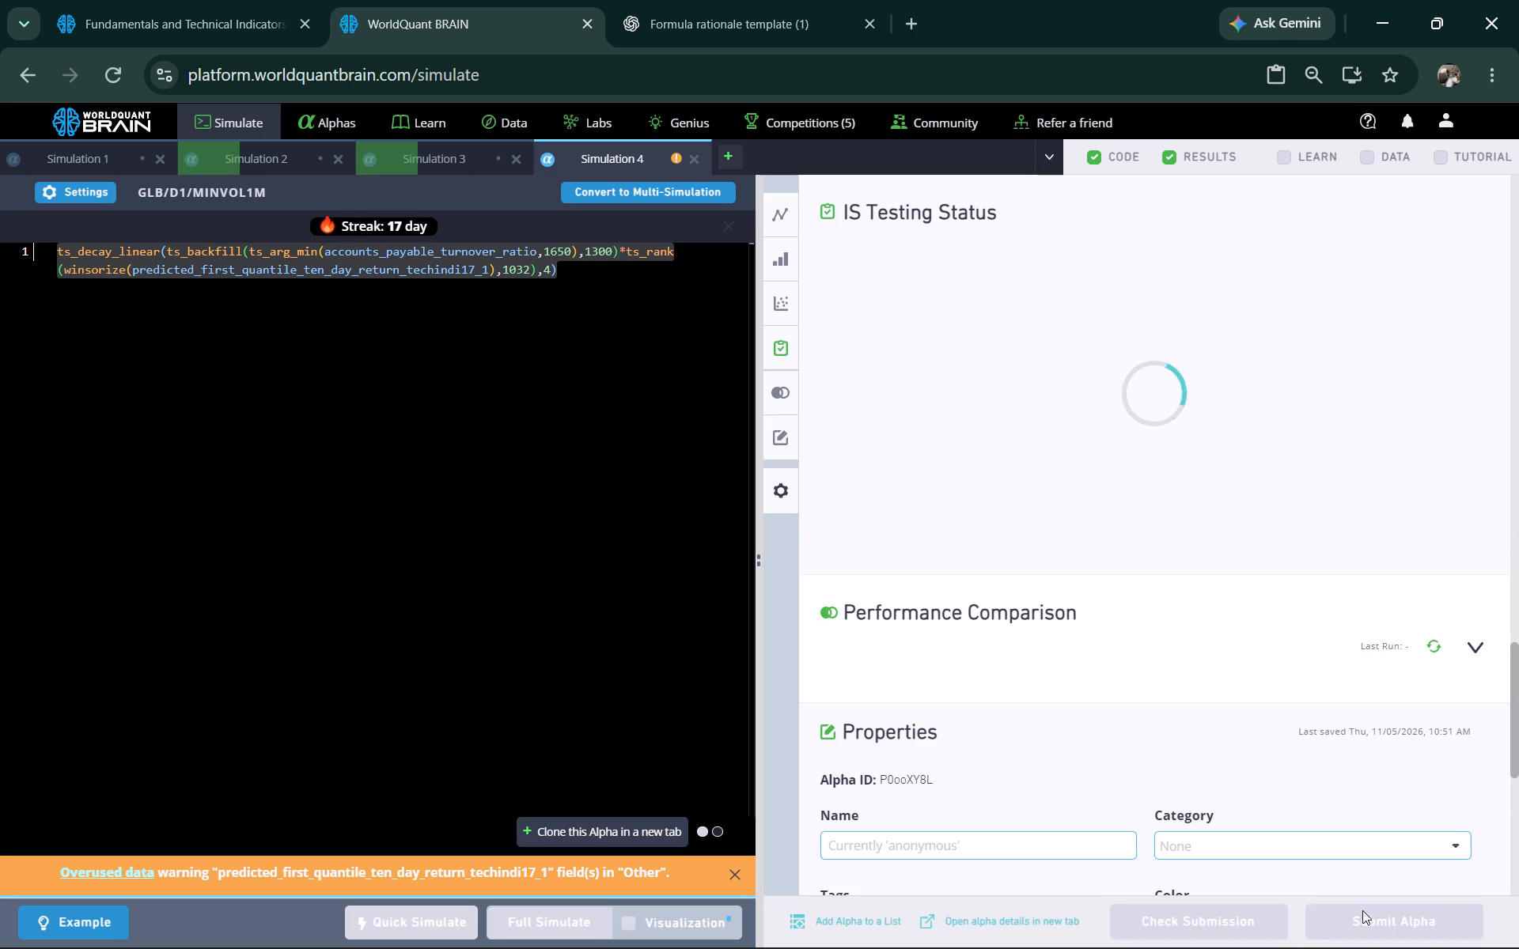
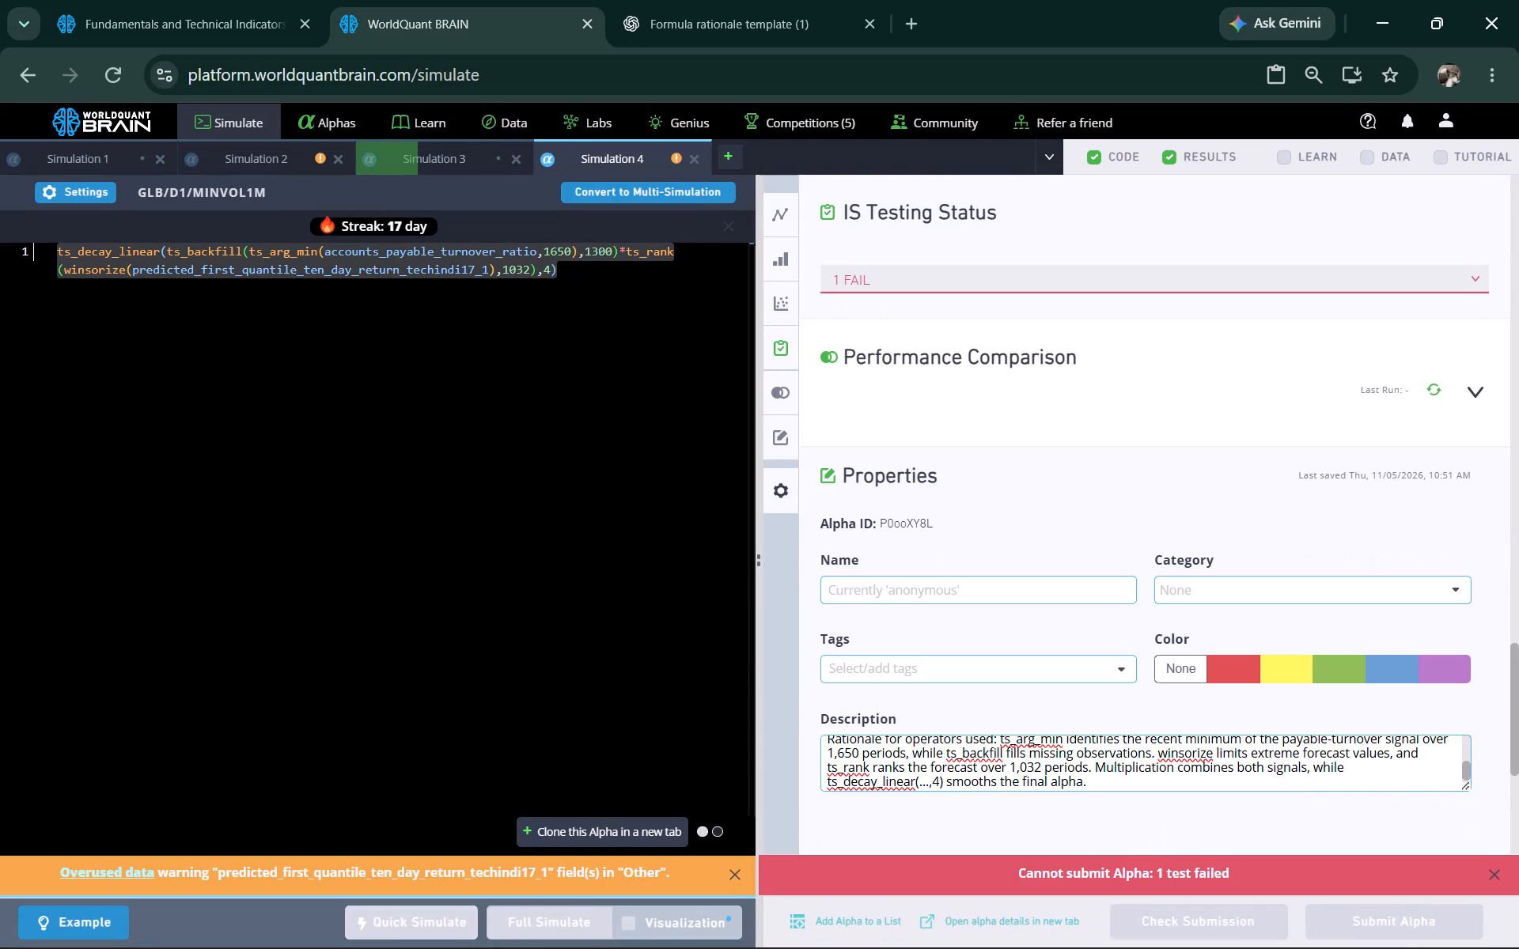
In Simulation 2, reveal the test period, review the IS testing warnings, and run the Prod and Power Pool correlation checks.
click(287, 161)
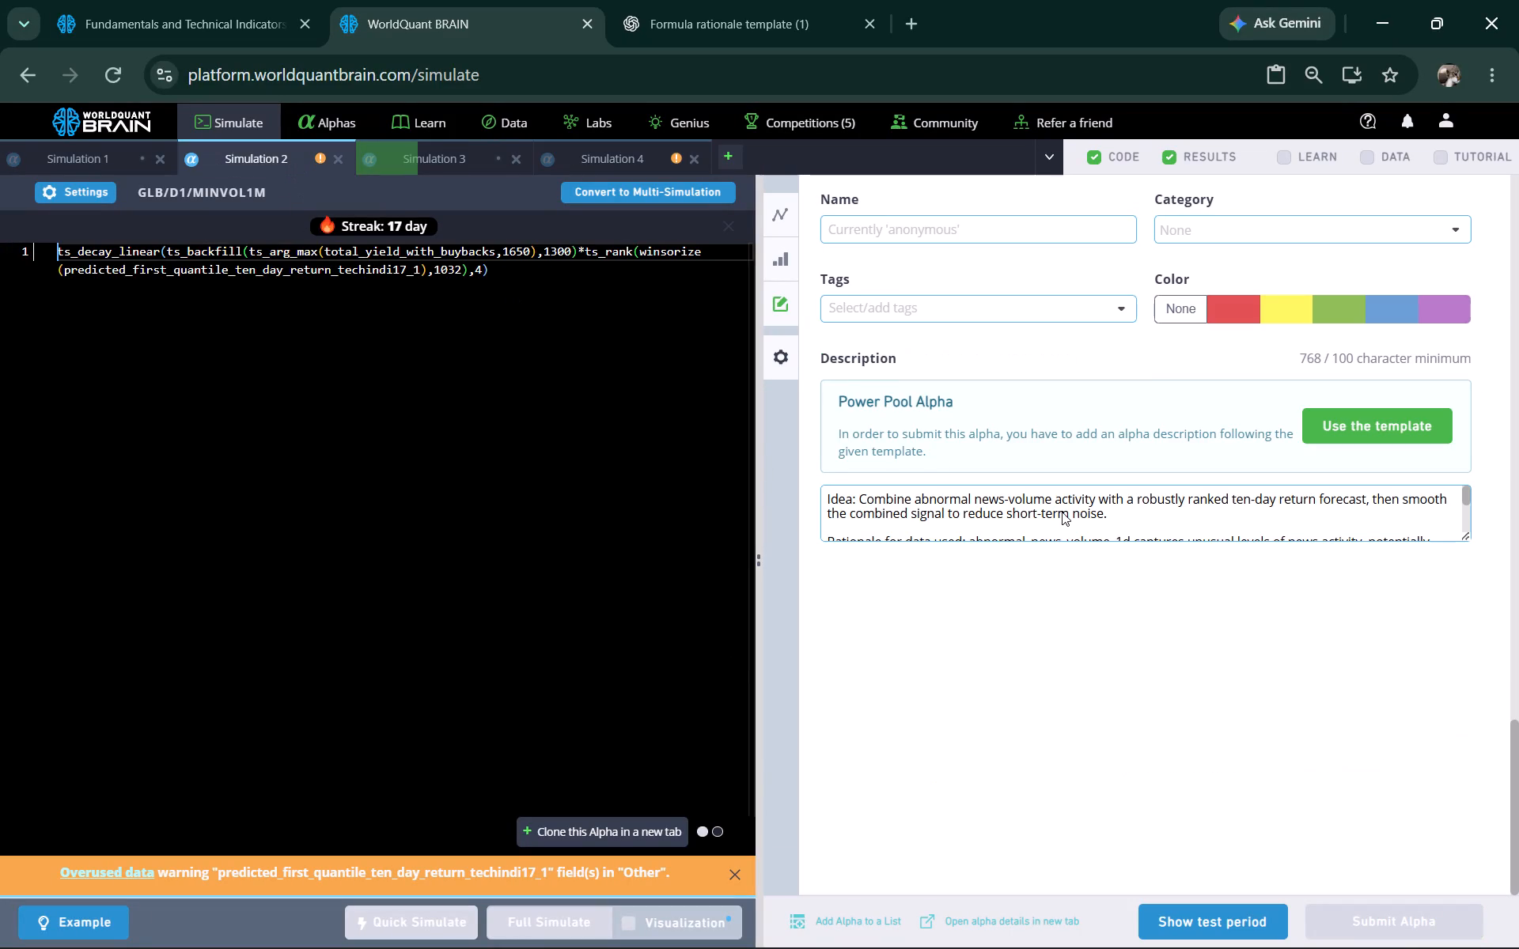
click(1192, 913)
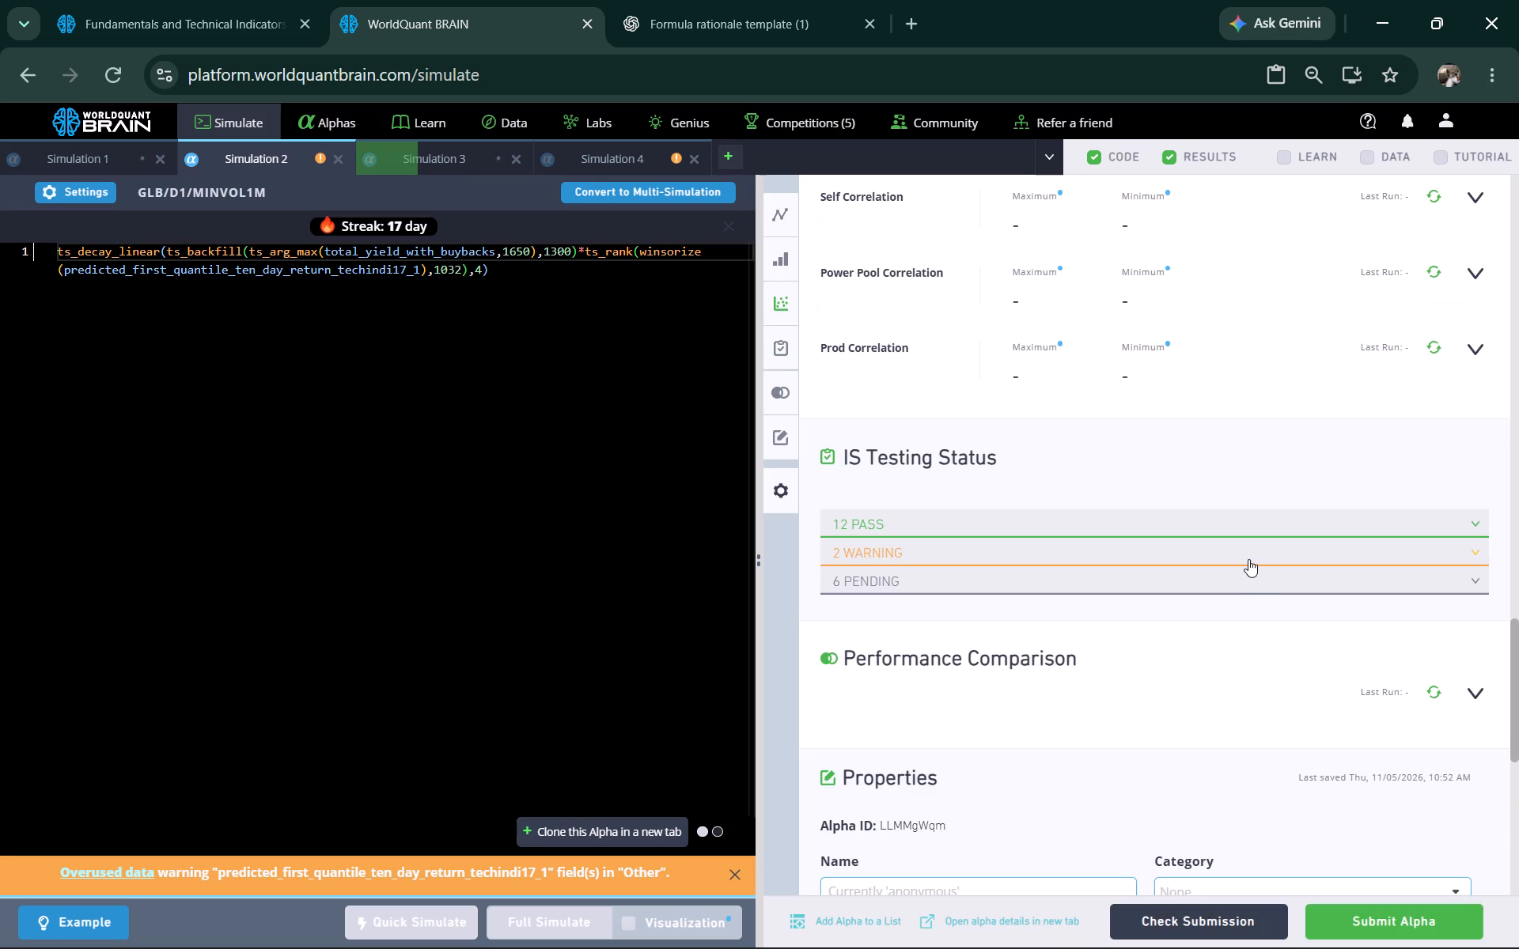
click(1248, 558)
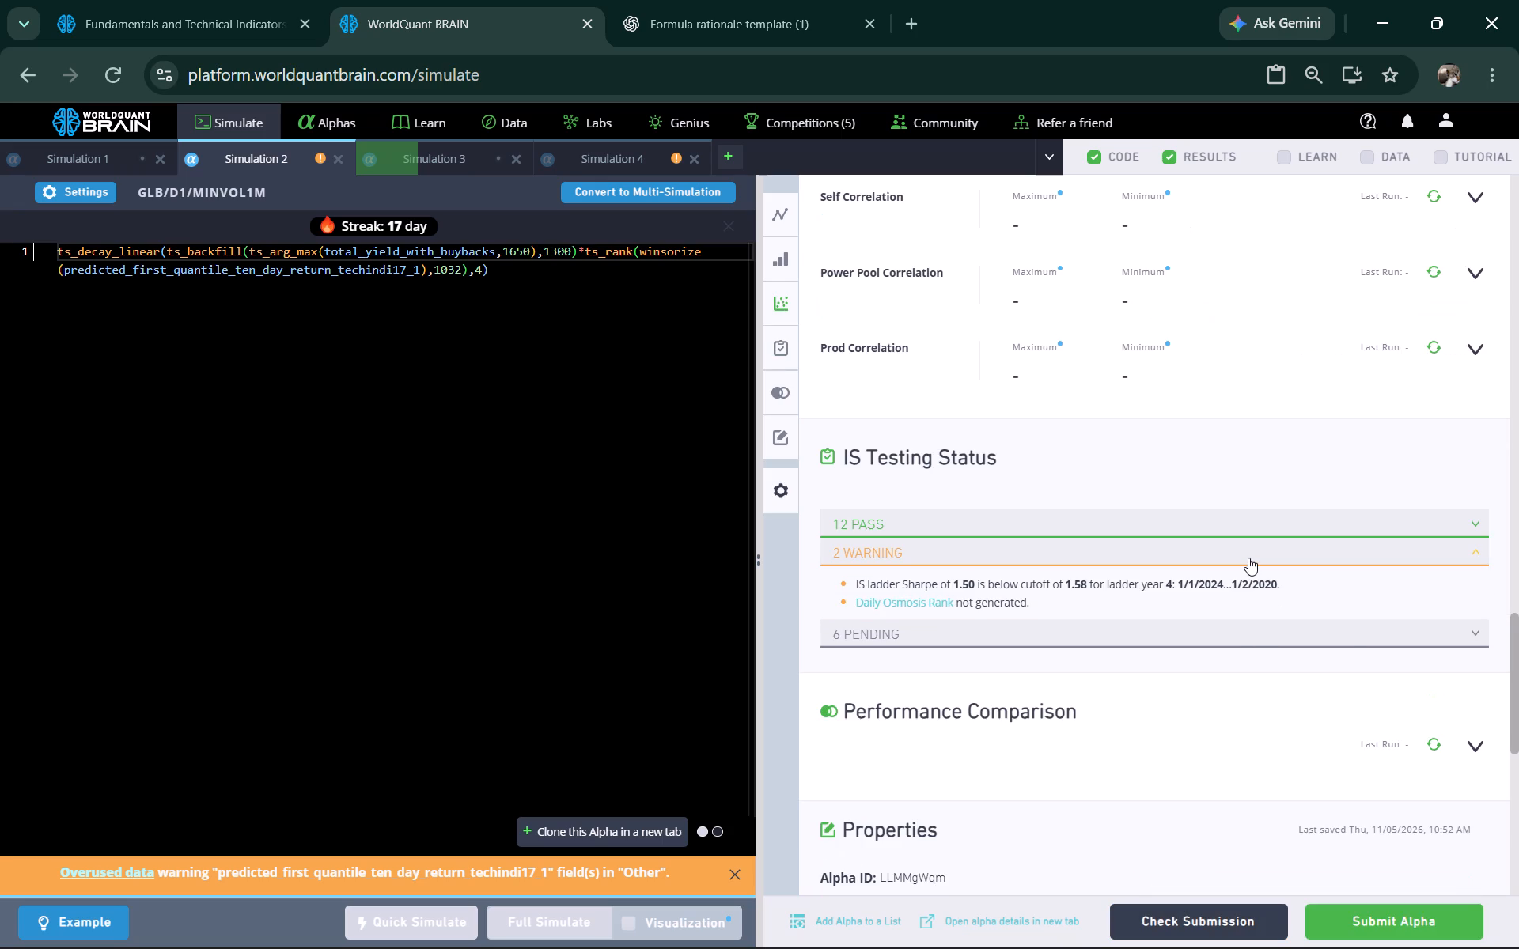
click(1439, 346)
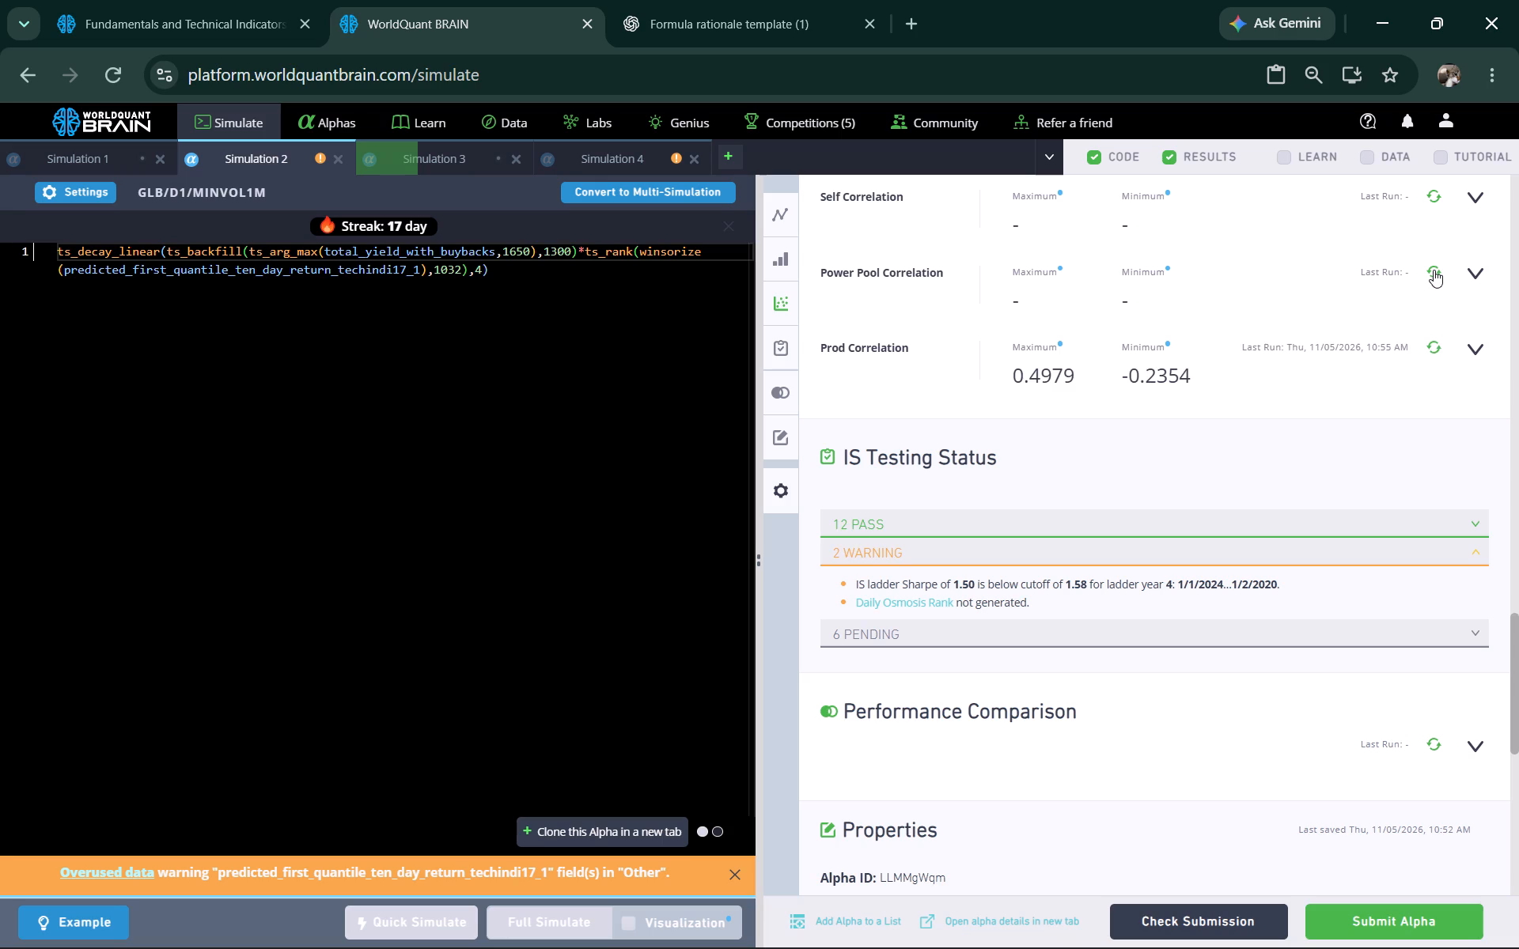
click(1434, 270)
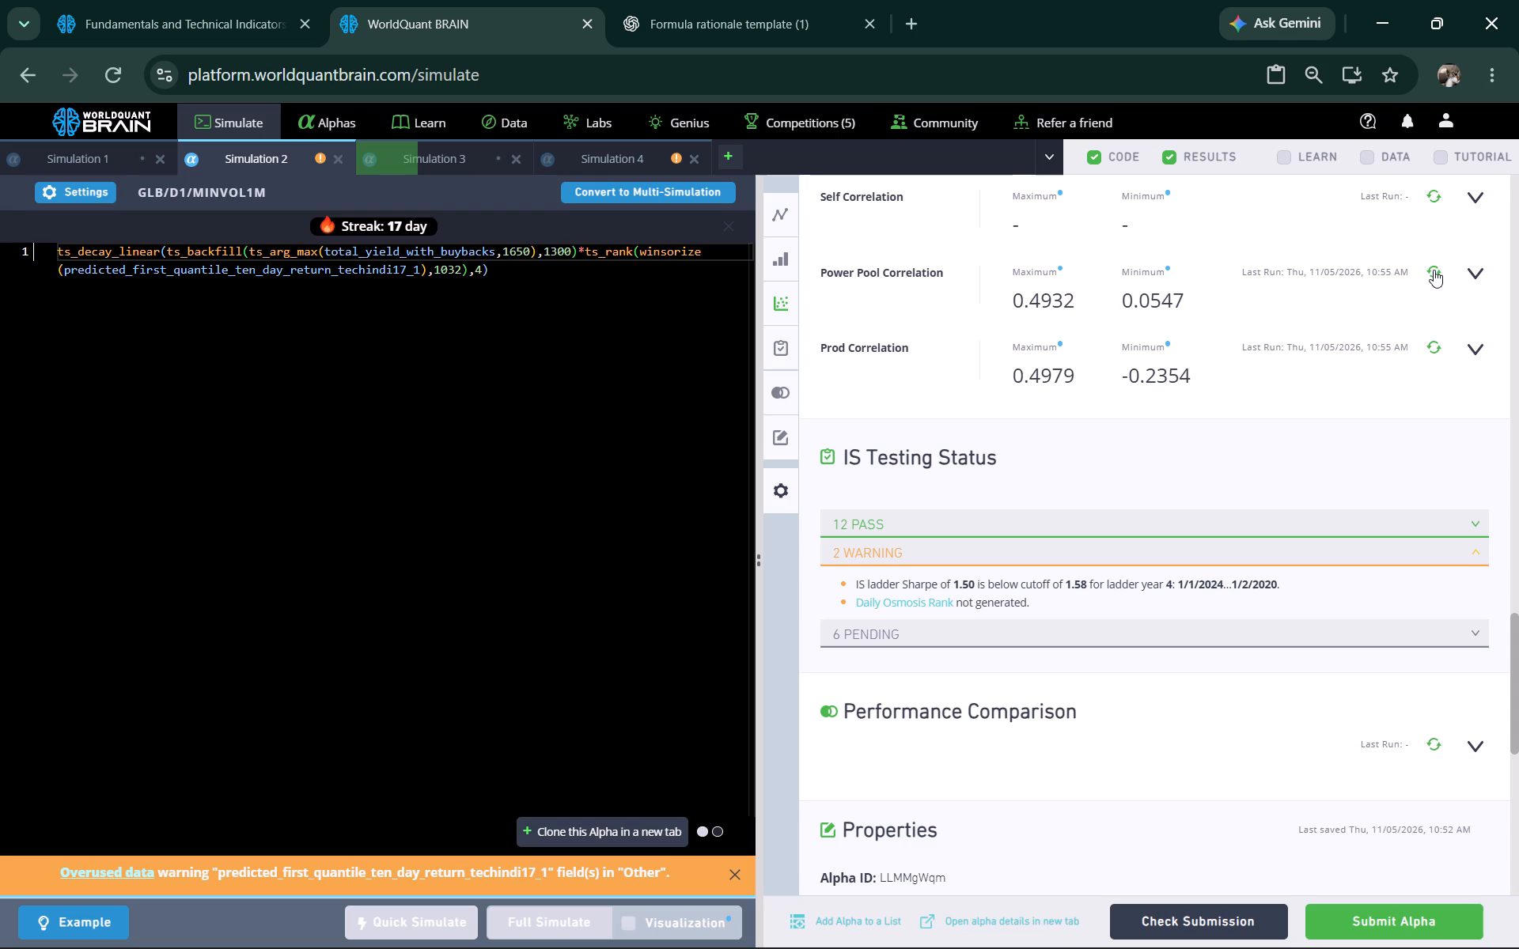
Review Simulation 2's simulation settings along with its correlation and IS testing results.
click(101, 196)
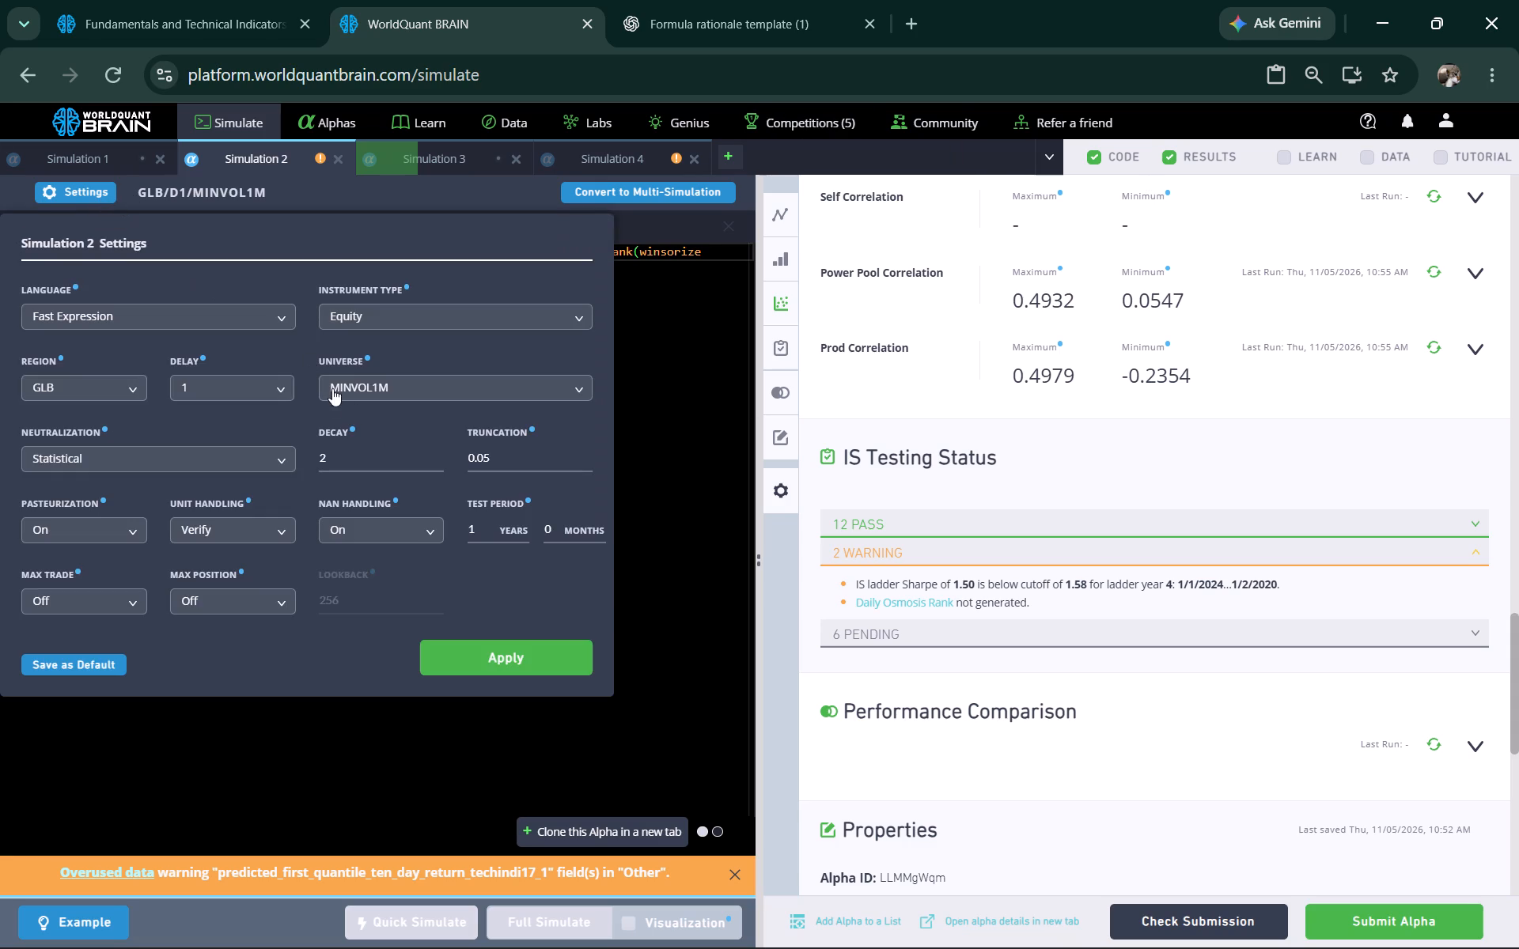
click(724, 505)
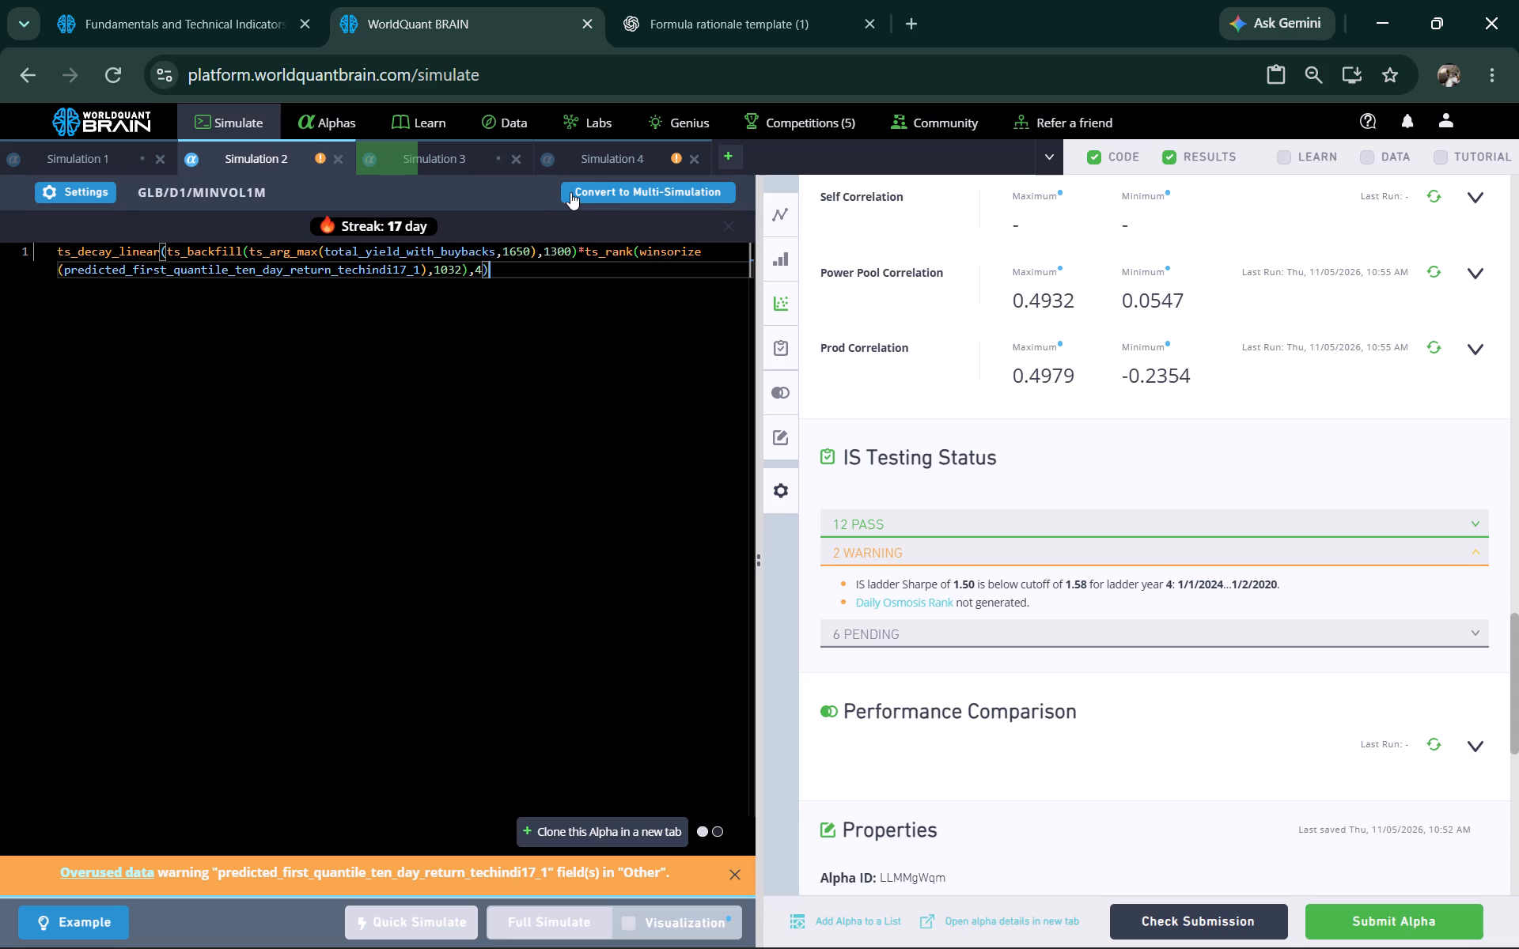
scroll(1048, 436, down, 1)
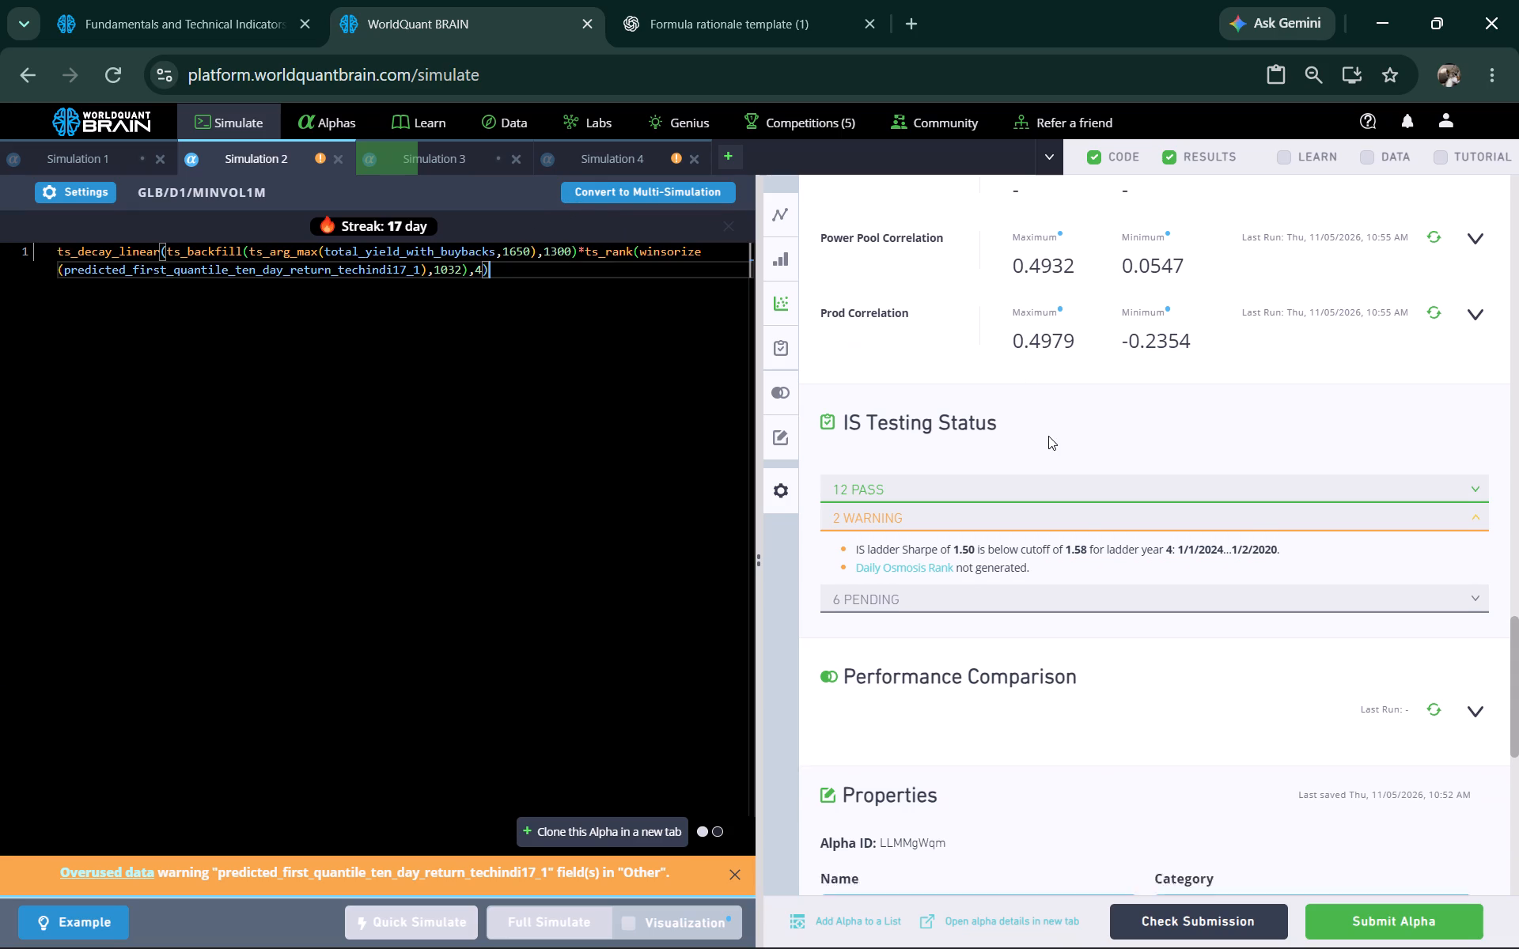
scroll(1048, 436, down, 1)
scroll(1048, 436, up, 2)
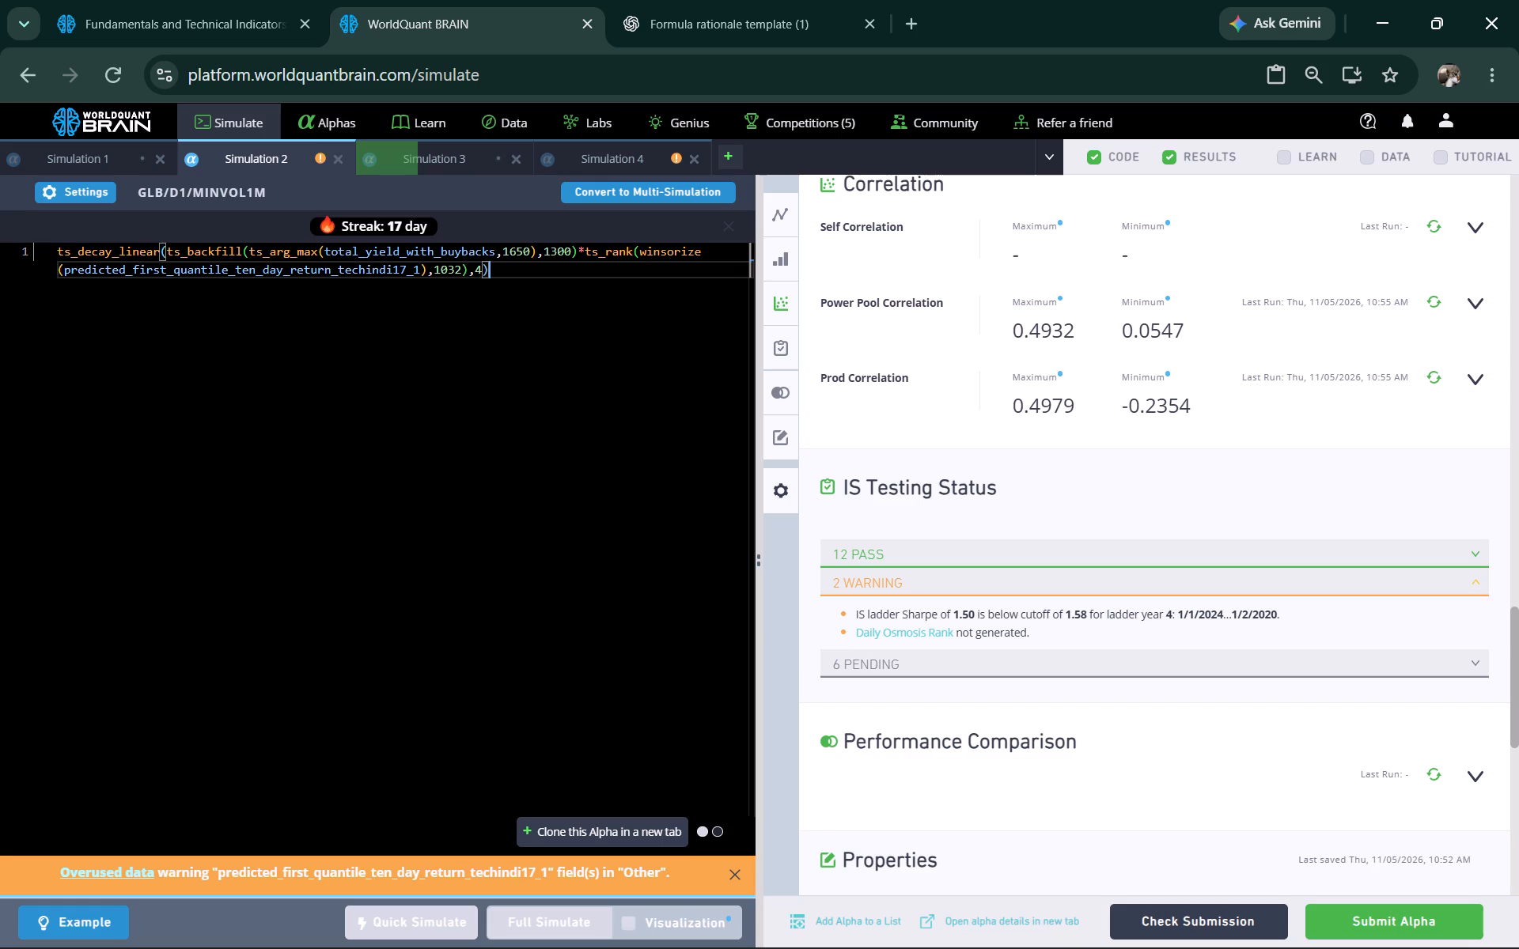
Change the ts_rank window in Simulation 2's total_yield_with_buybacks formula to 832.
click(450, 267)
key(BackSpace)
key(BackSpace)
key(8)
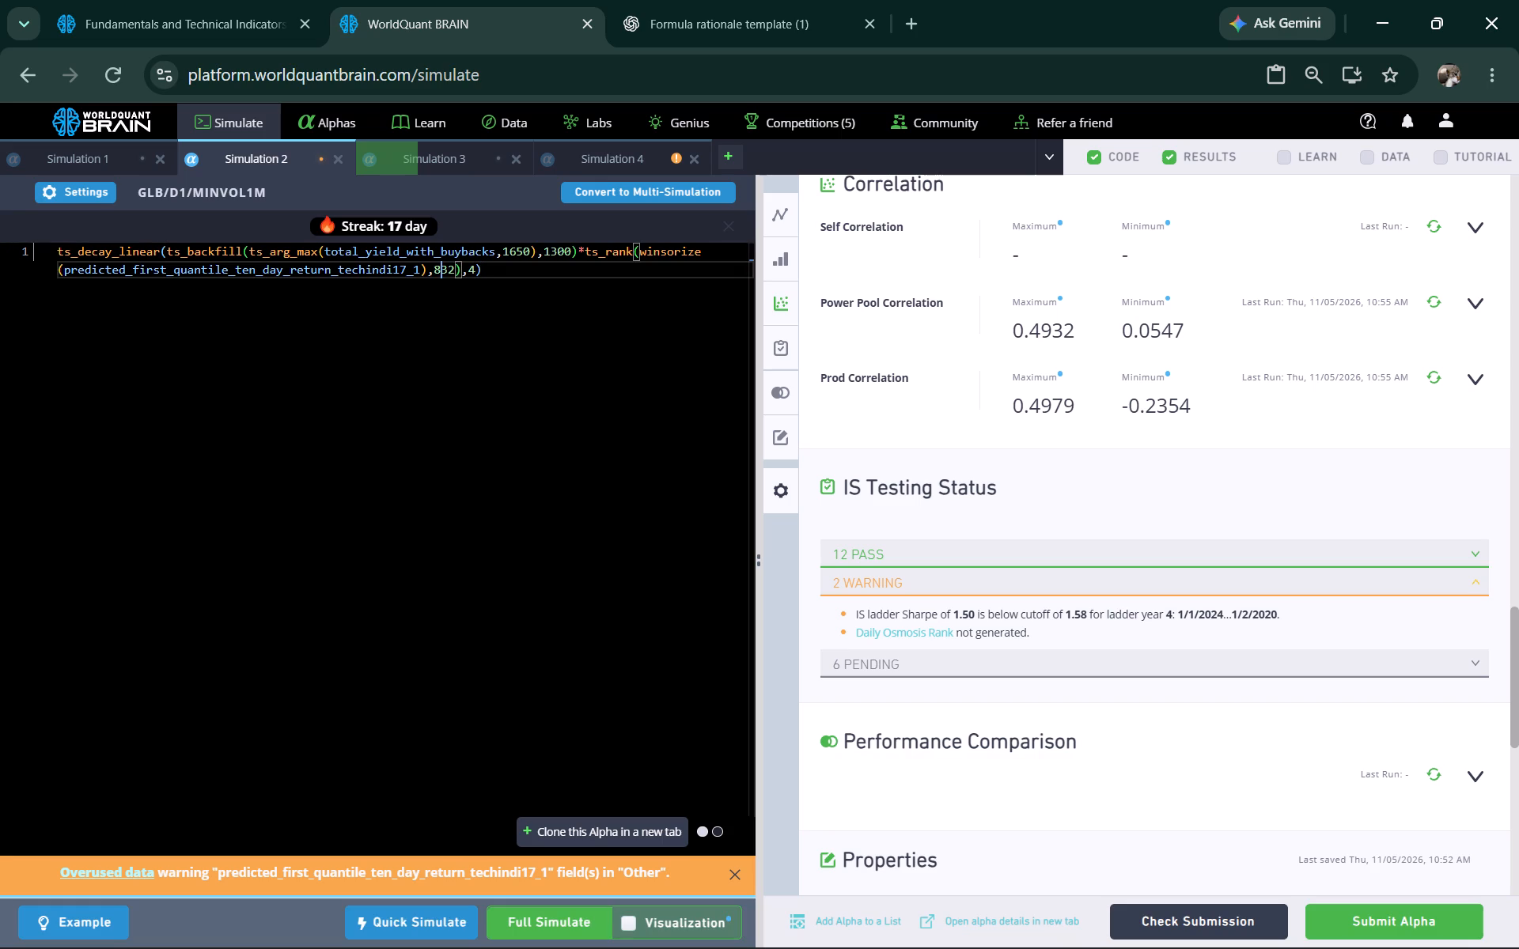
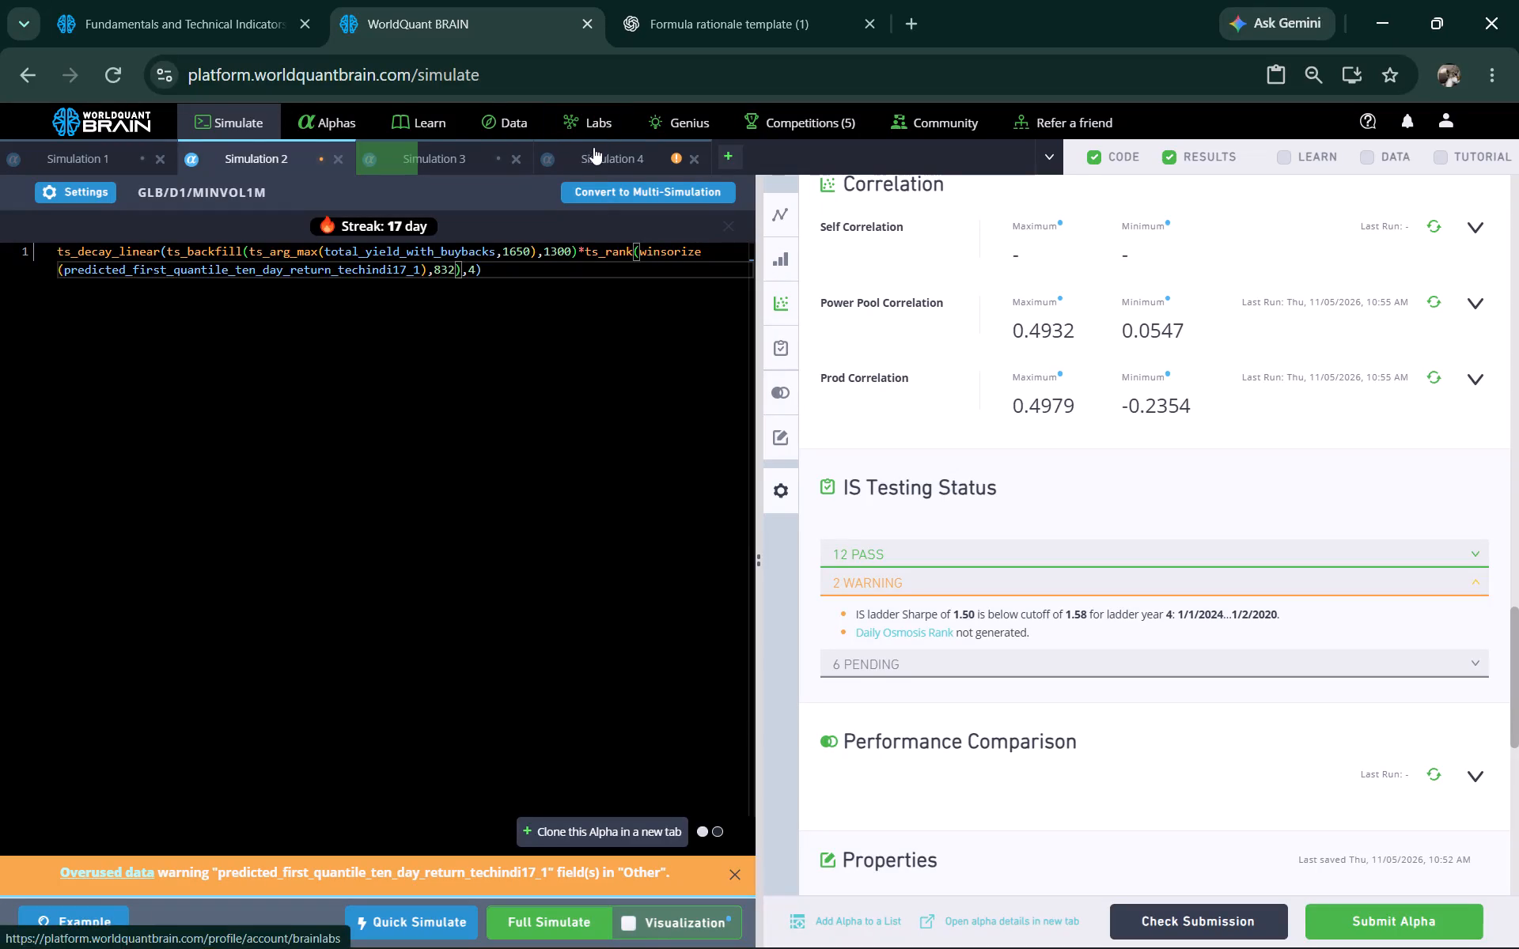
In Simulation 4, replace accounts_payable_turnover_ratio with accounts_receivable_turnover_ratio copied from the model109 field list.
click(593, 148)
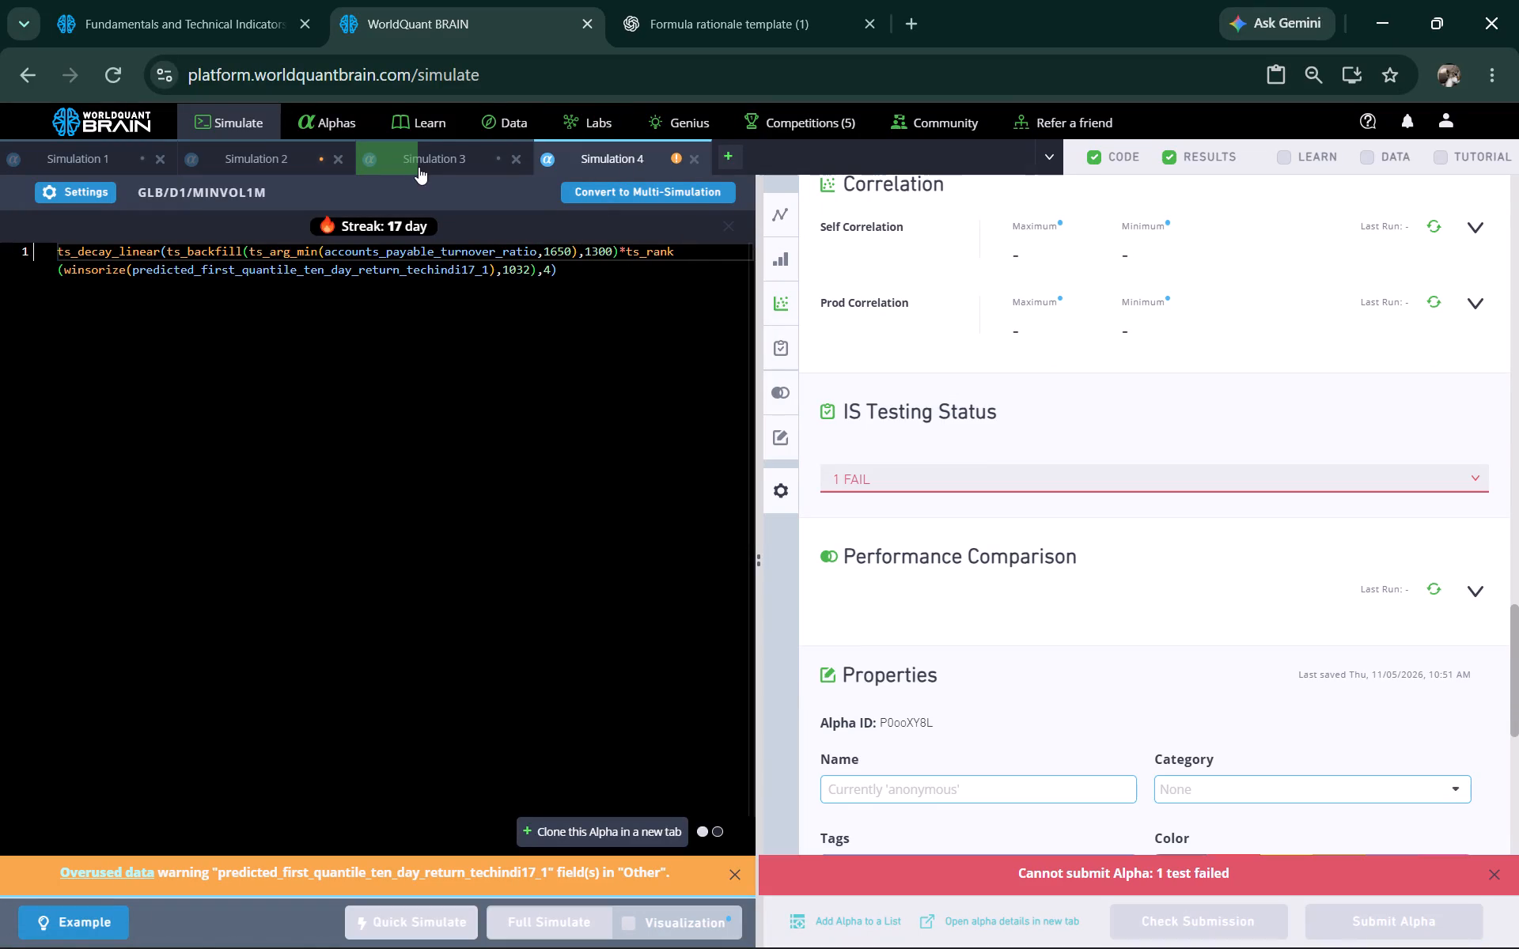
click(199, 30)
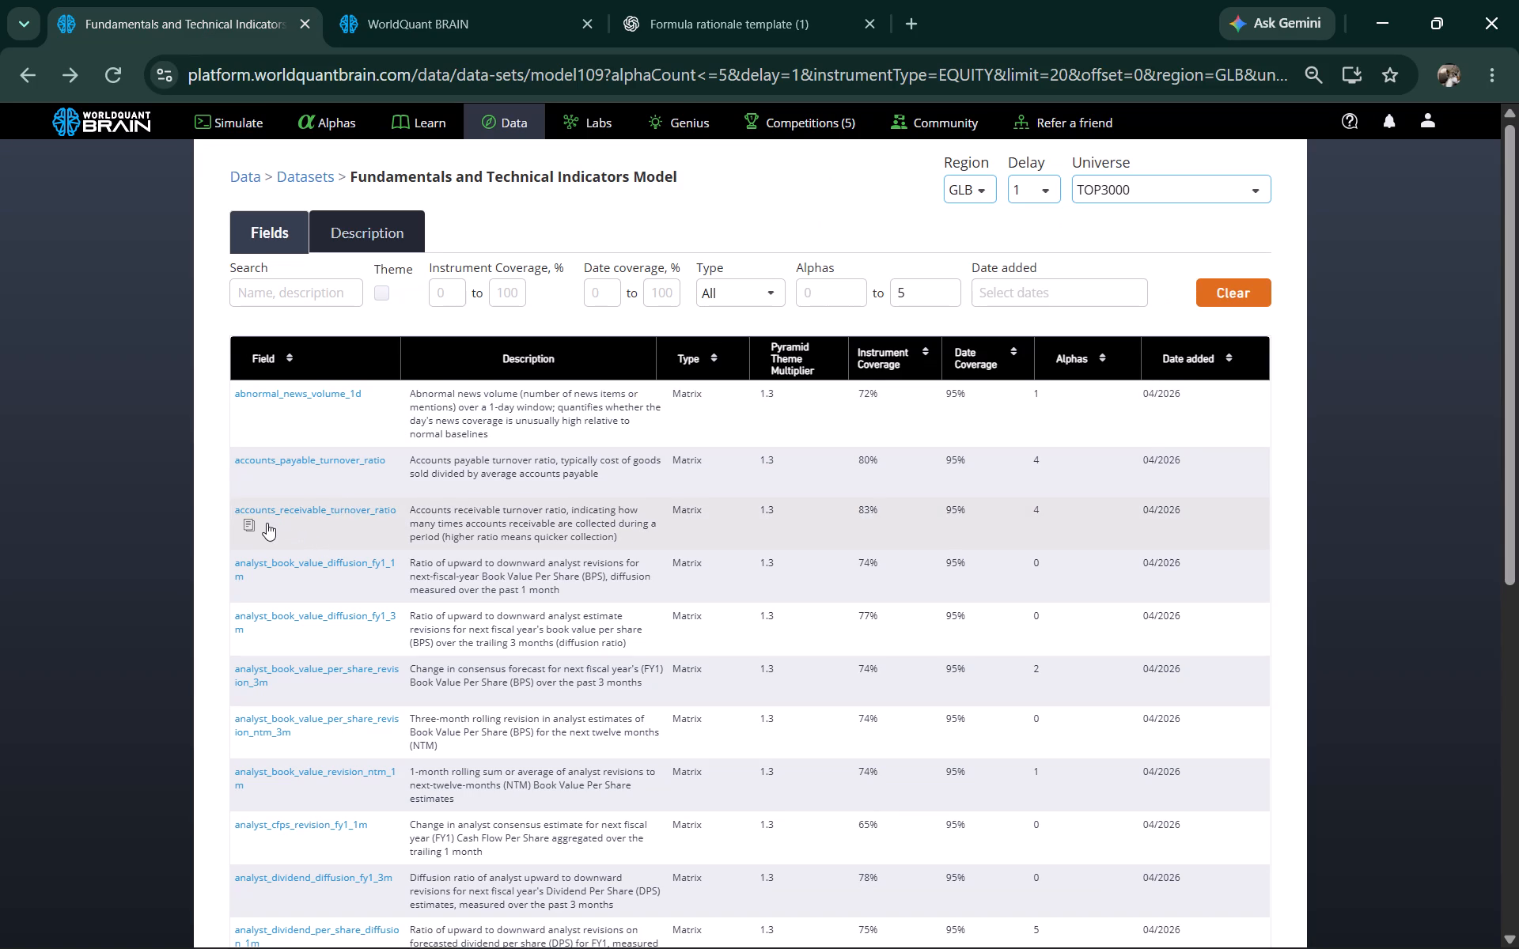
click(249, 523)
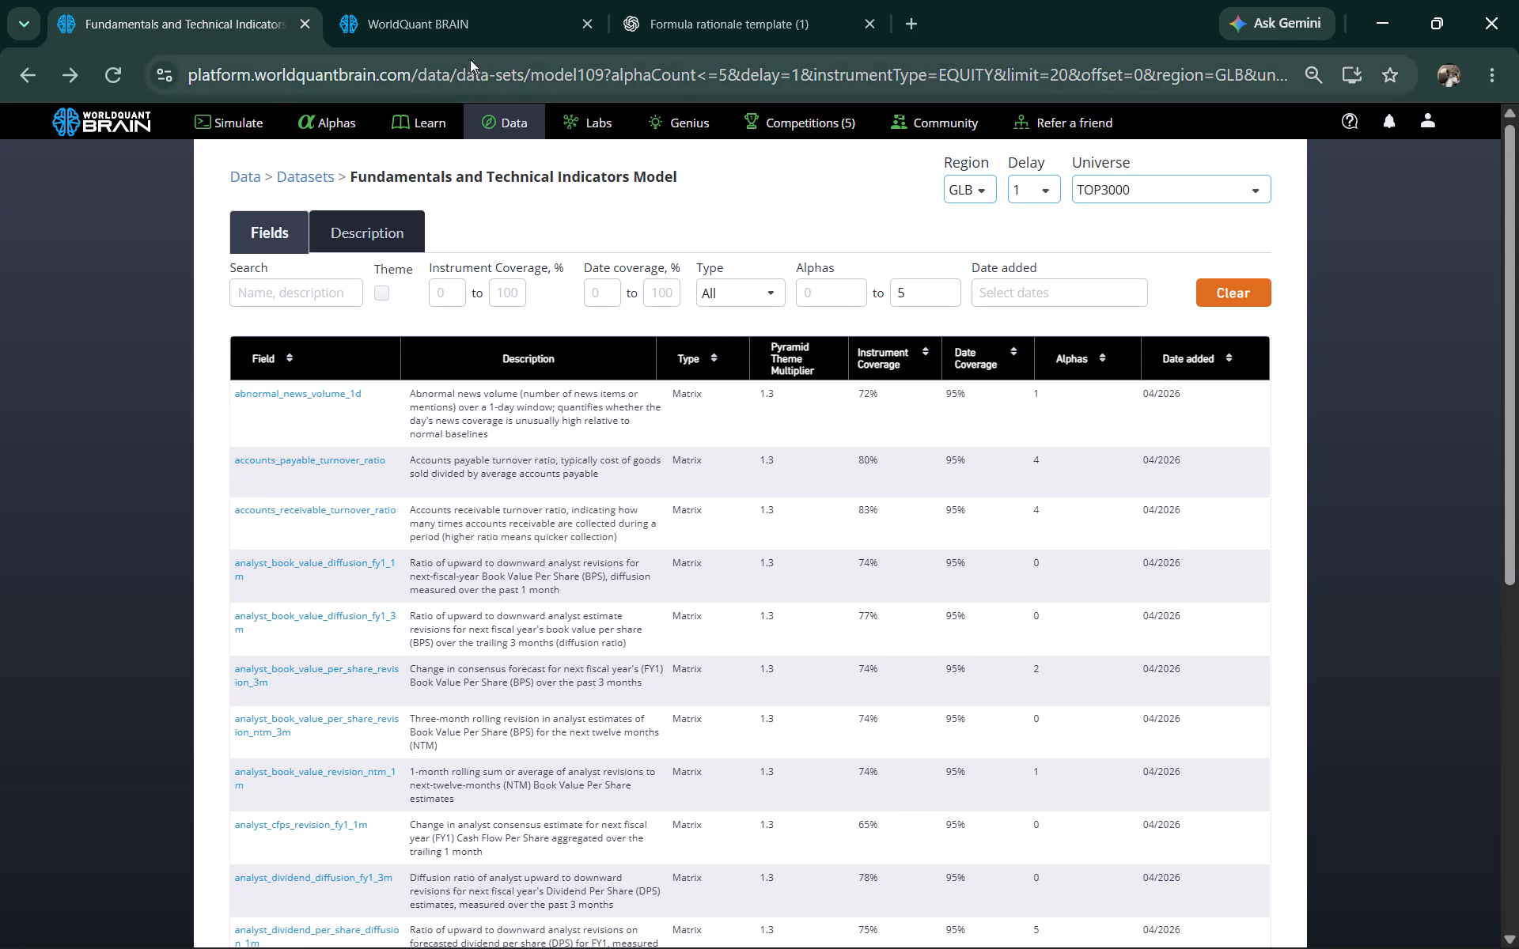
click(470, 18)
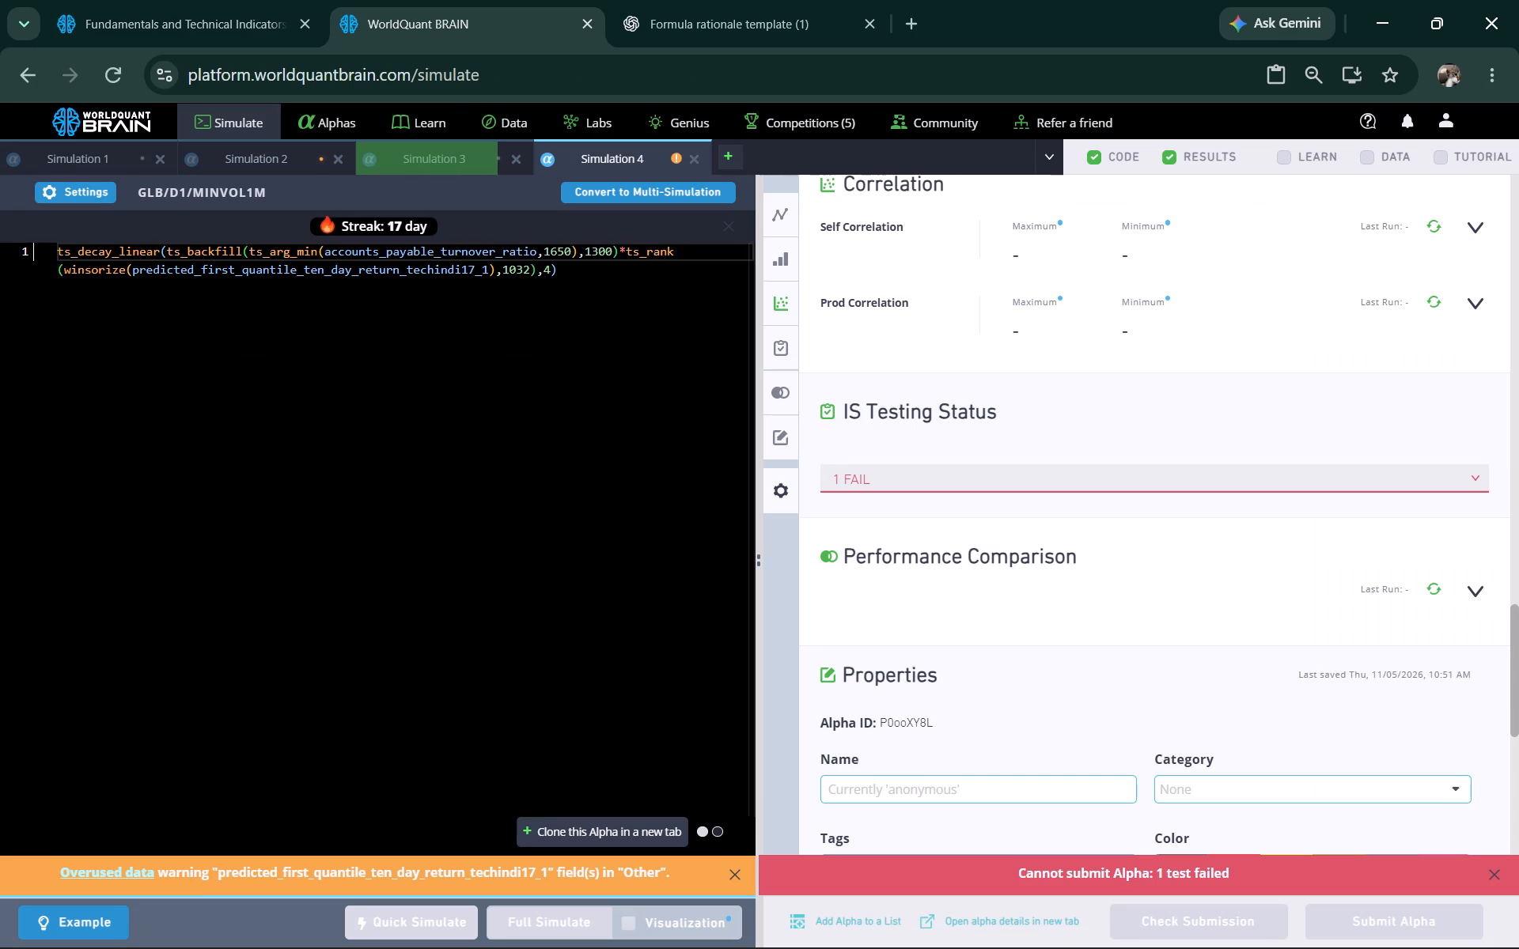
double_click(419, 256)
right_click(419, 256)
click(460, 346)
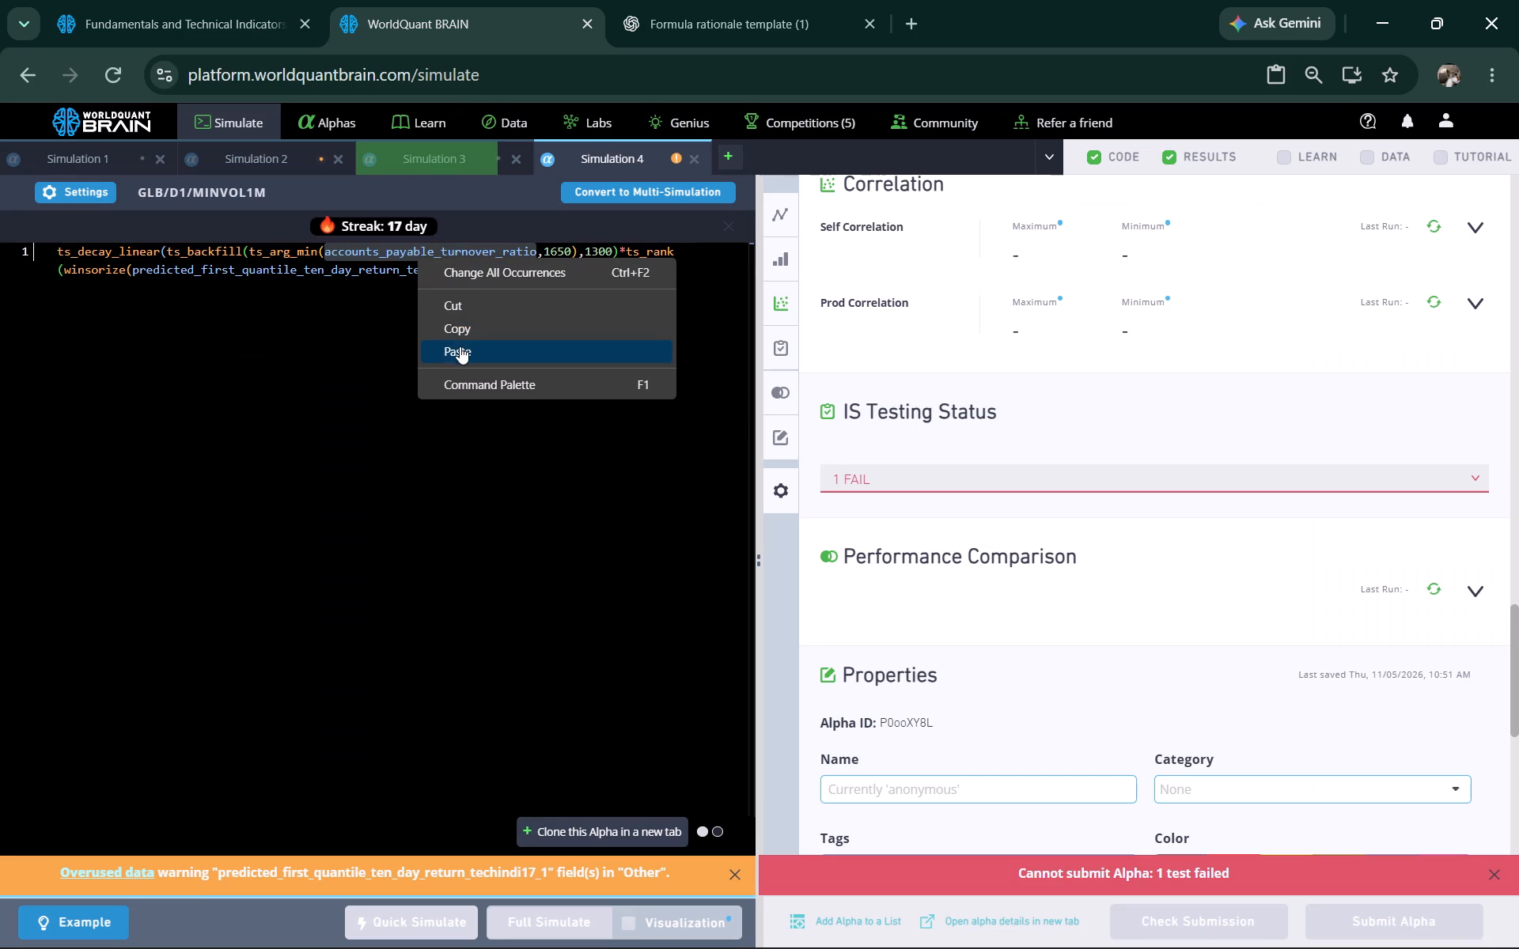
Change ts_arg_min to ts_arg_max in Simulation 4's formula and run a full simulation.
click(316, 255)
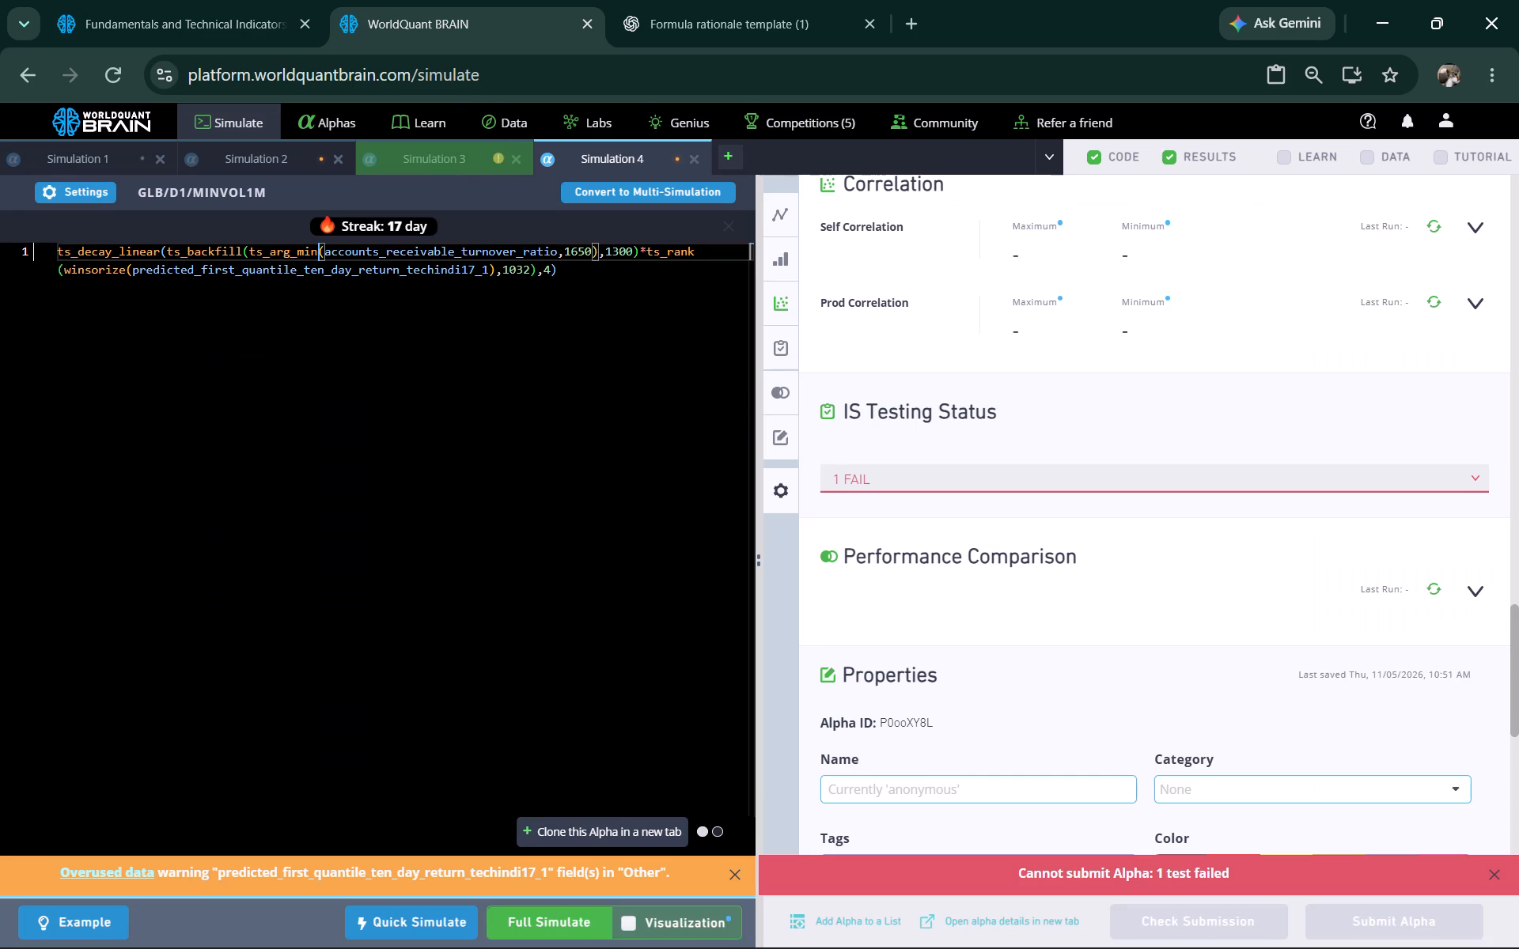
key(BackSpace)
key(BackSpace)
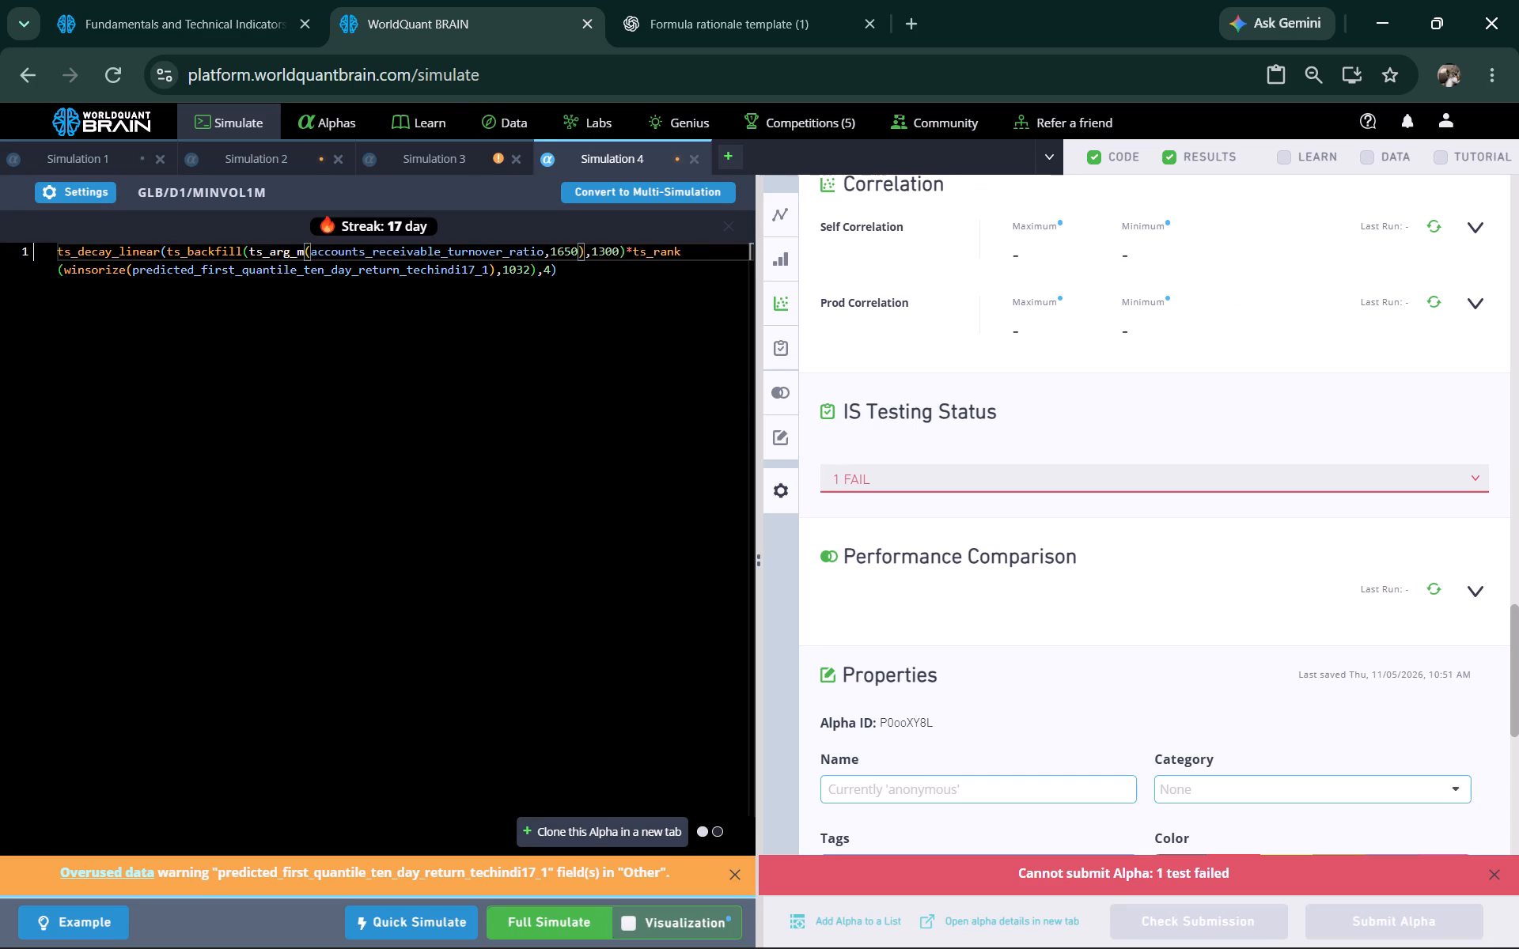
key(a)
key(x)
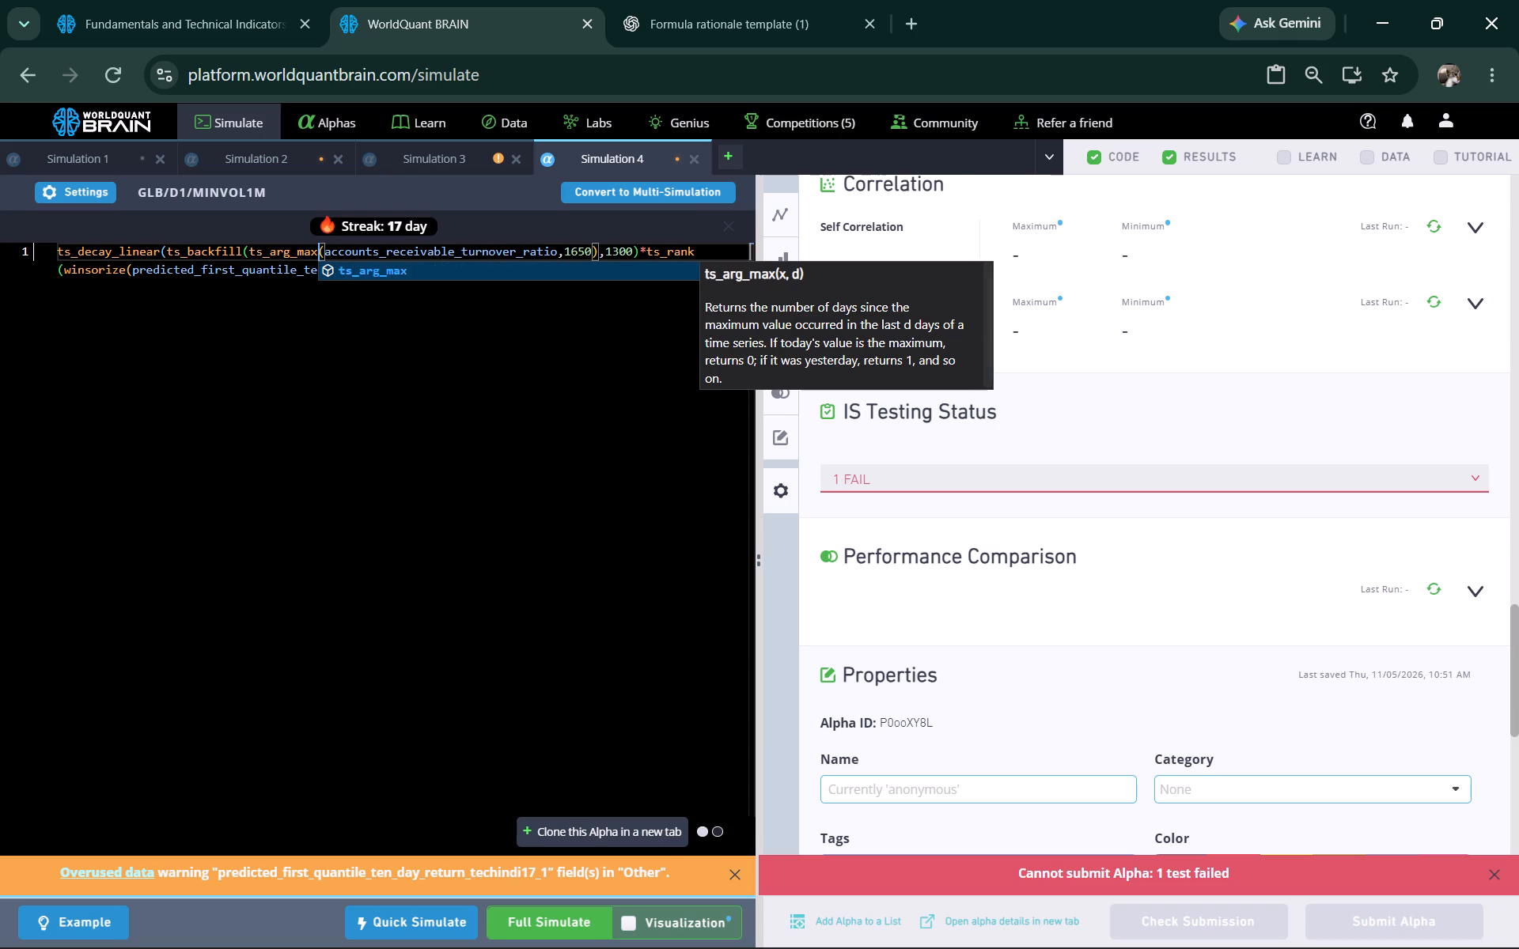
click(348, 274)
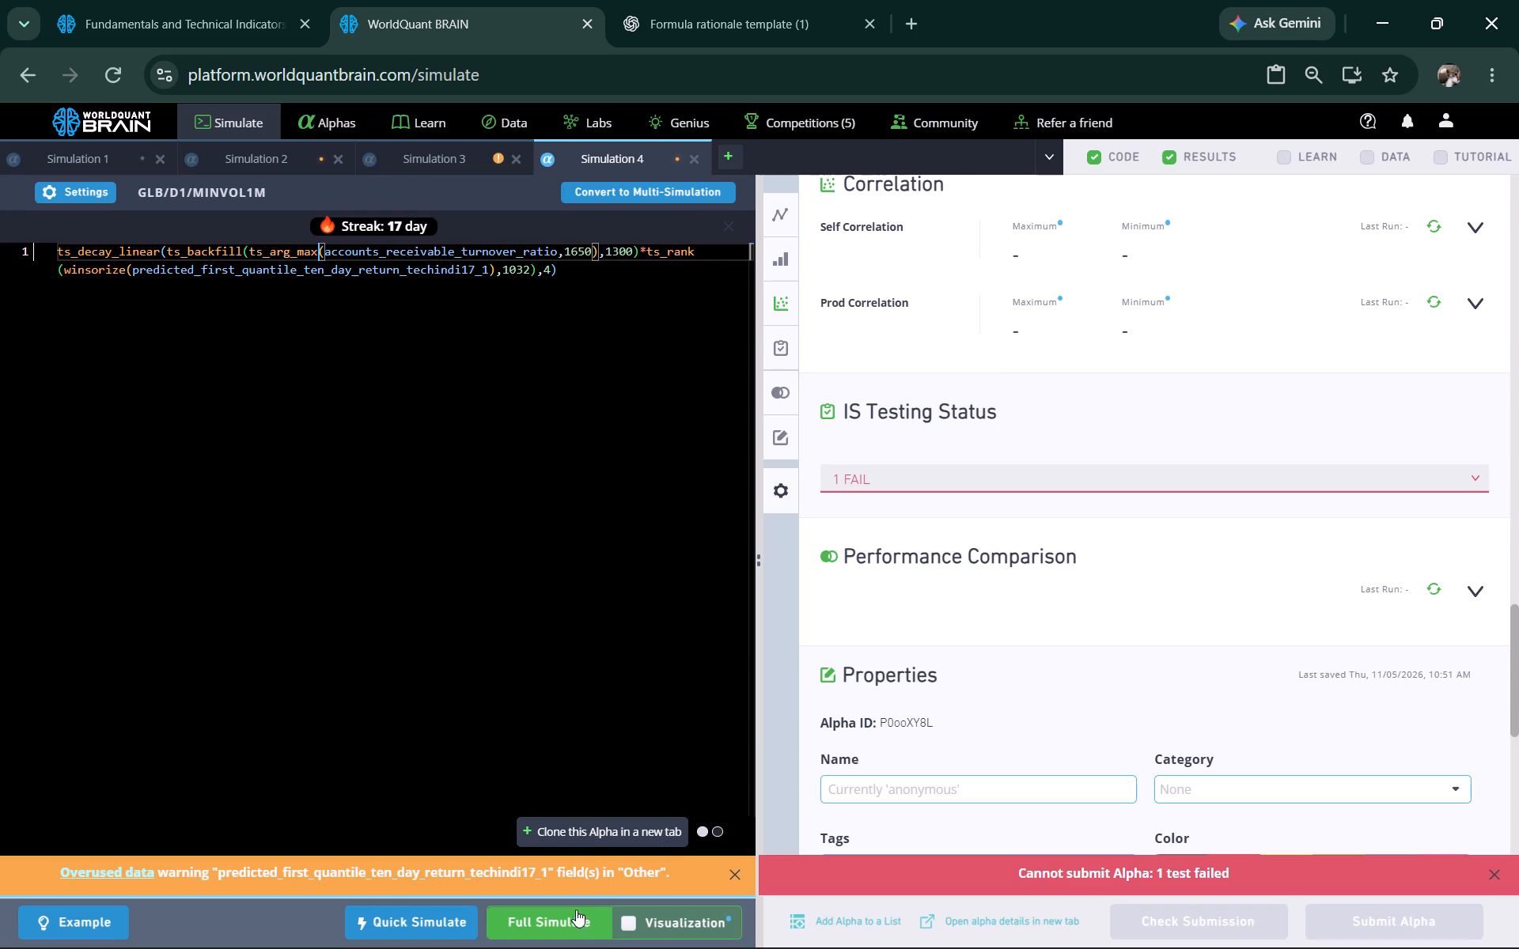
click(567, 918)
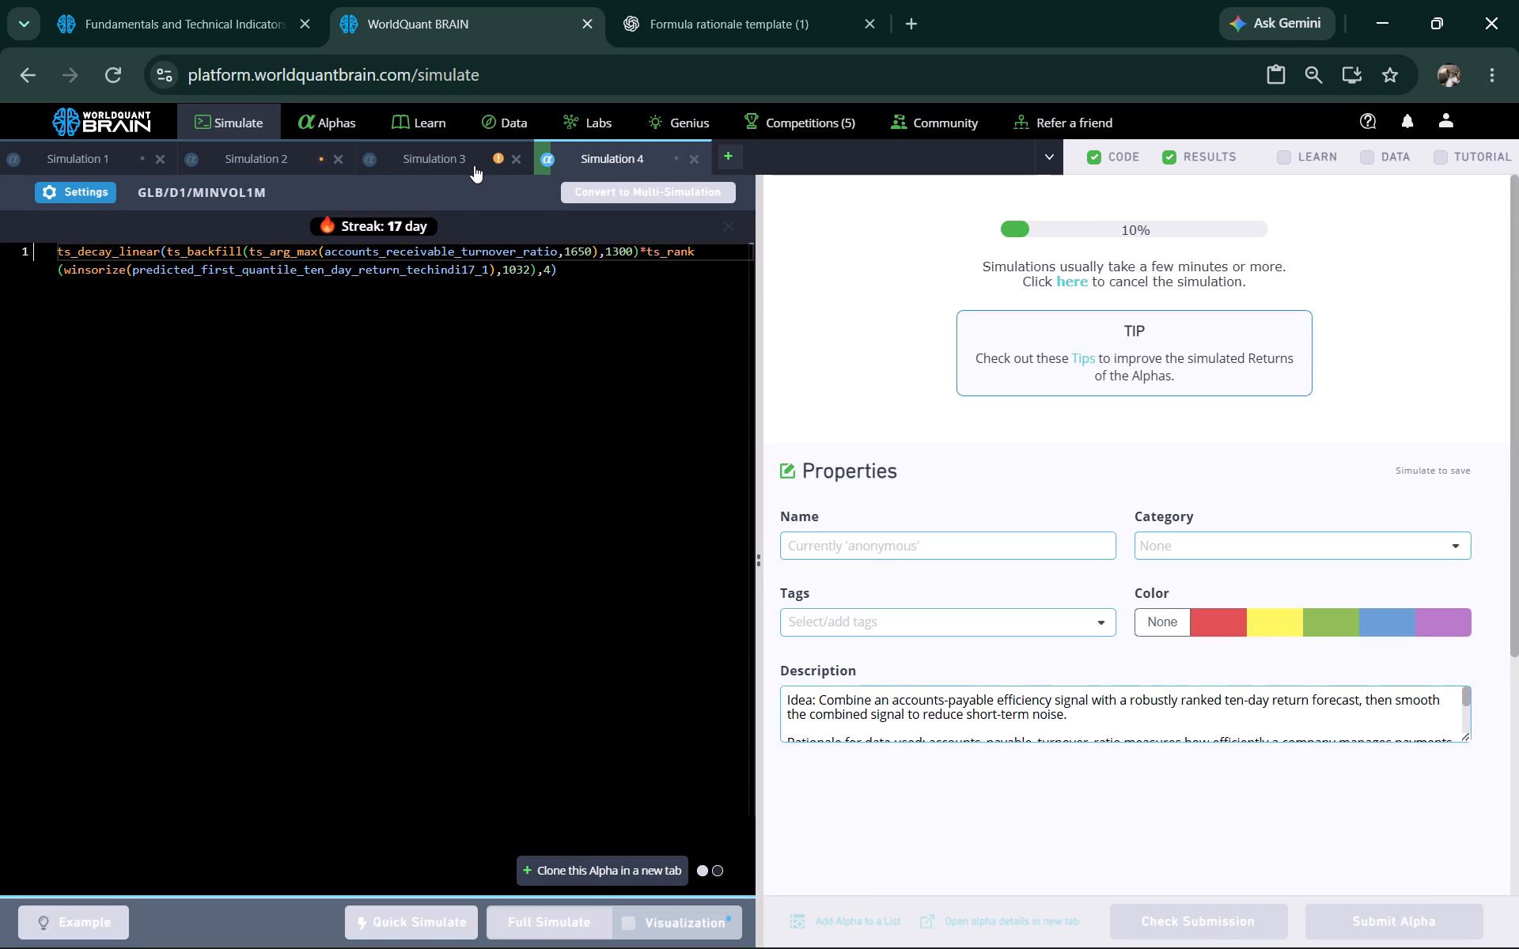
In Simulation 3, reveal the test period, review the IS summary, and run the Prod and Power Pool correlation checks.
click(474, 164)
scroll(1303, 554, down, 2)
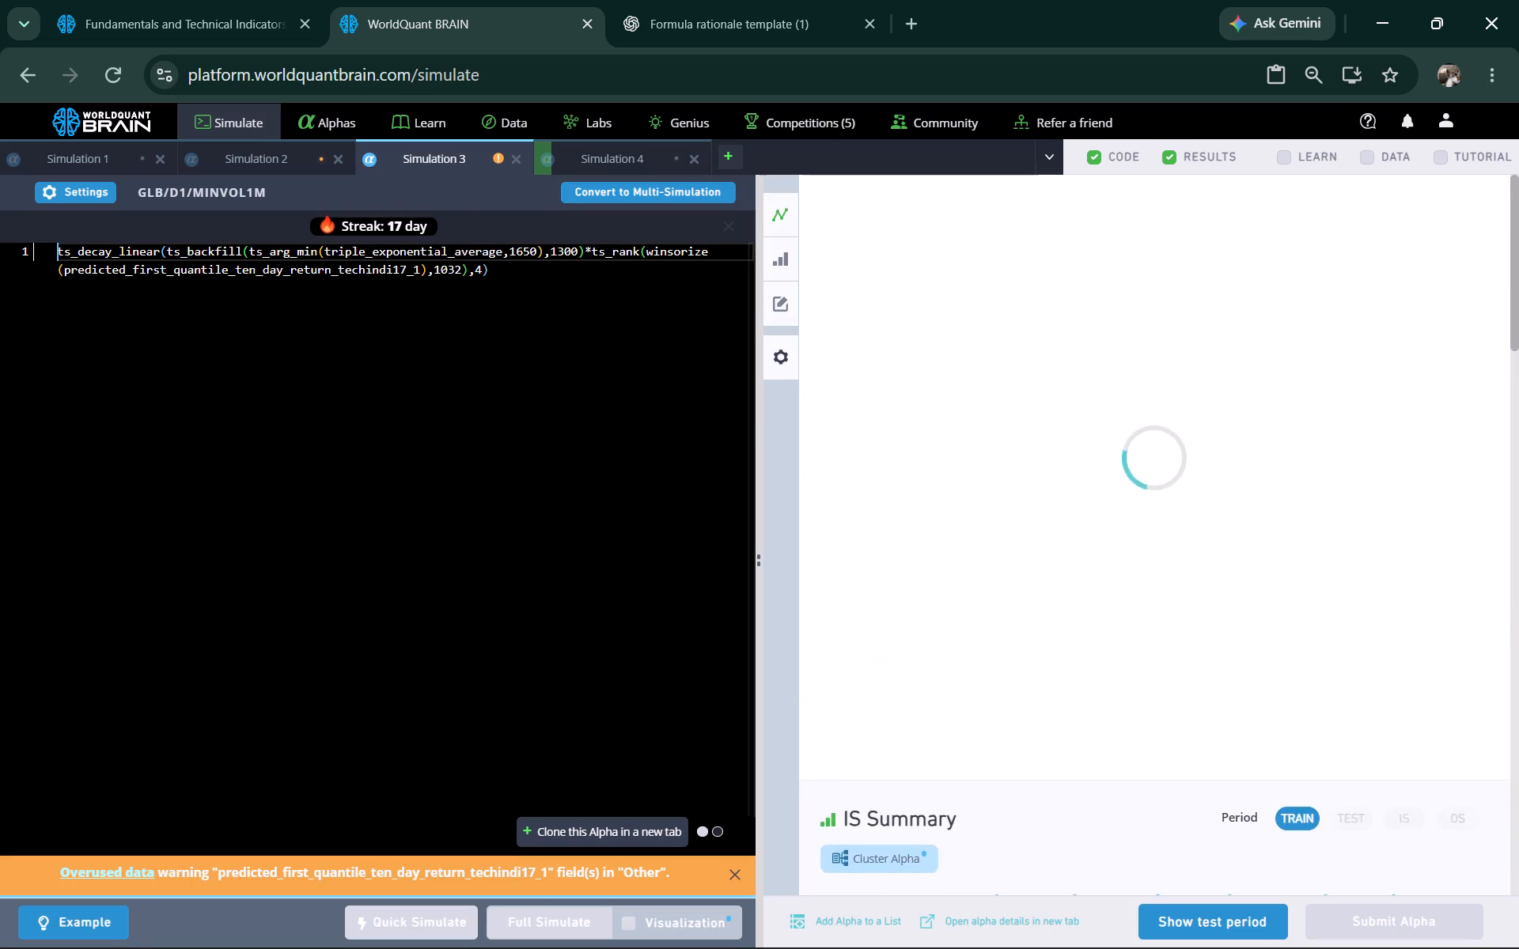
scroll(1303, 554, down, 1)
click(1199, 917)
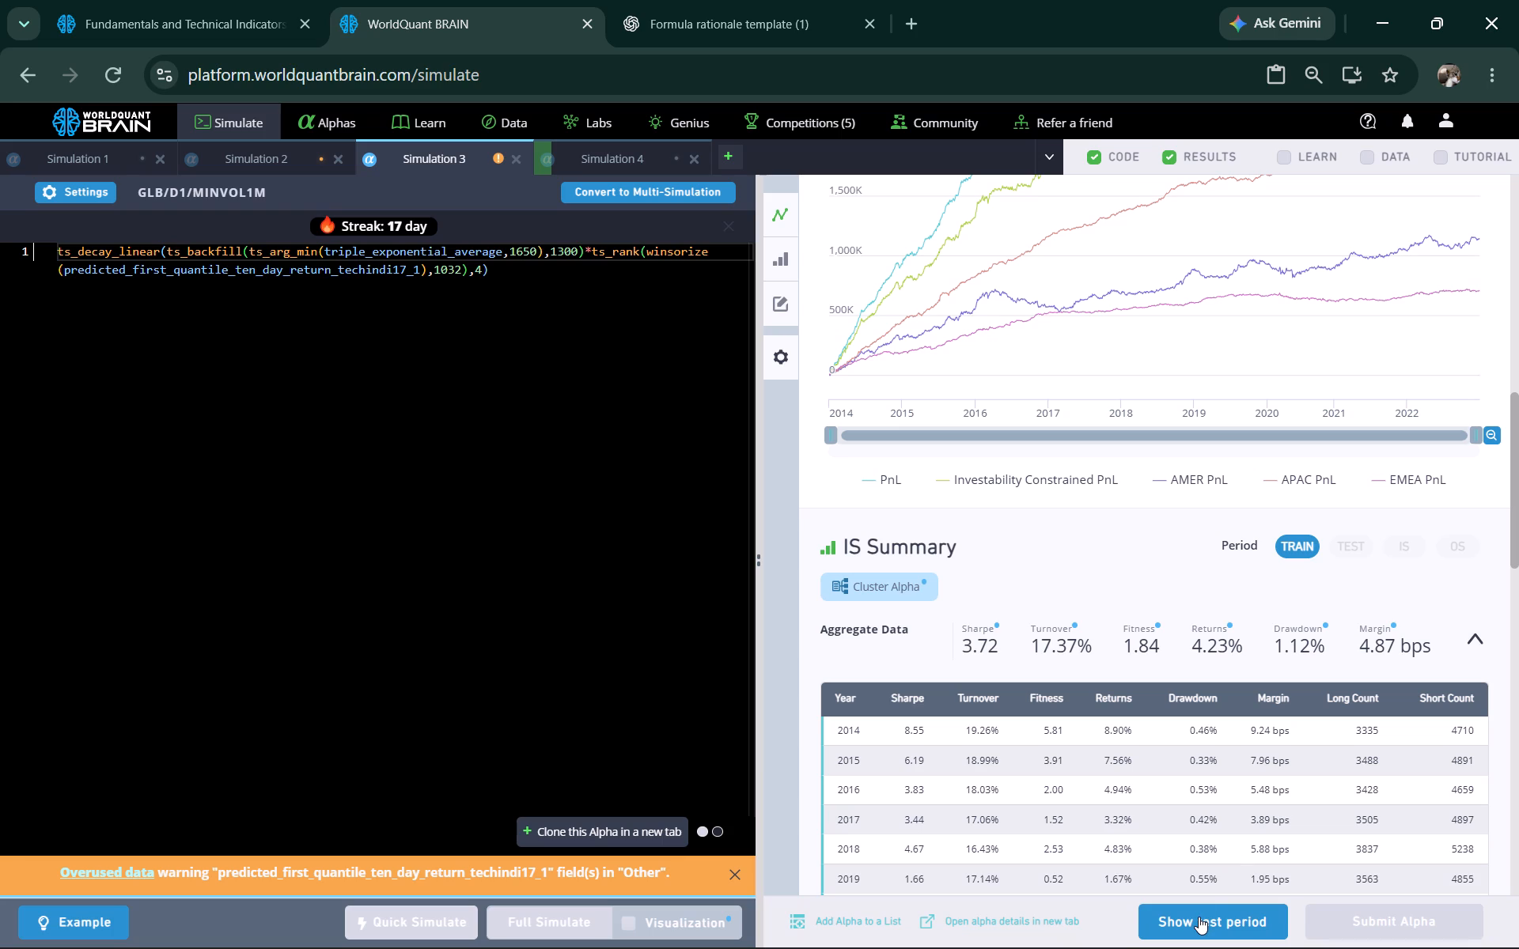
scroll(1263, 690, down, 1)
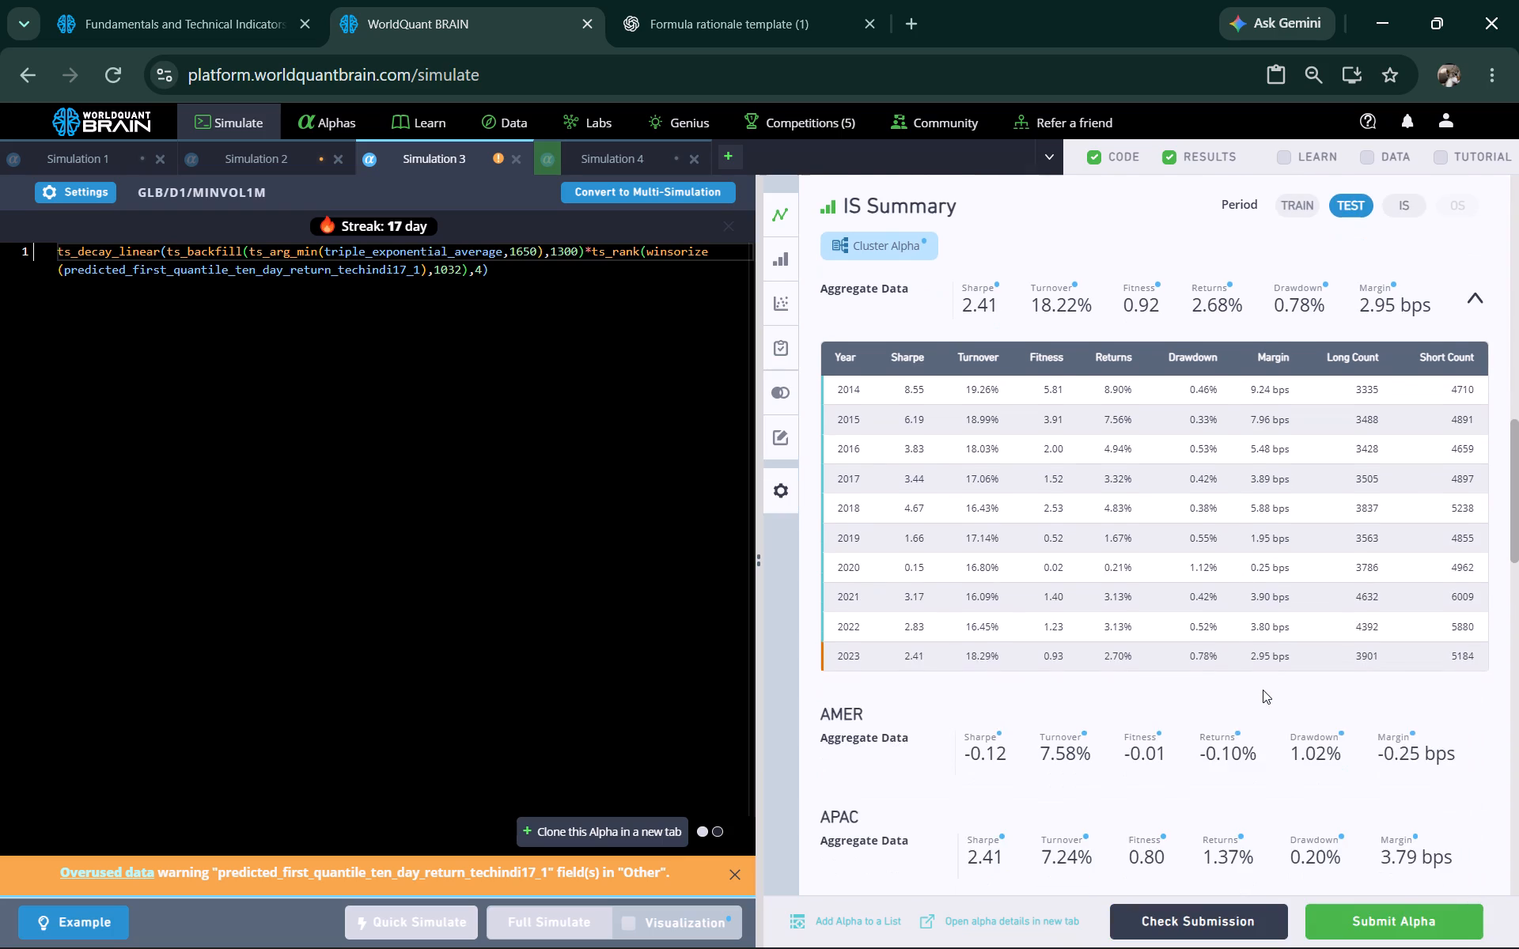
scroll(1263, 690, down, 2)
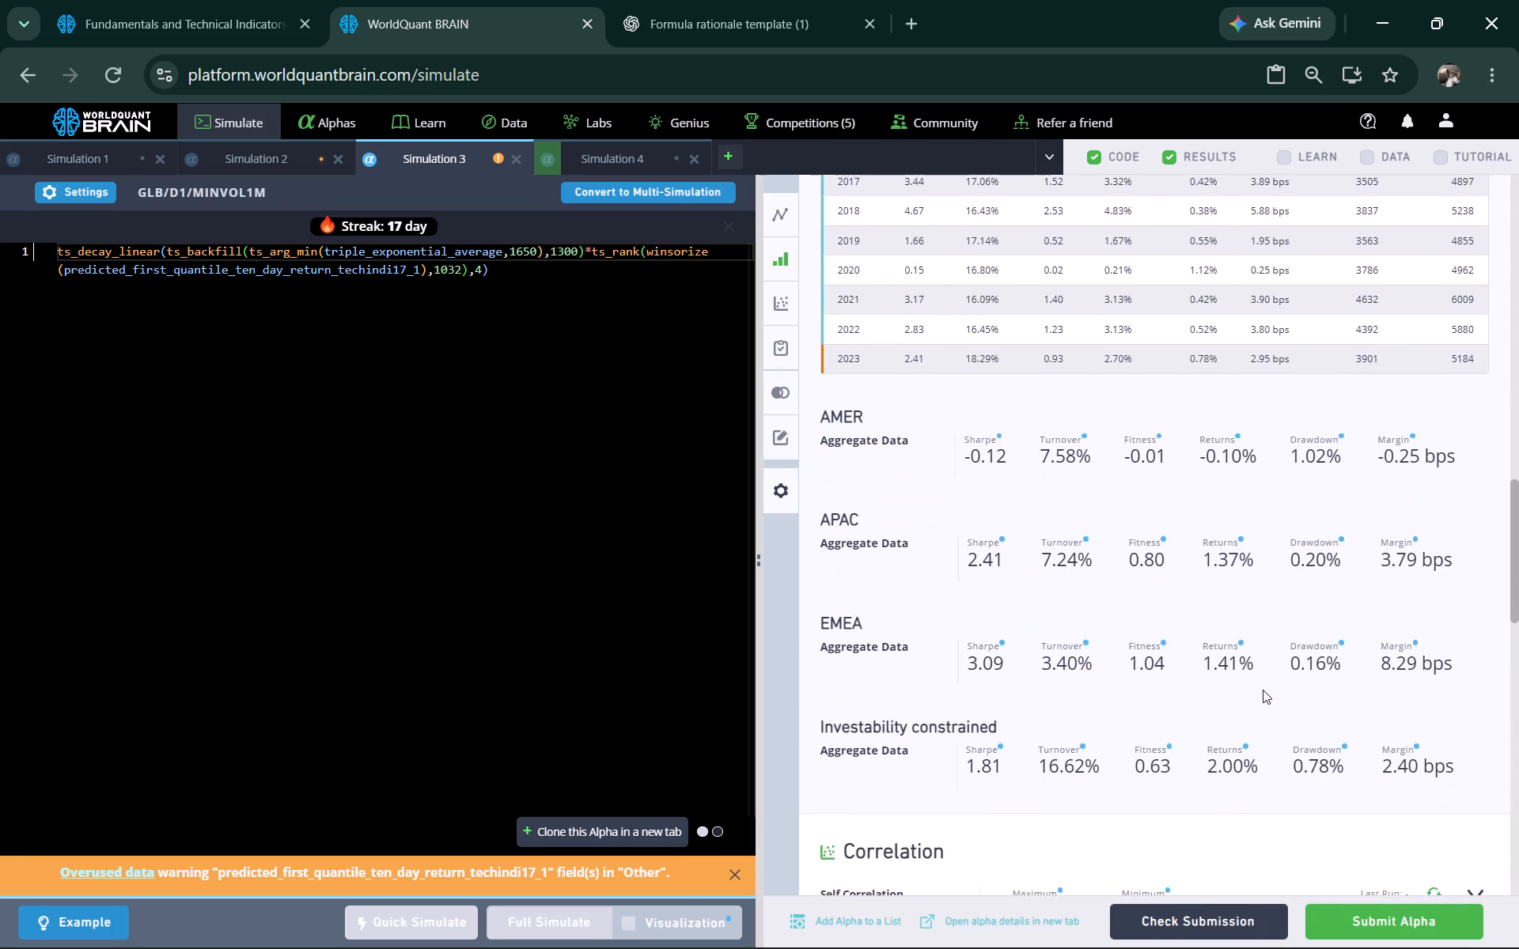
scroll(1263, 690, down, 2)
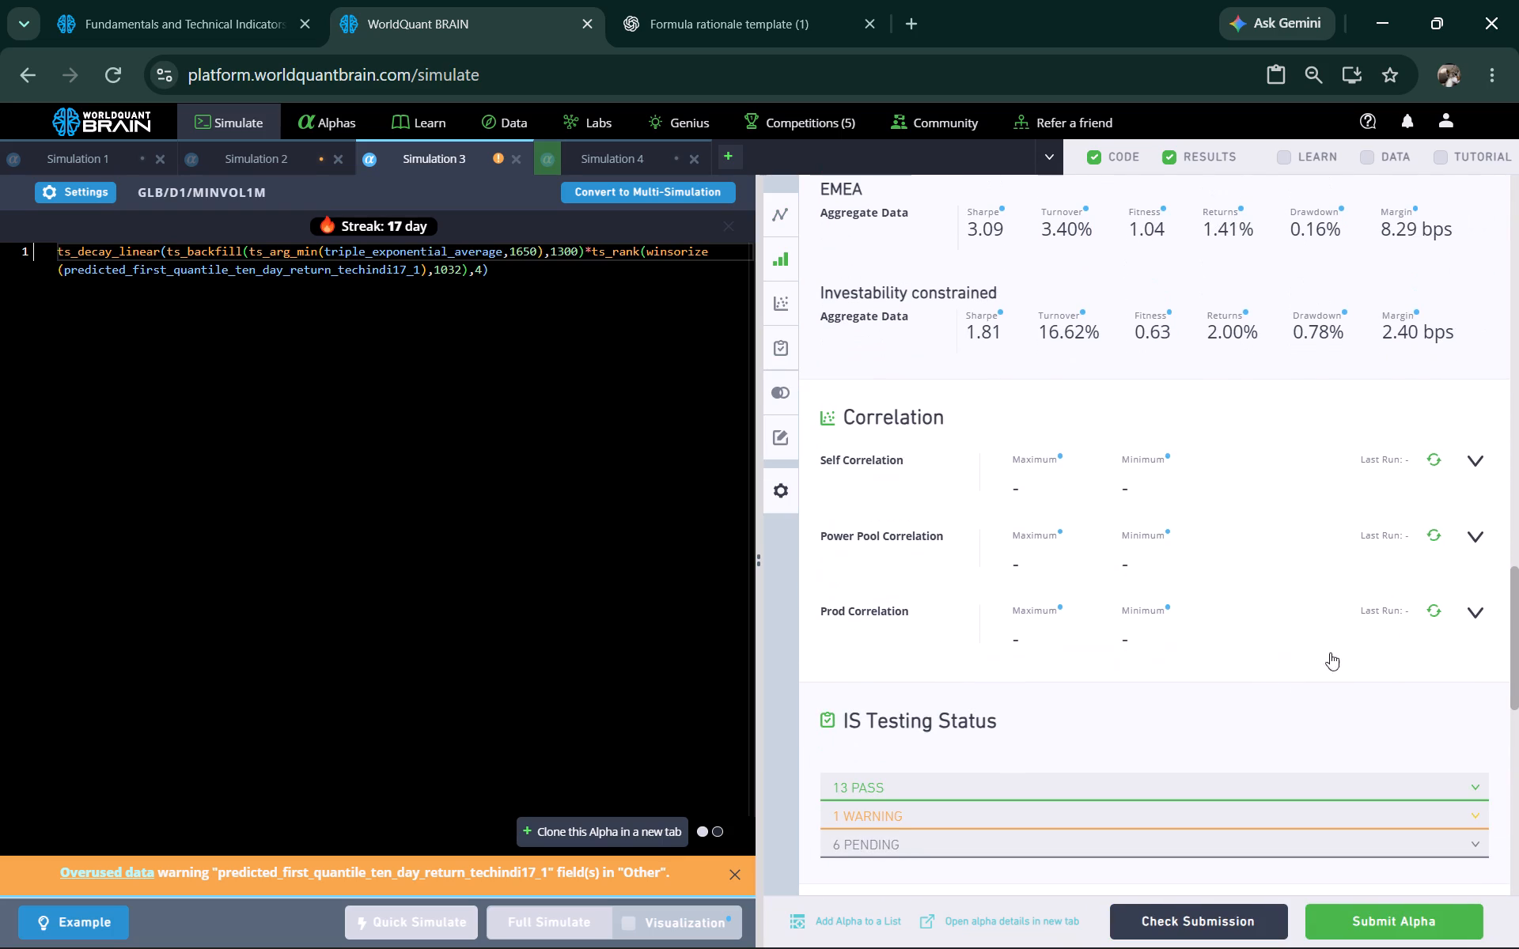
click(1431, 610)
click(1429, 532)
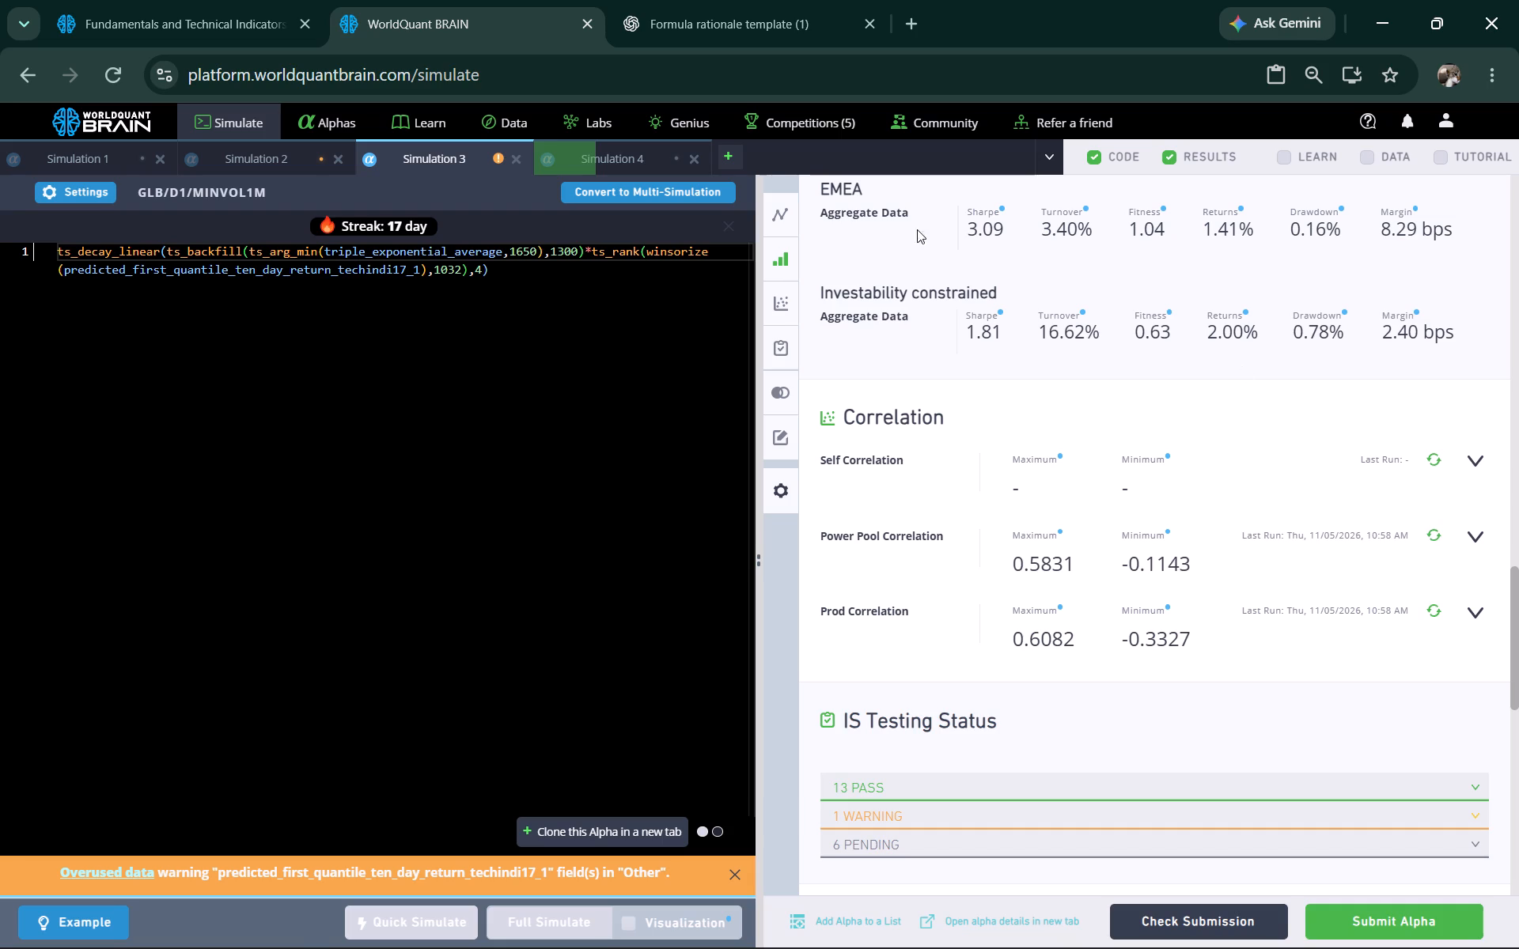
Close Simulation 3, the triple_exponential_average variant.
click(513, 157)
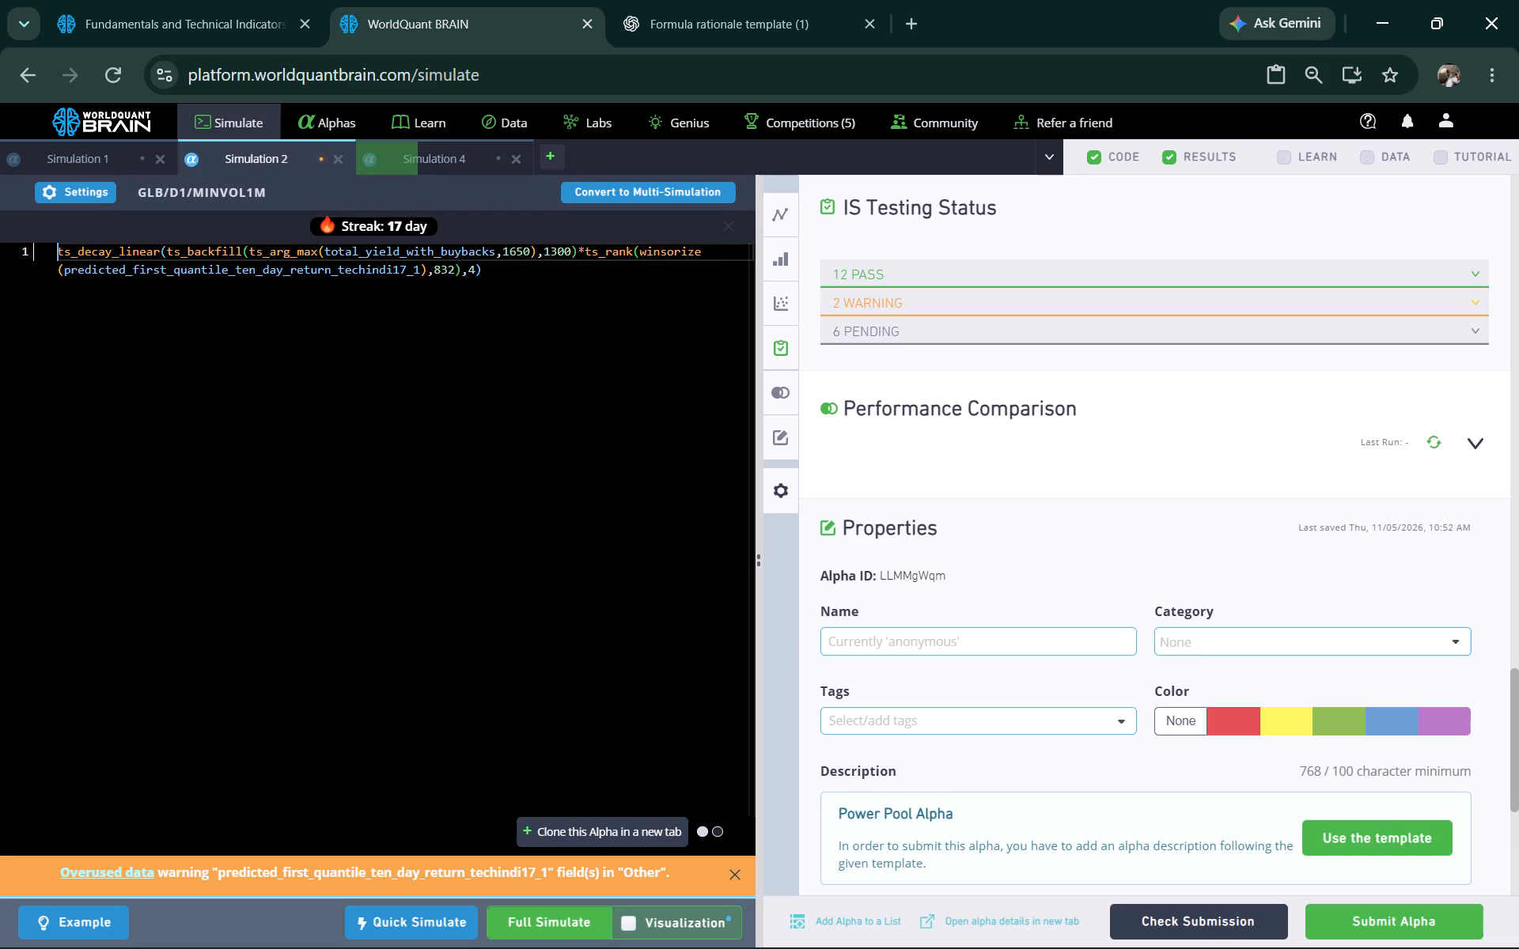
Set the ts_arg_max window in Simulation 2's total_yield_with_buybacks formula to 1450.
click(517, 257)
key(BackSpace)
key(4)
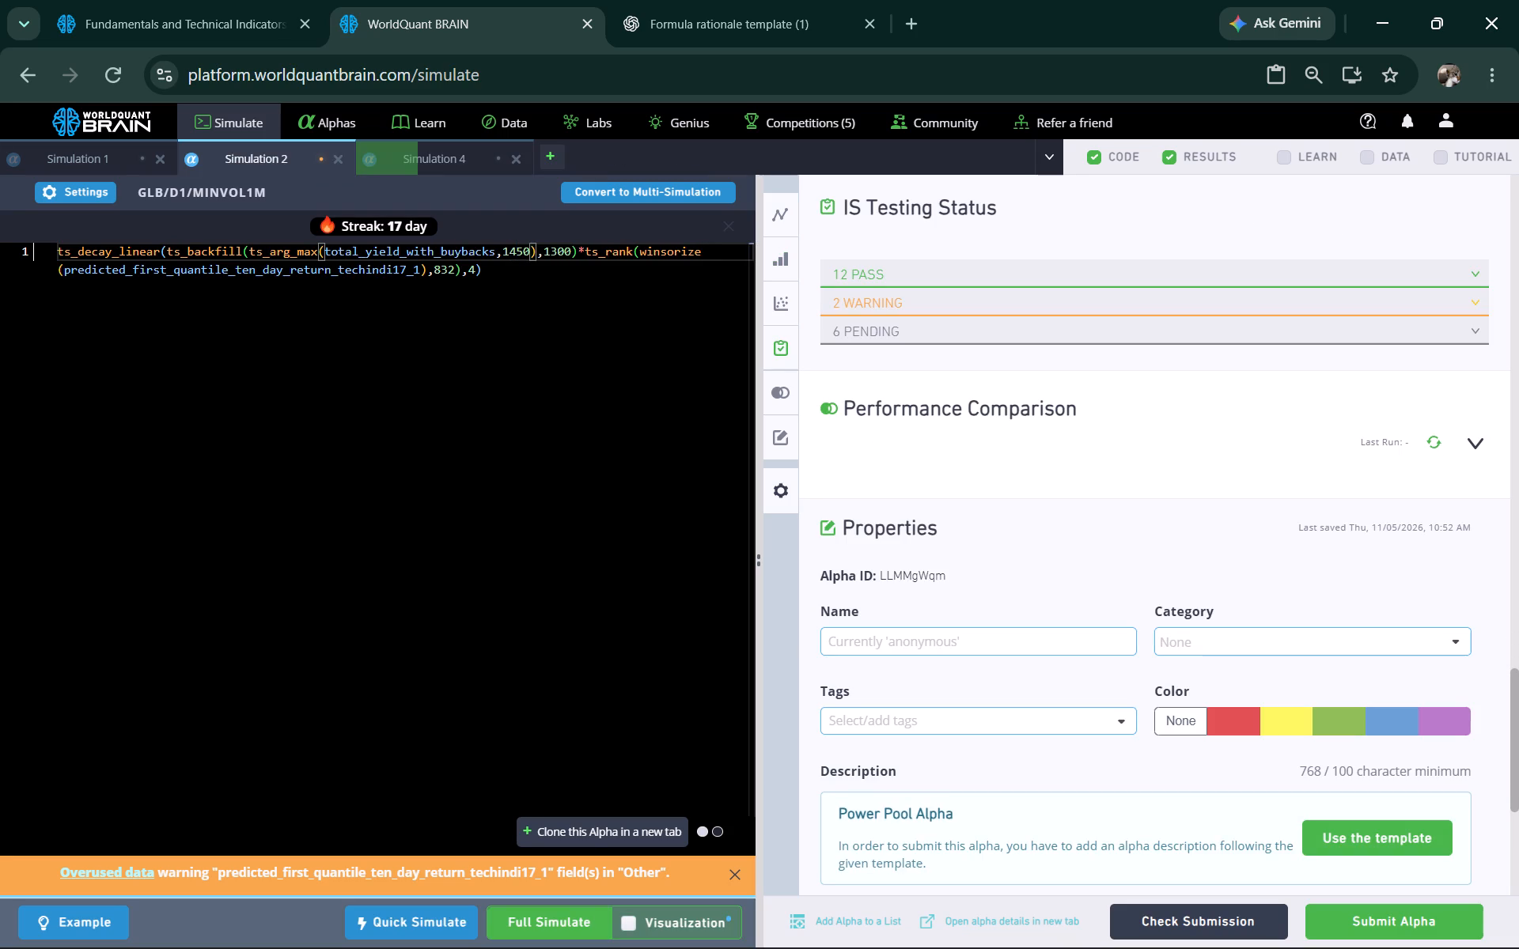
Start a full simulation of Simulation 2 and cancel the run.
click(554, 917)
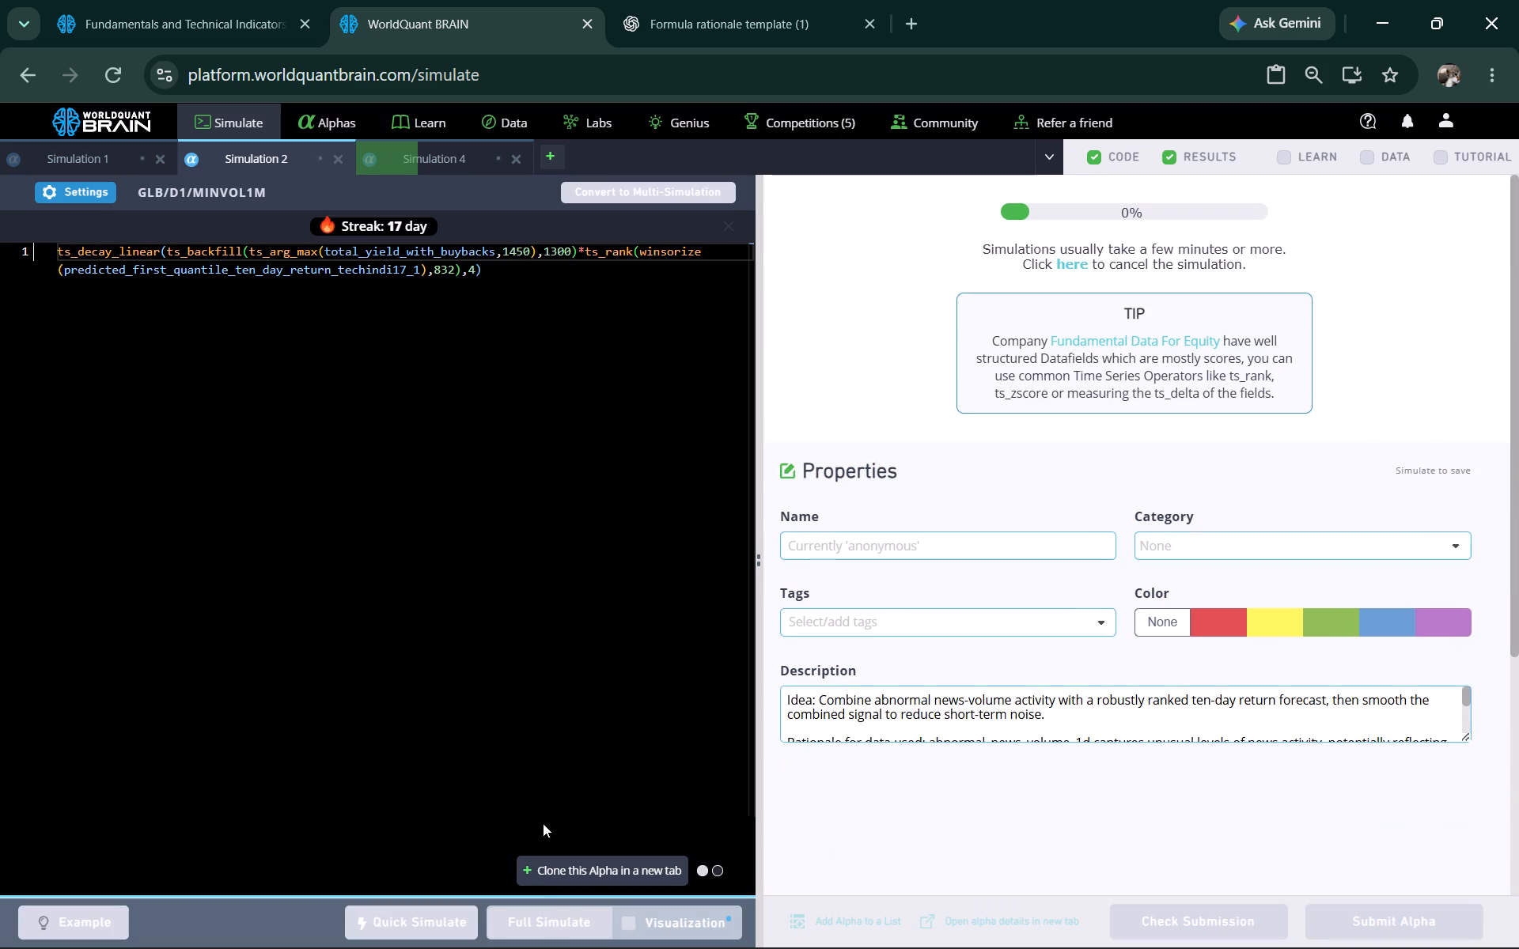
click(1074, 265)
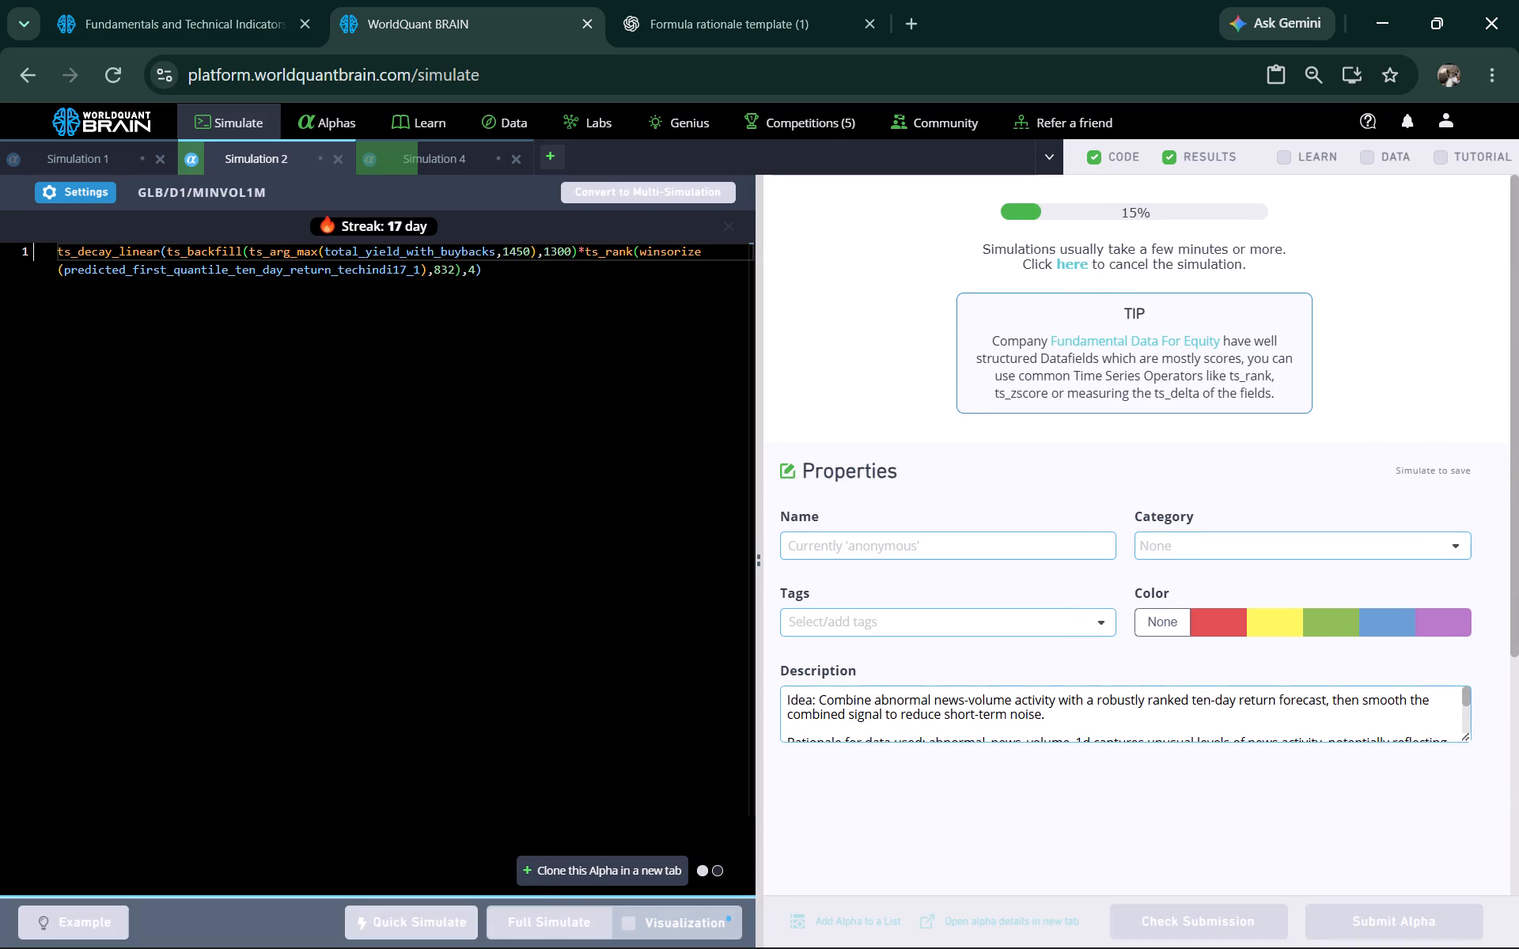
Set the ts_decay_linear window in Simulation 2's formula to 3 and launch a full simulation.
click(475, 270)
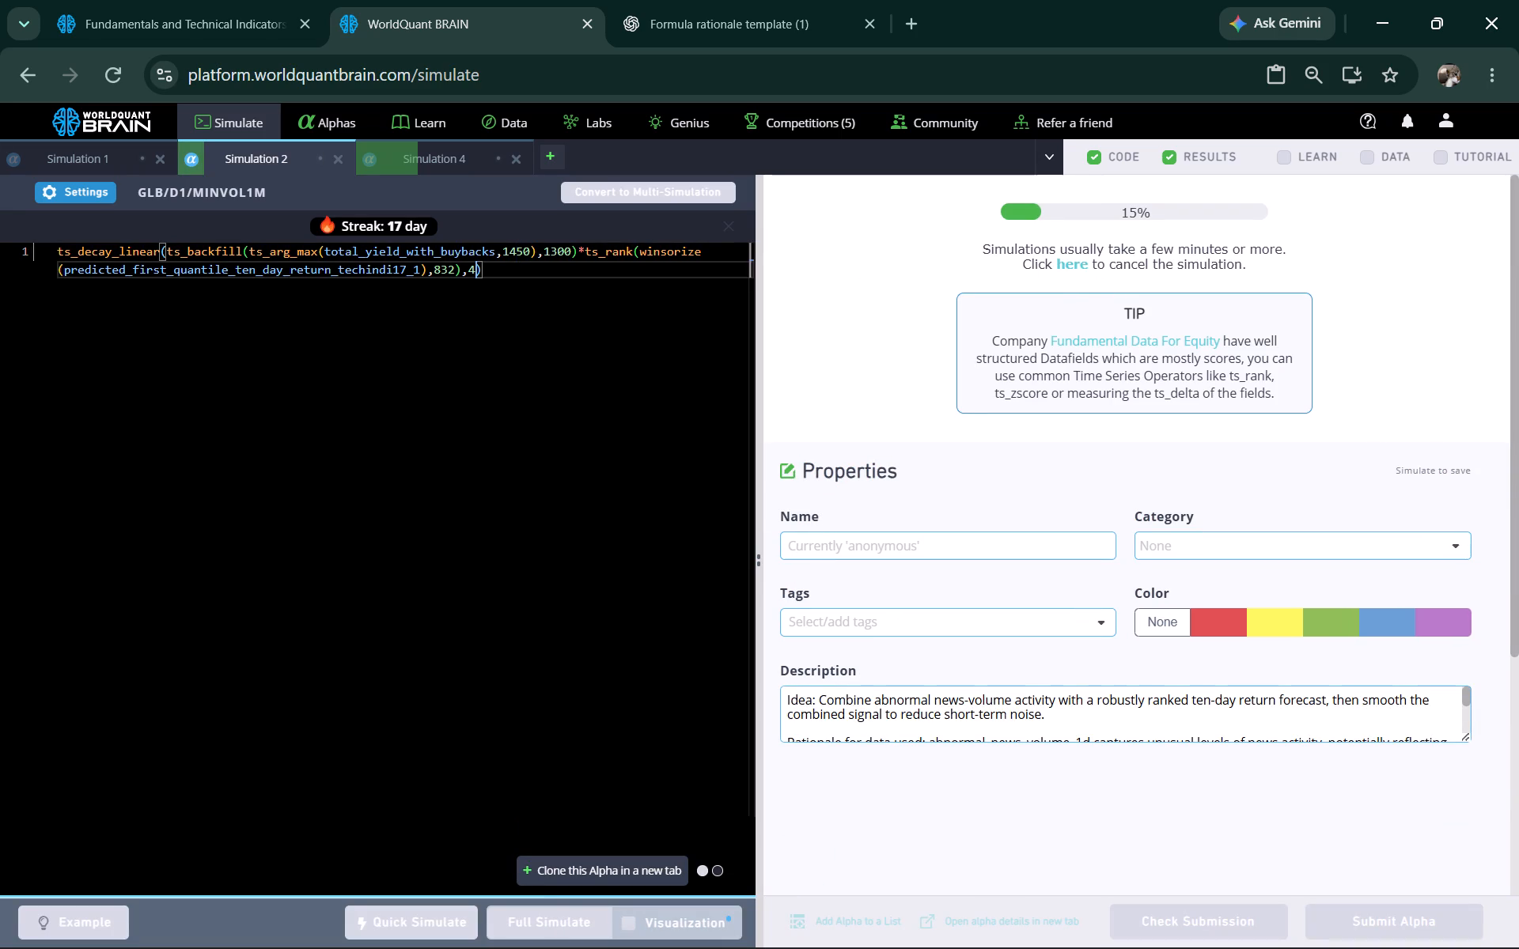
key(BackSpace)
key(3)
click(555, 928)
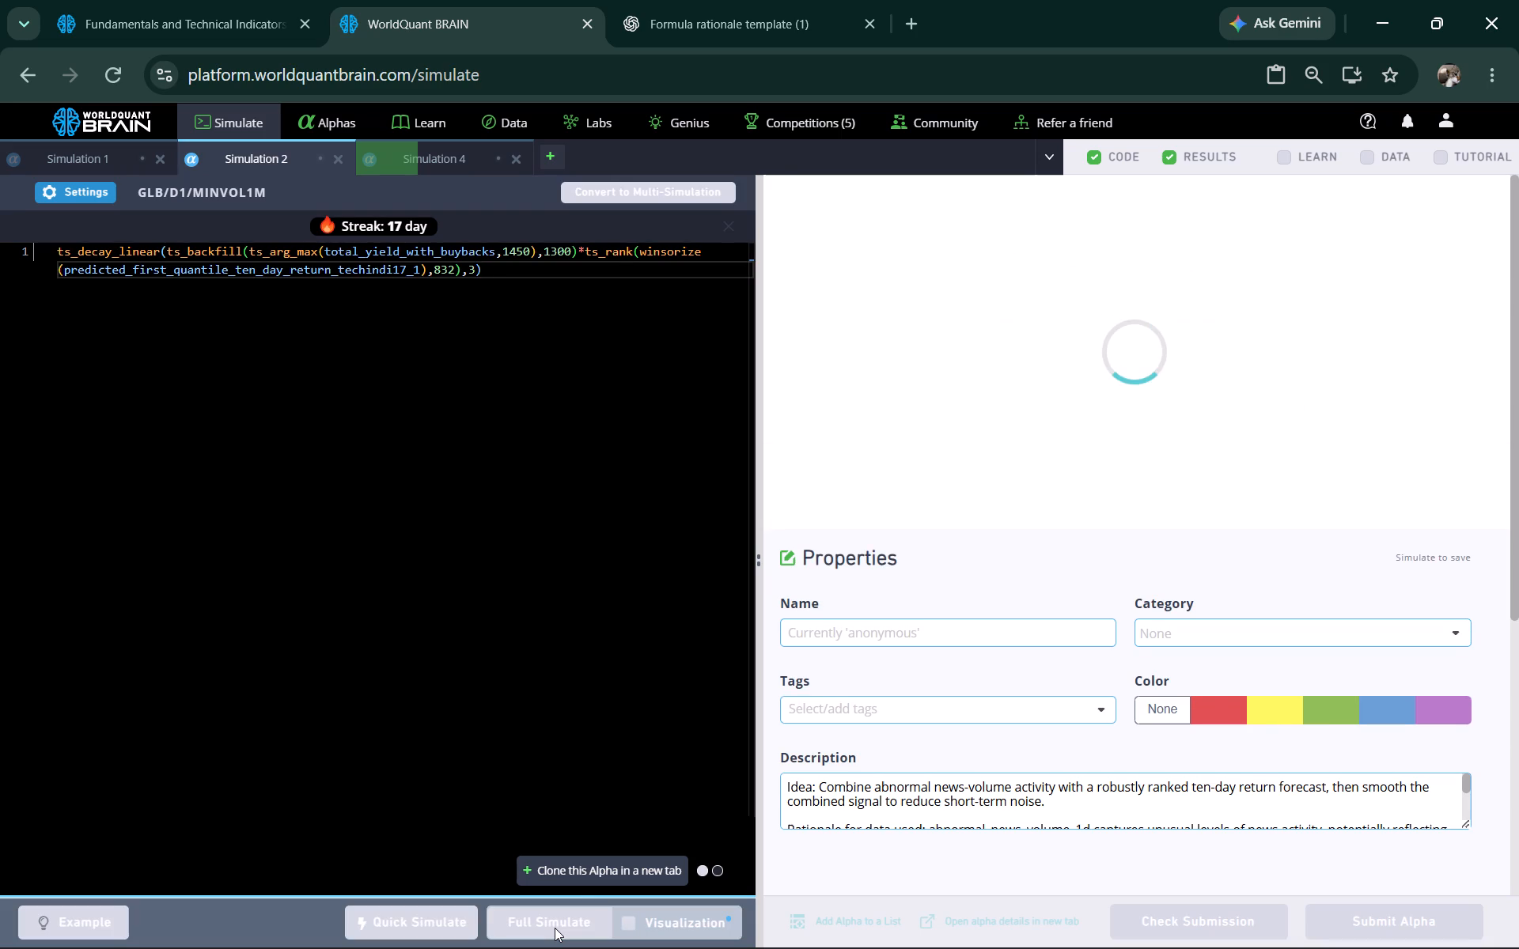
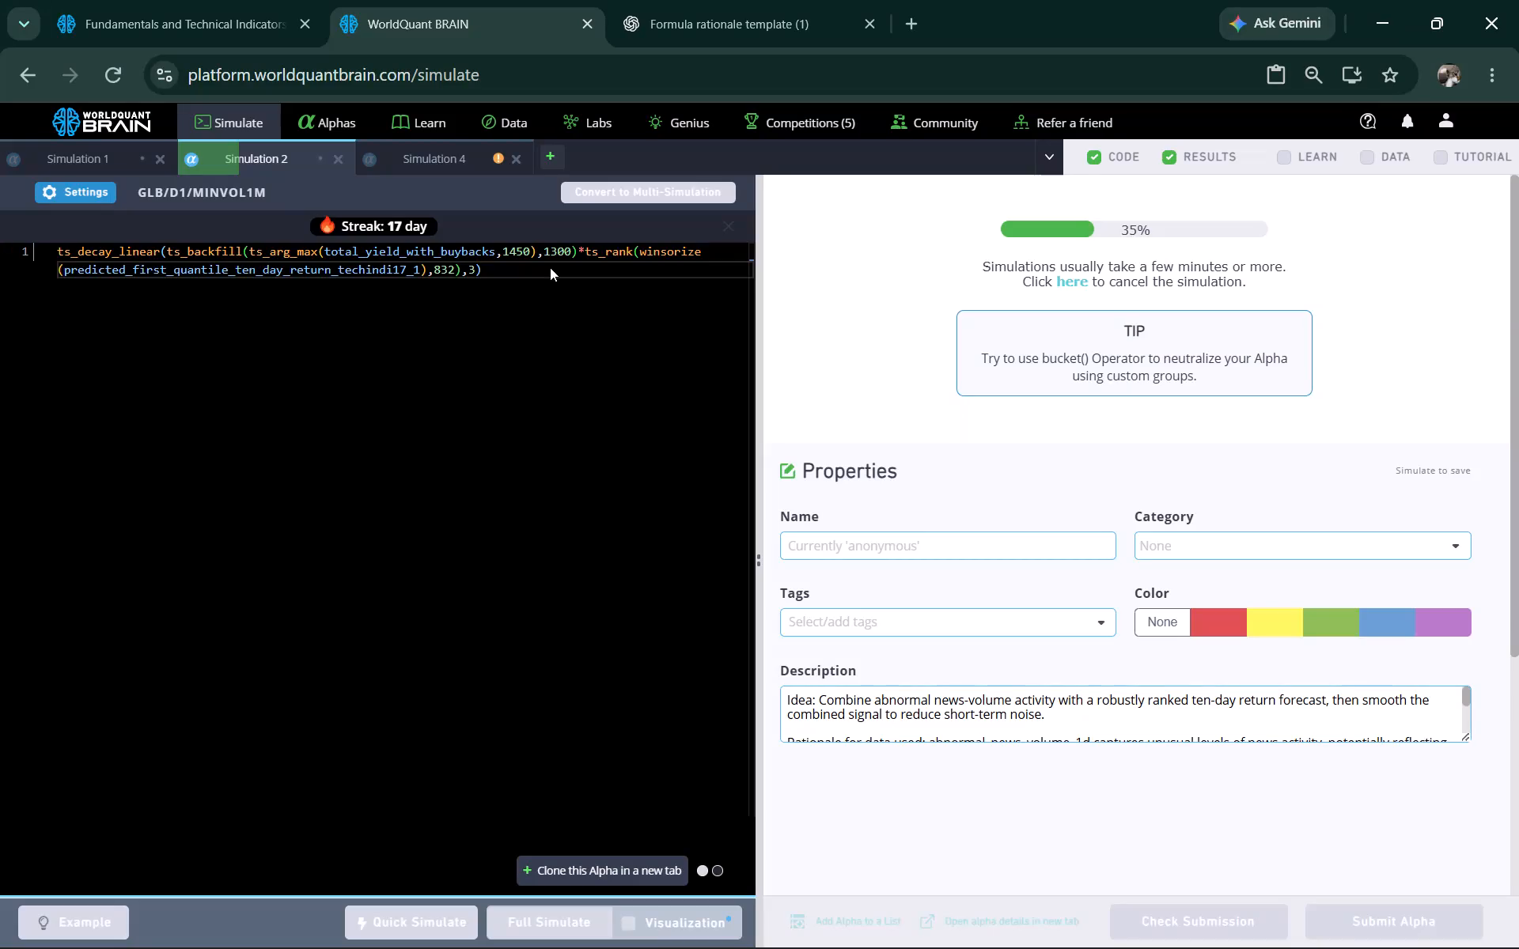
Show Simulation 4's test period and review its aggregate results and IS testing warnings.
click(474, 149)
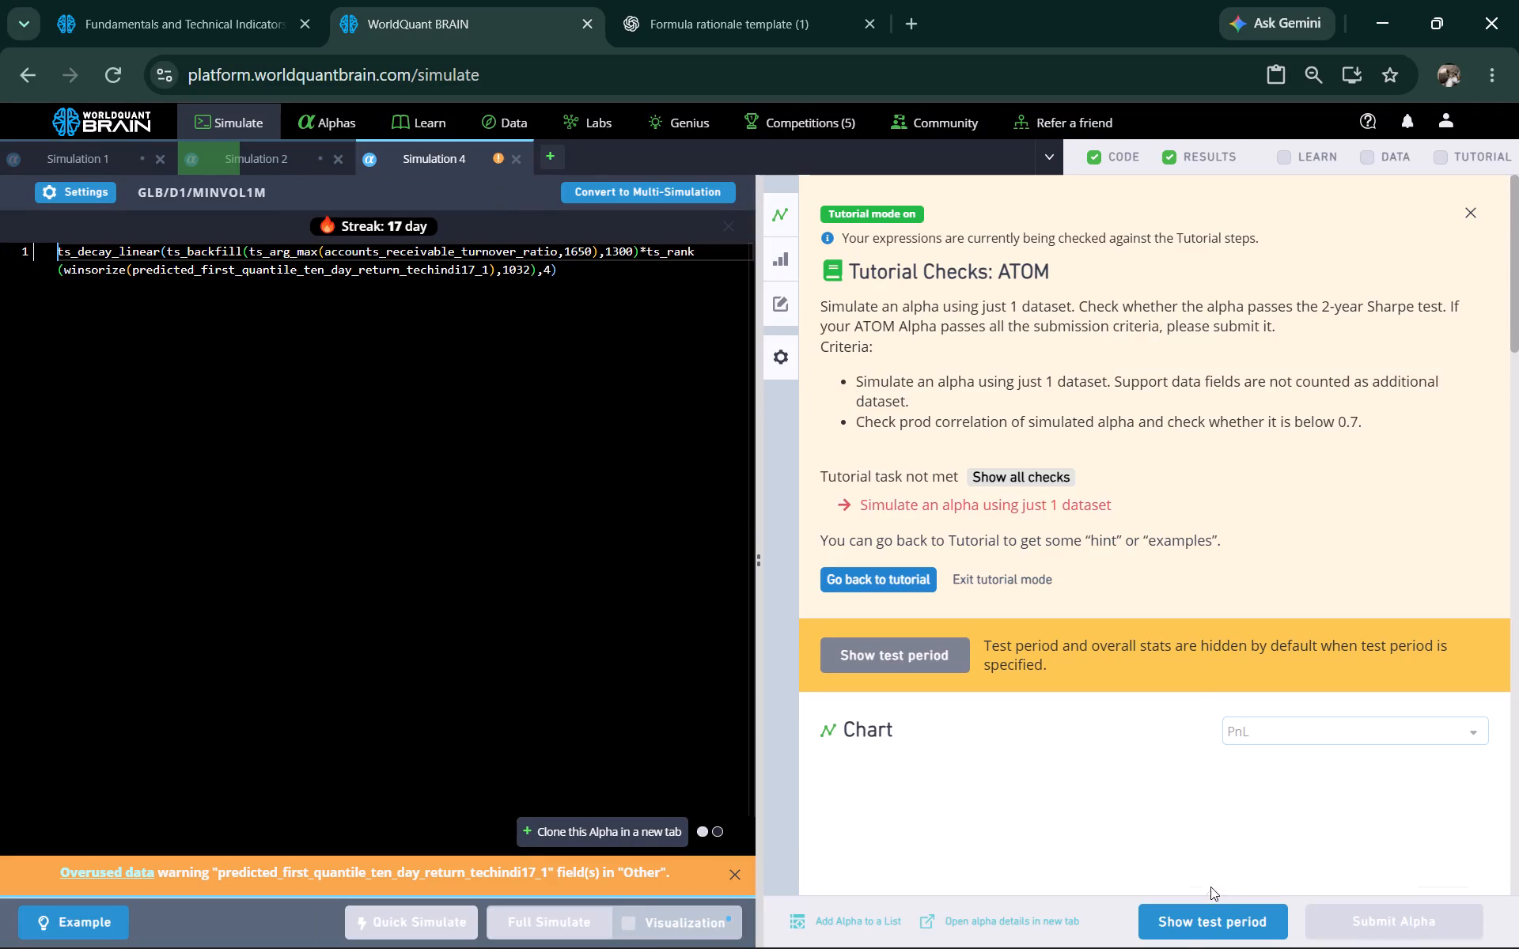
click(1189, 919)
scroll(1235, 678, down, 2)
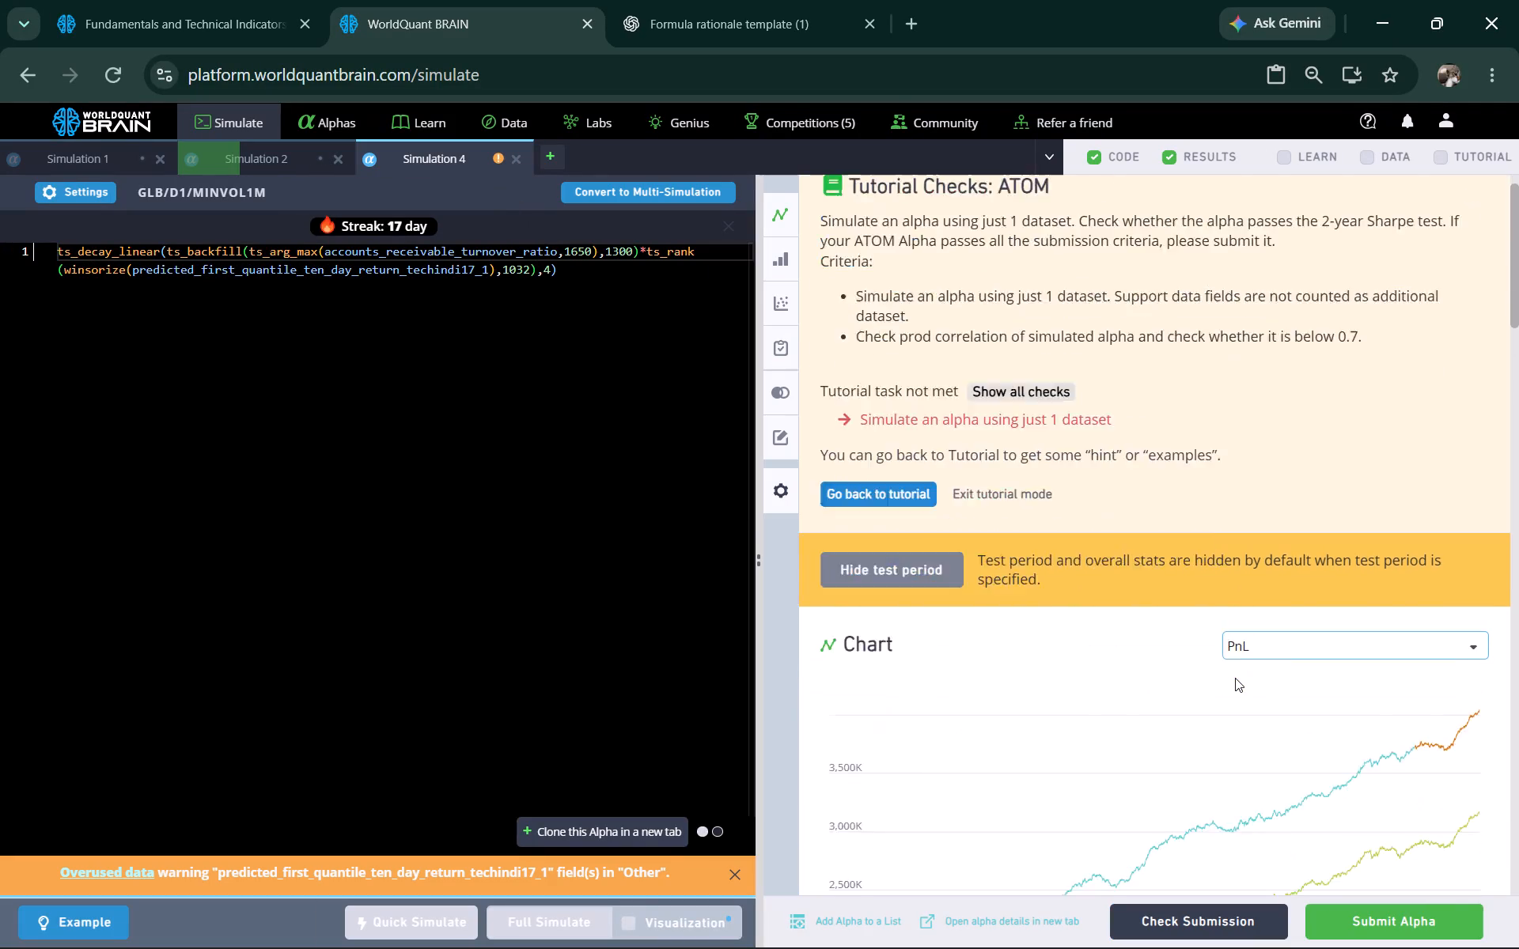
scroll(1235, 678, down, 4)
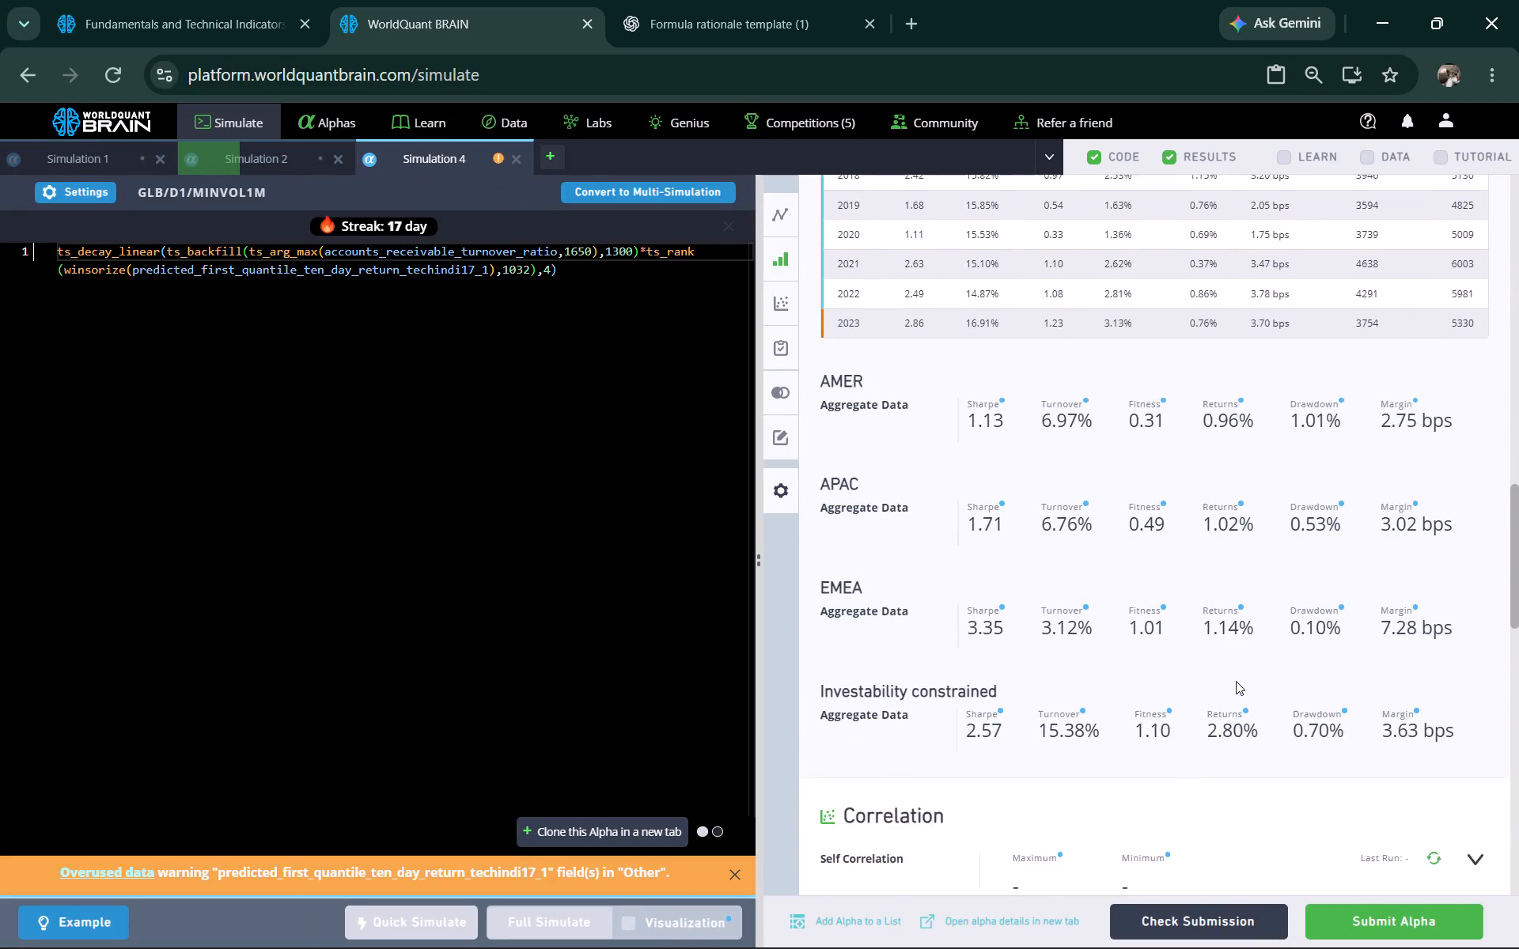
scroll(1236, 681, down, 2)
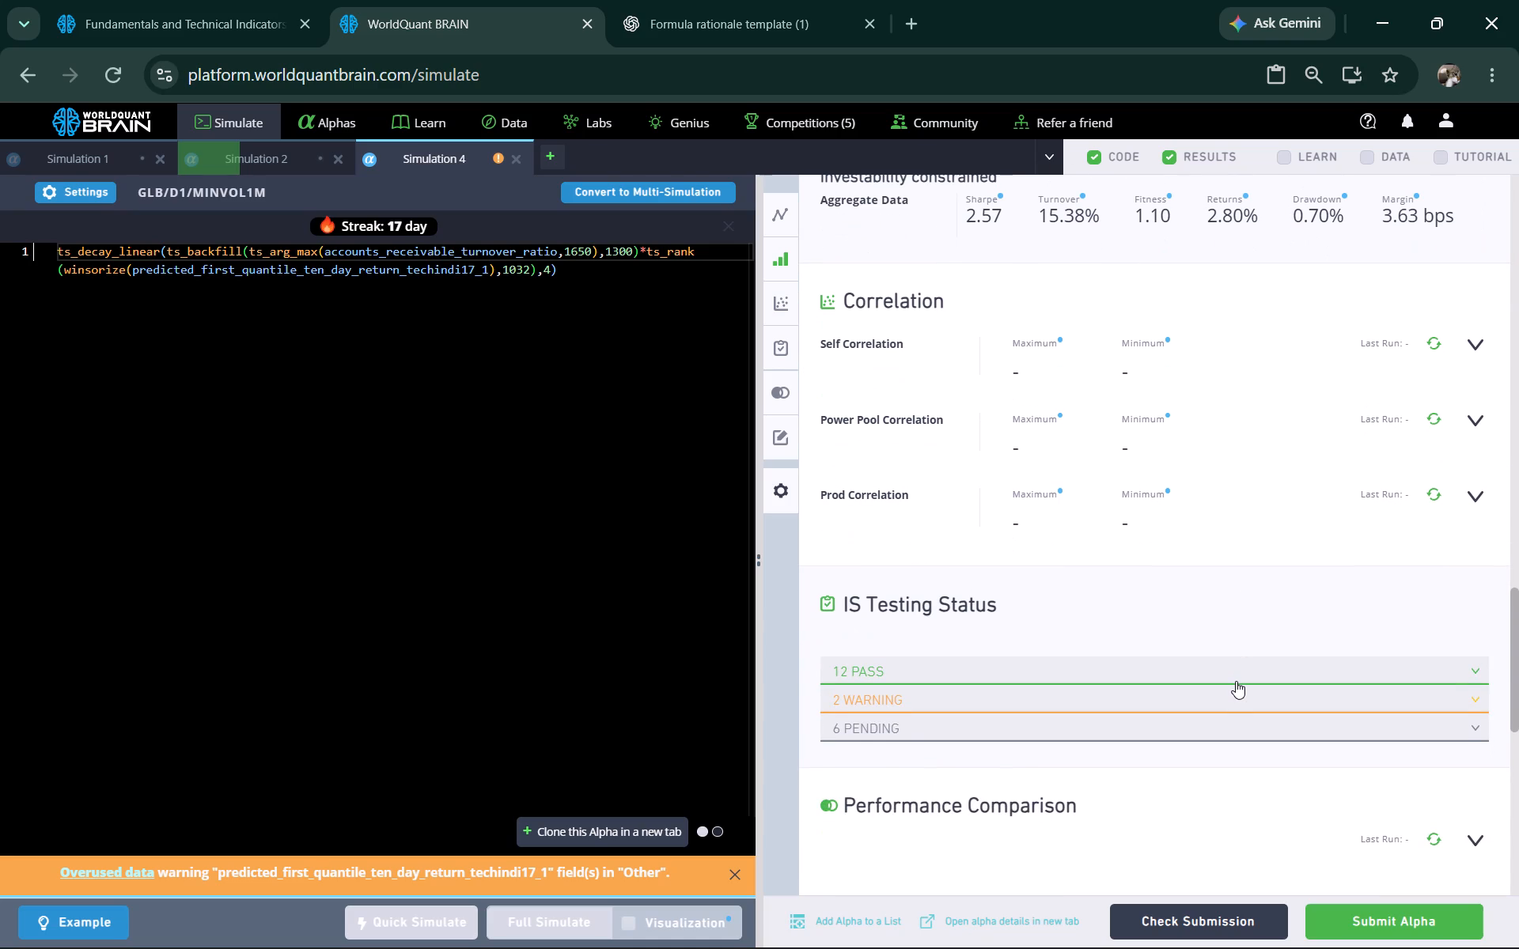
click(1320, 694)
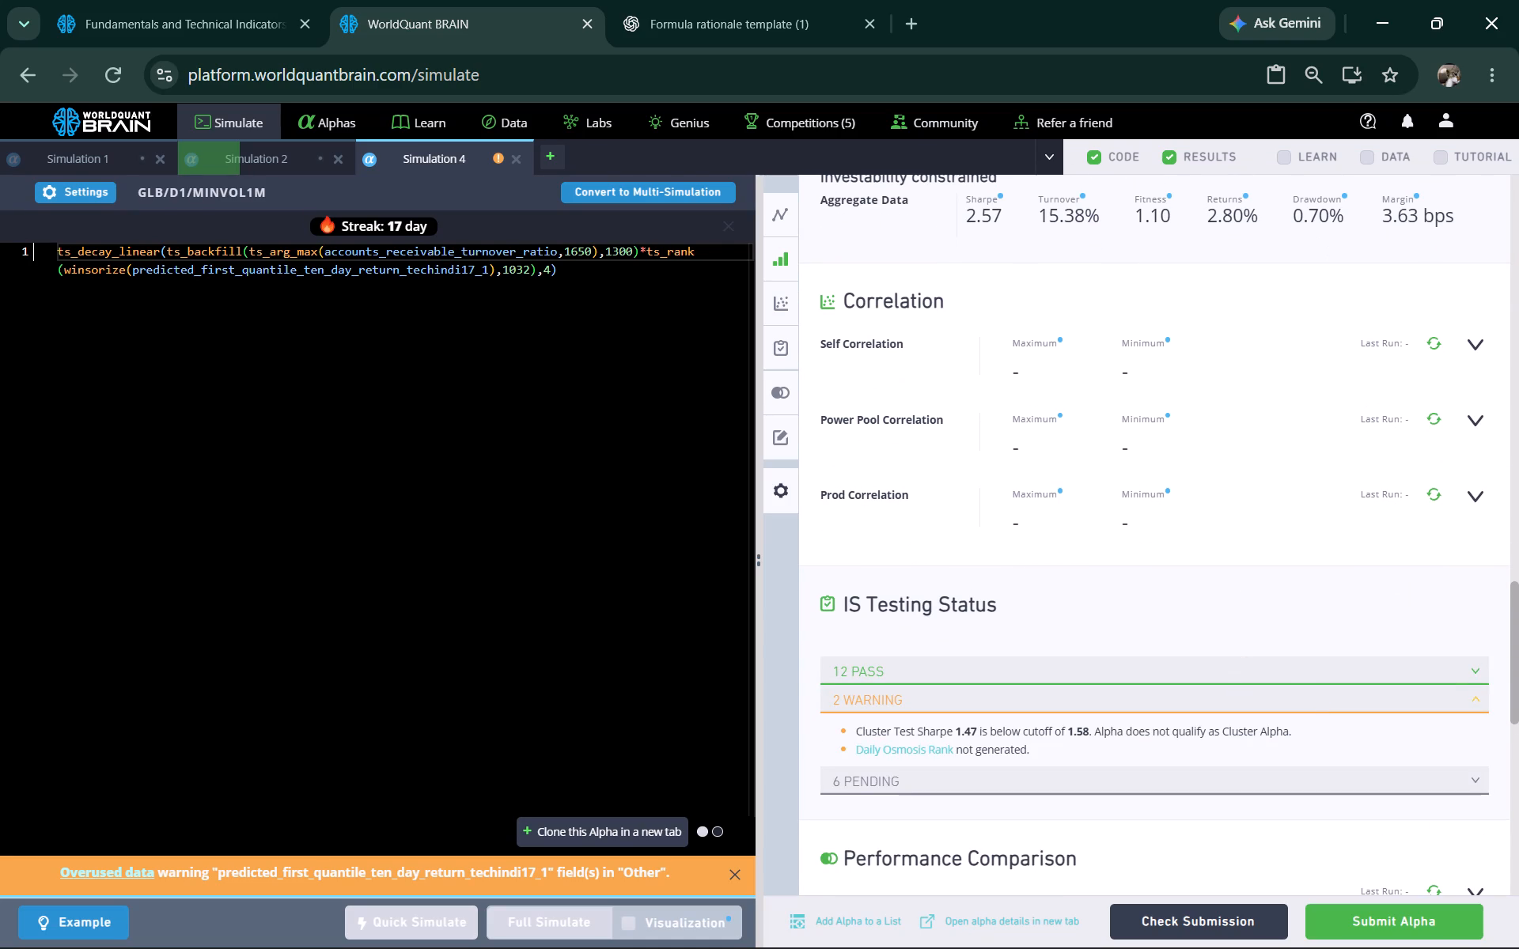
Set Simulation 4's decay setting to 4 and launch a full simulation.
click(71, 200)
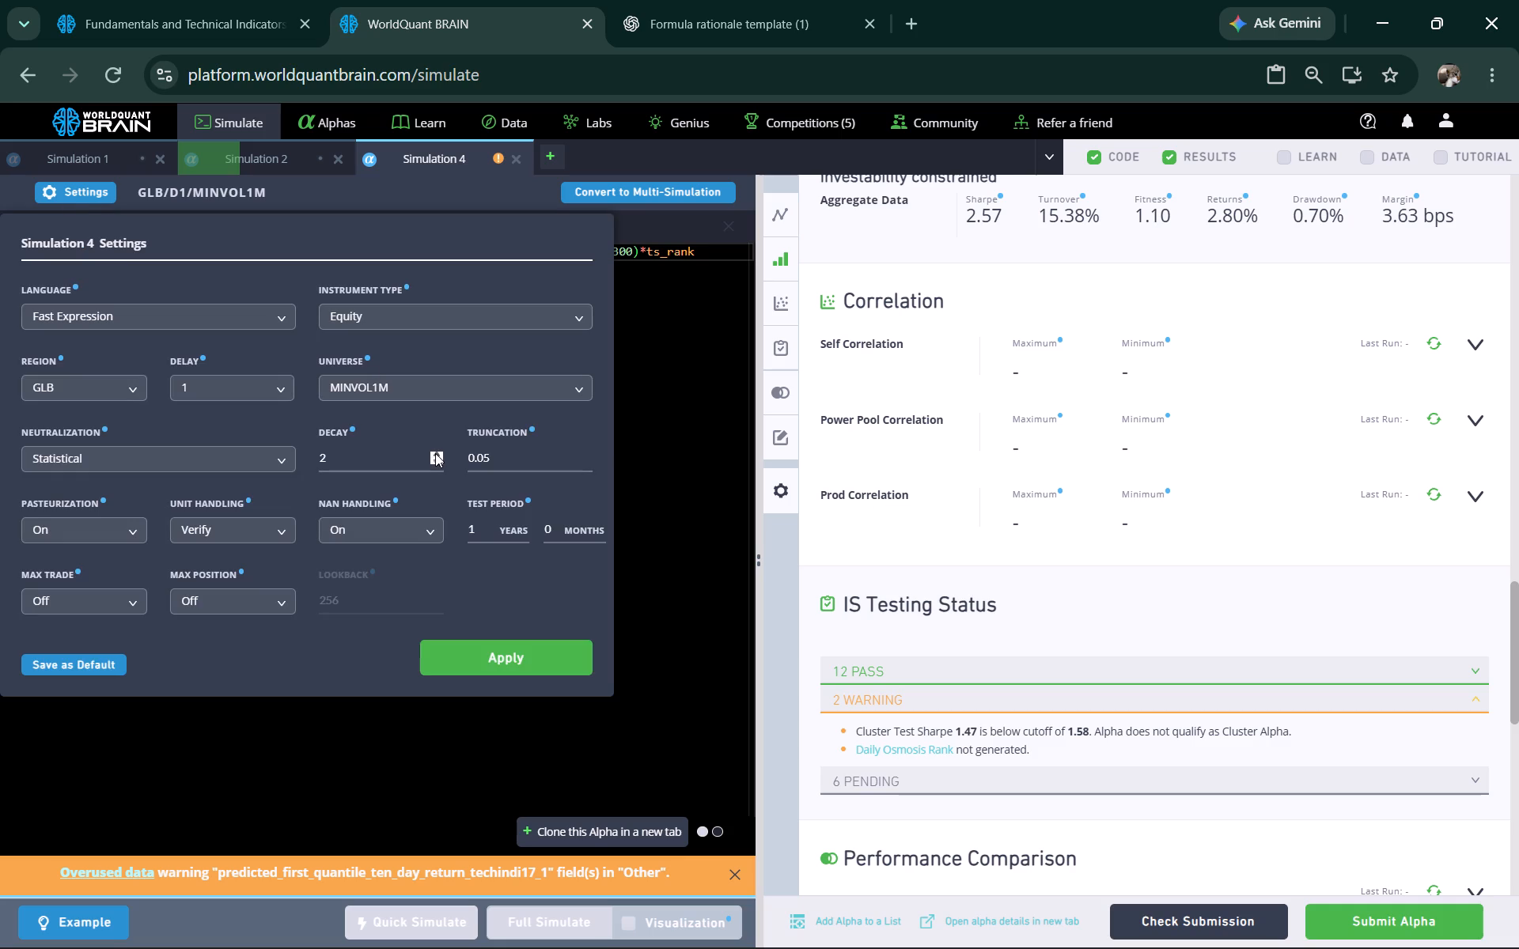
double_click(436, 453)
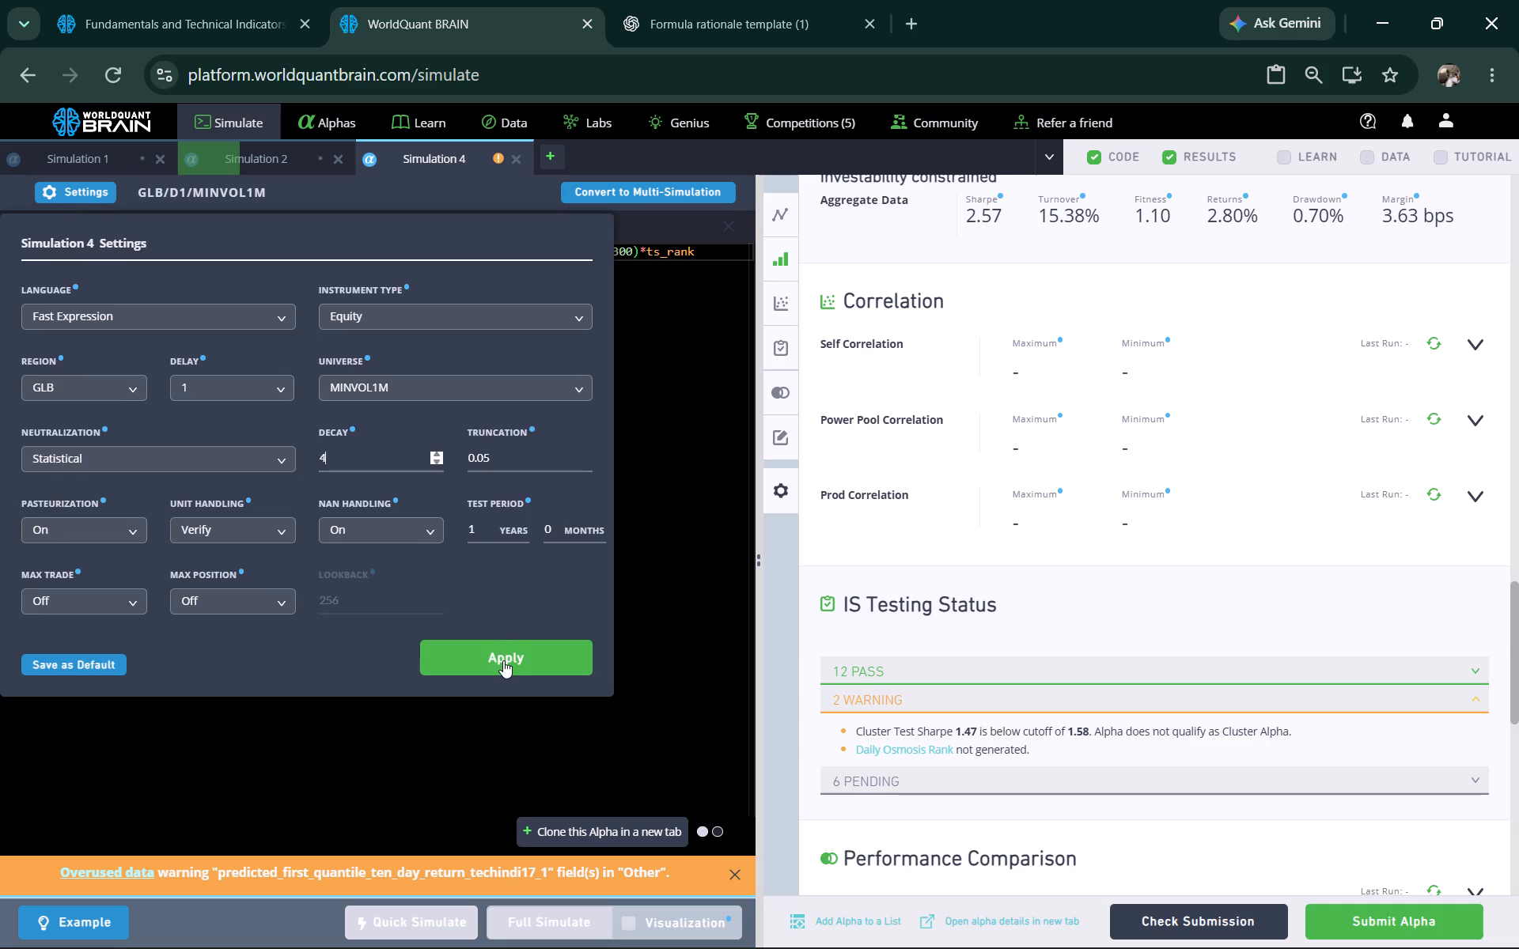
click(503, 660)
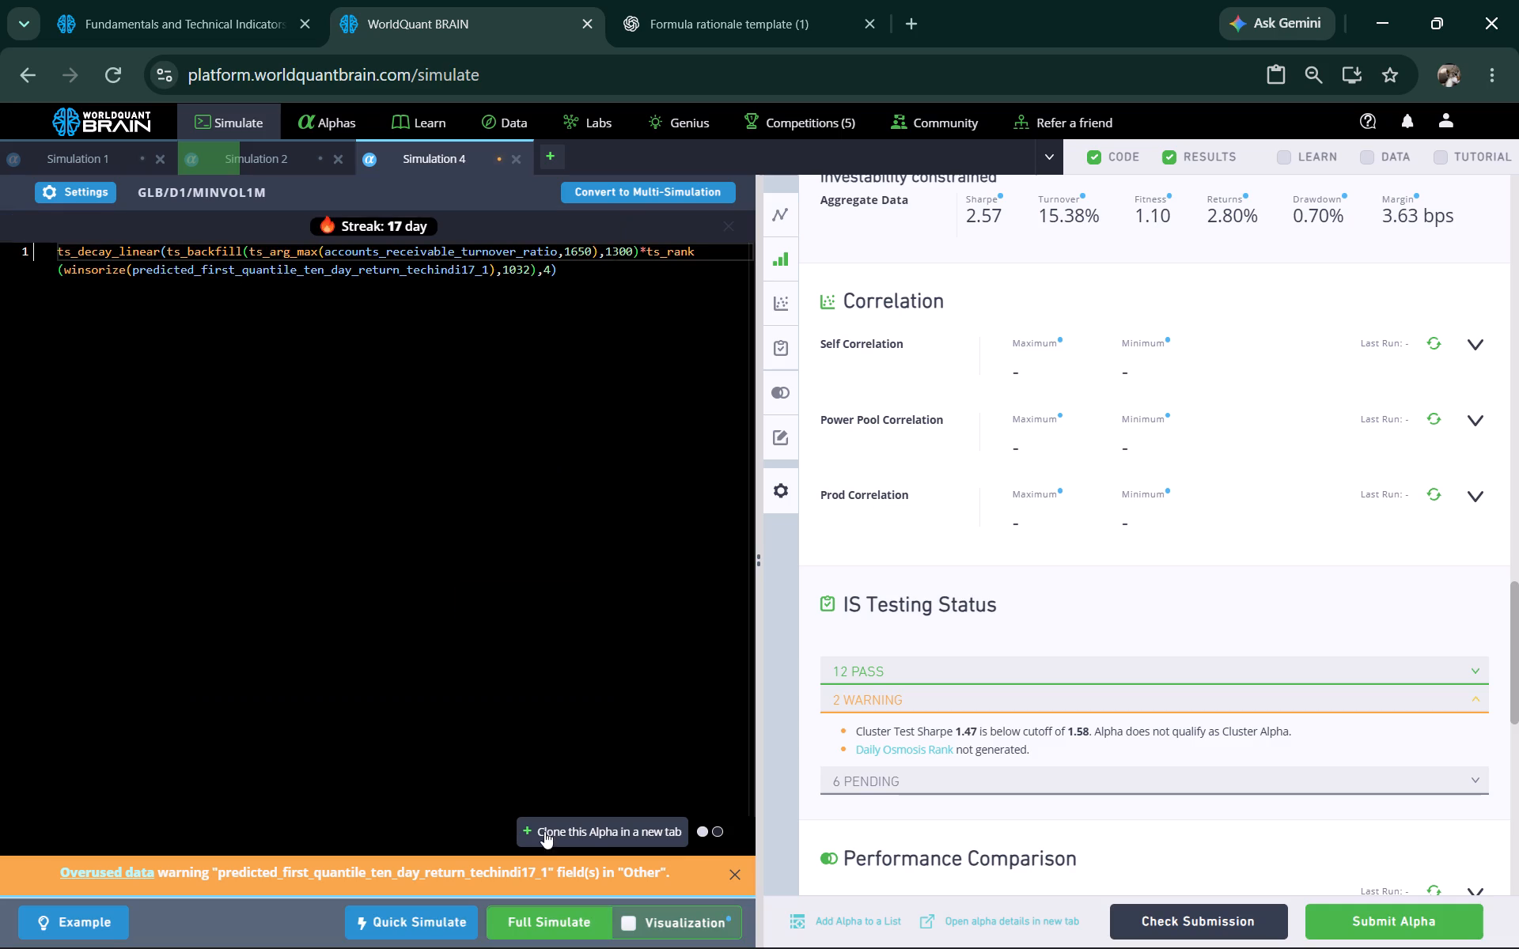
click(538, 918)
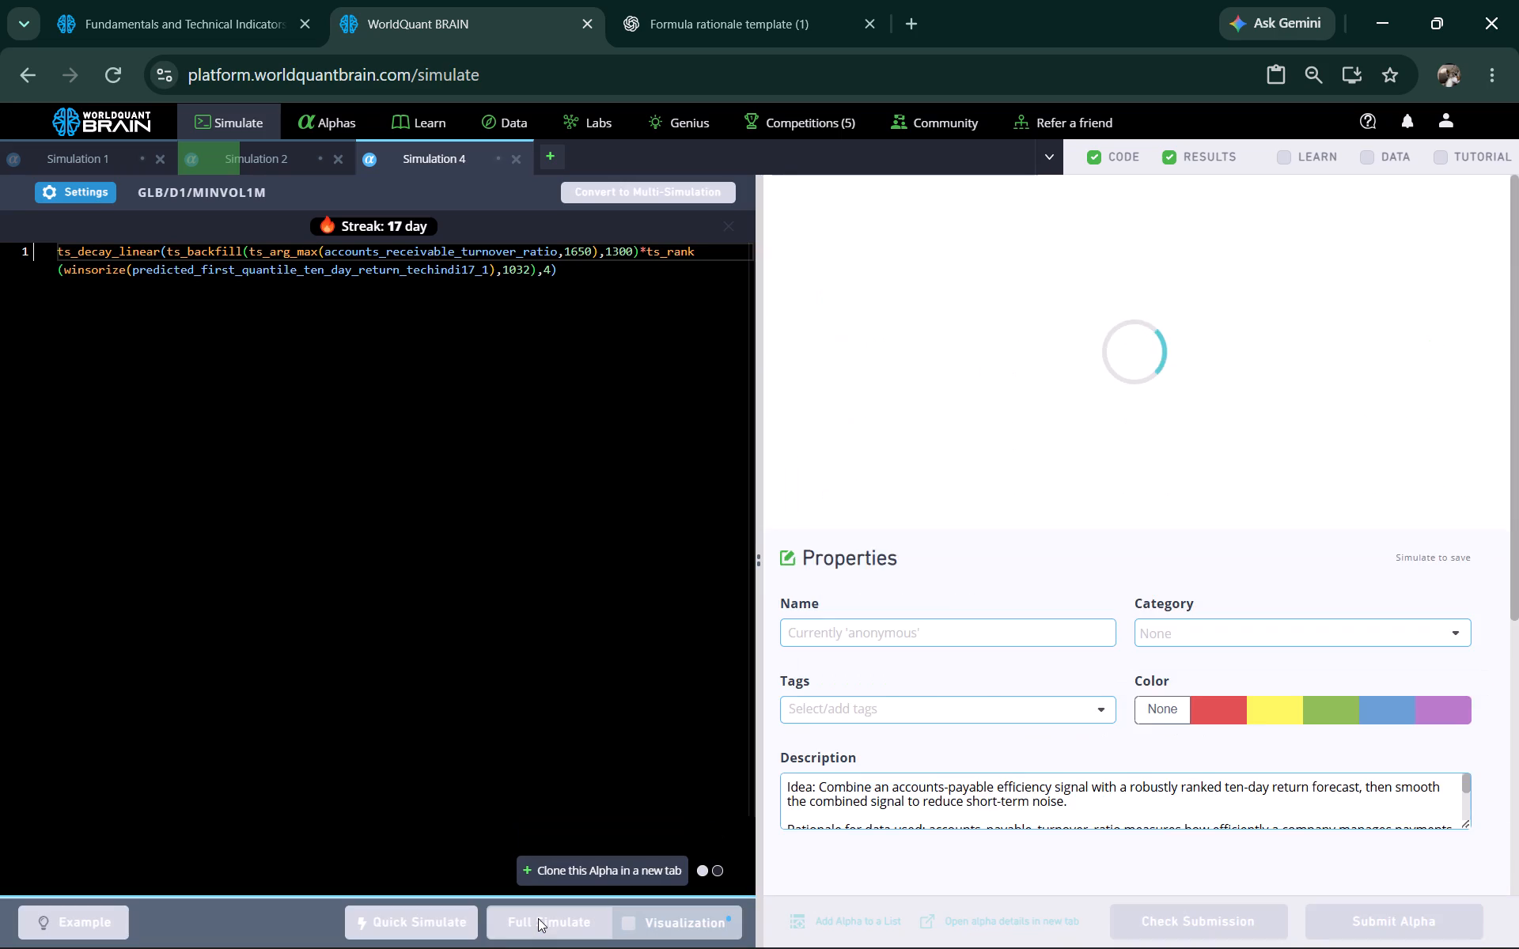
Clone Simulation 4, replace accounts_receivable_turnover_ratio with analyst_book_value_diffusion_fy1_1m from the model109 field list, and launch a full simulation.
click(578, 862)
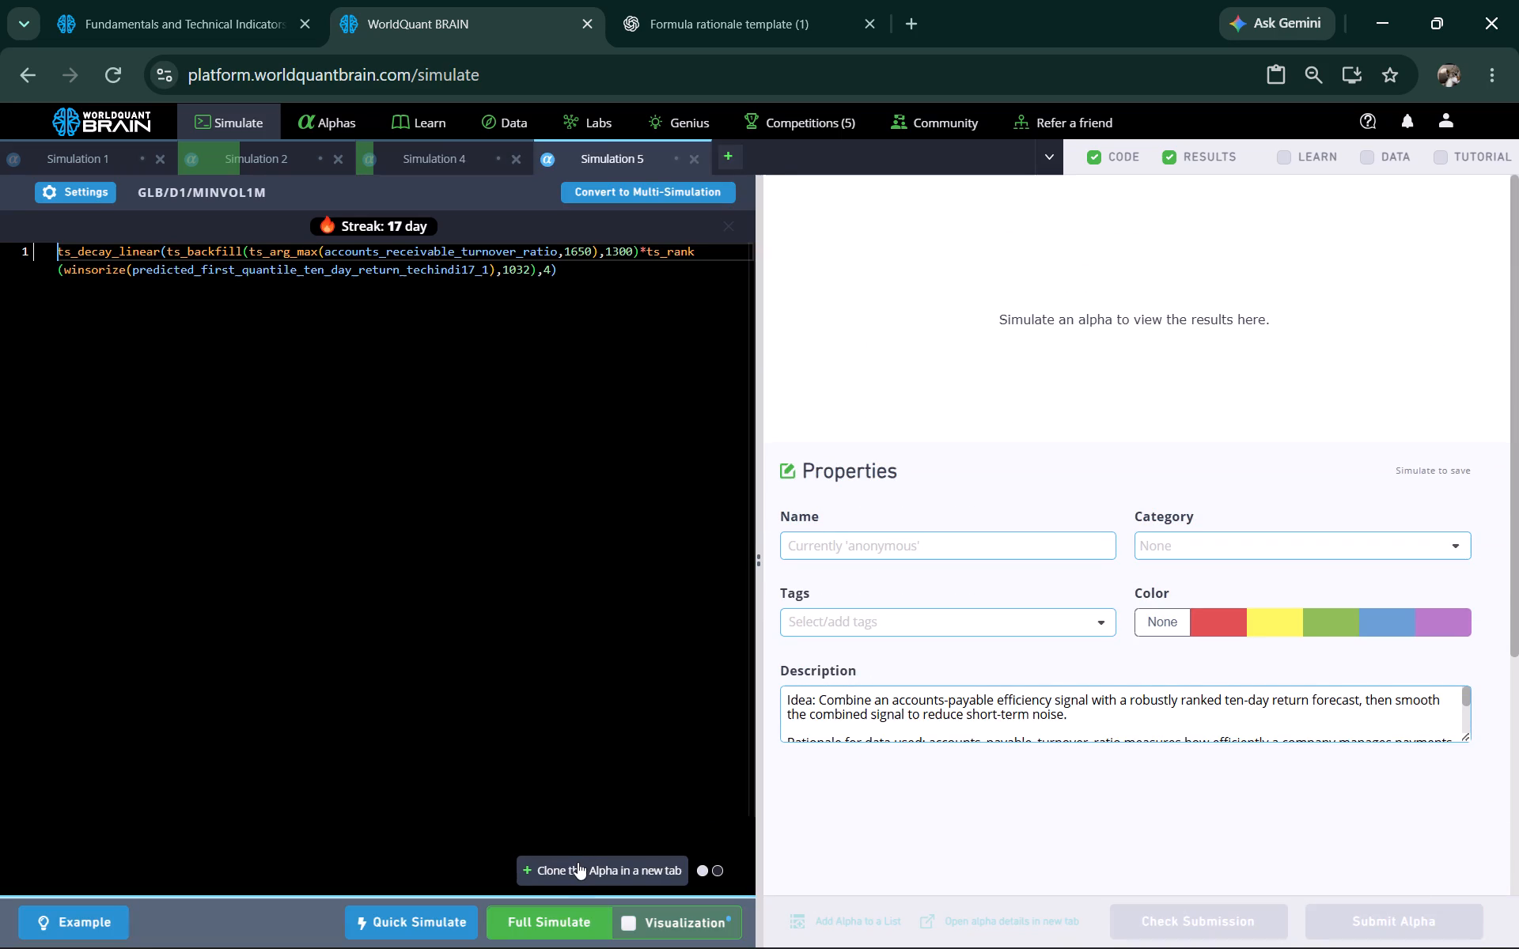
click(183, 21)
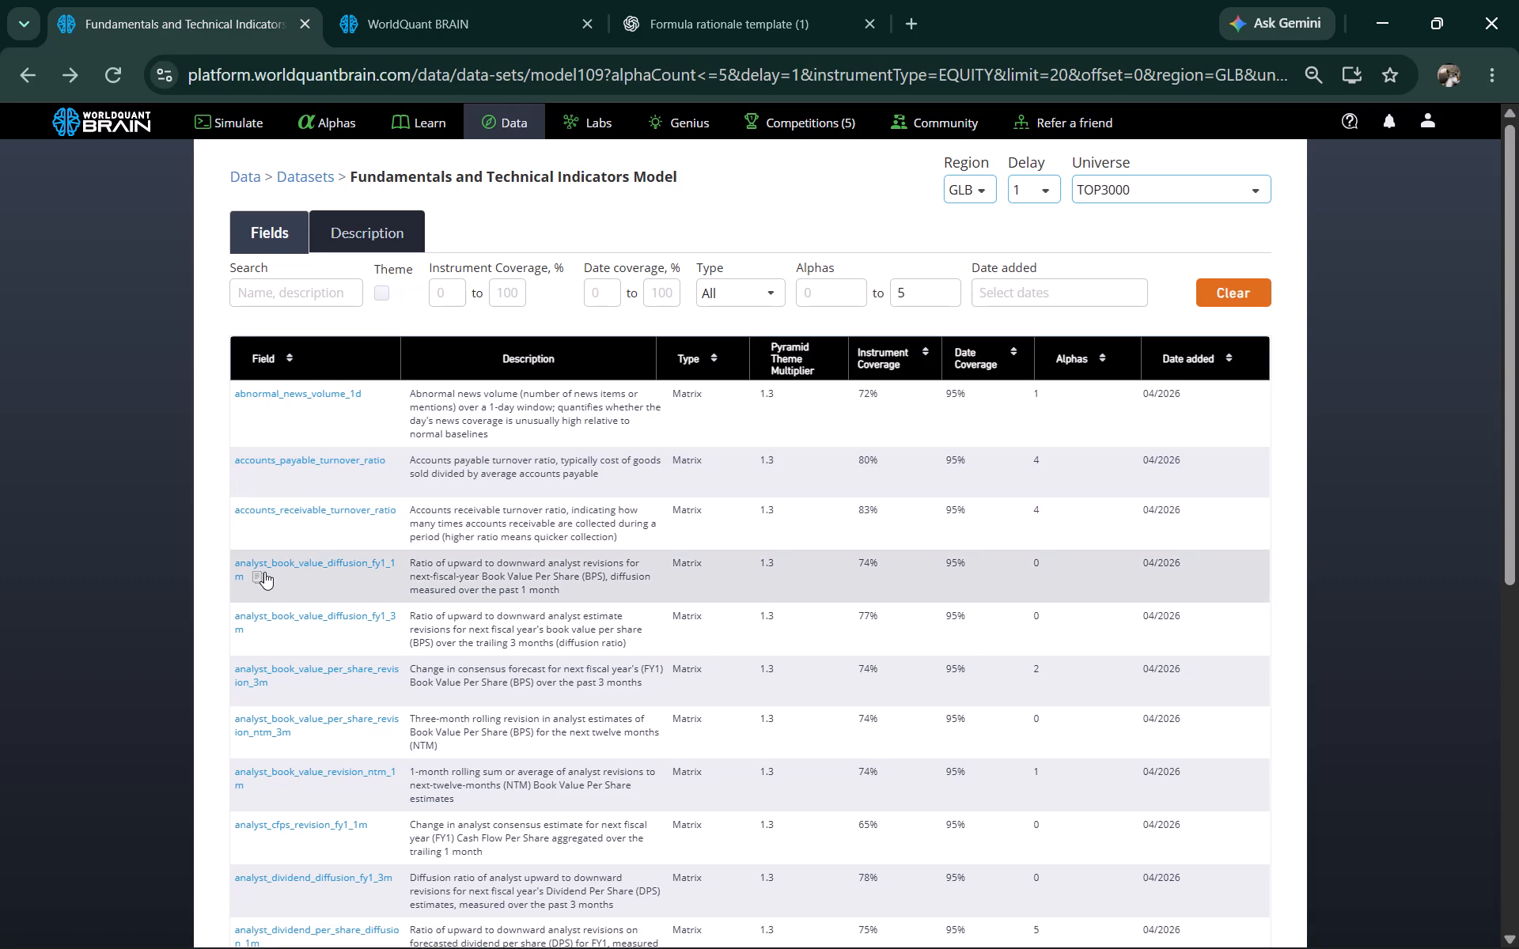
click(264, 572)
click(468, 35)
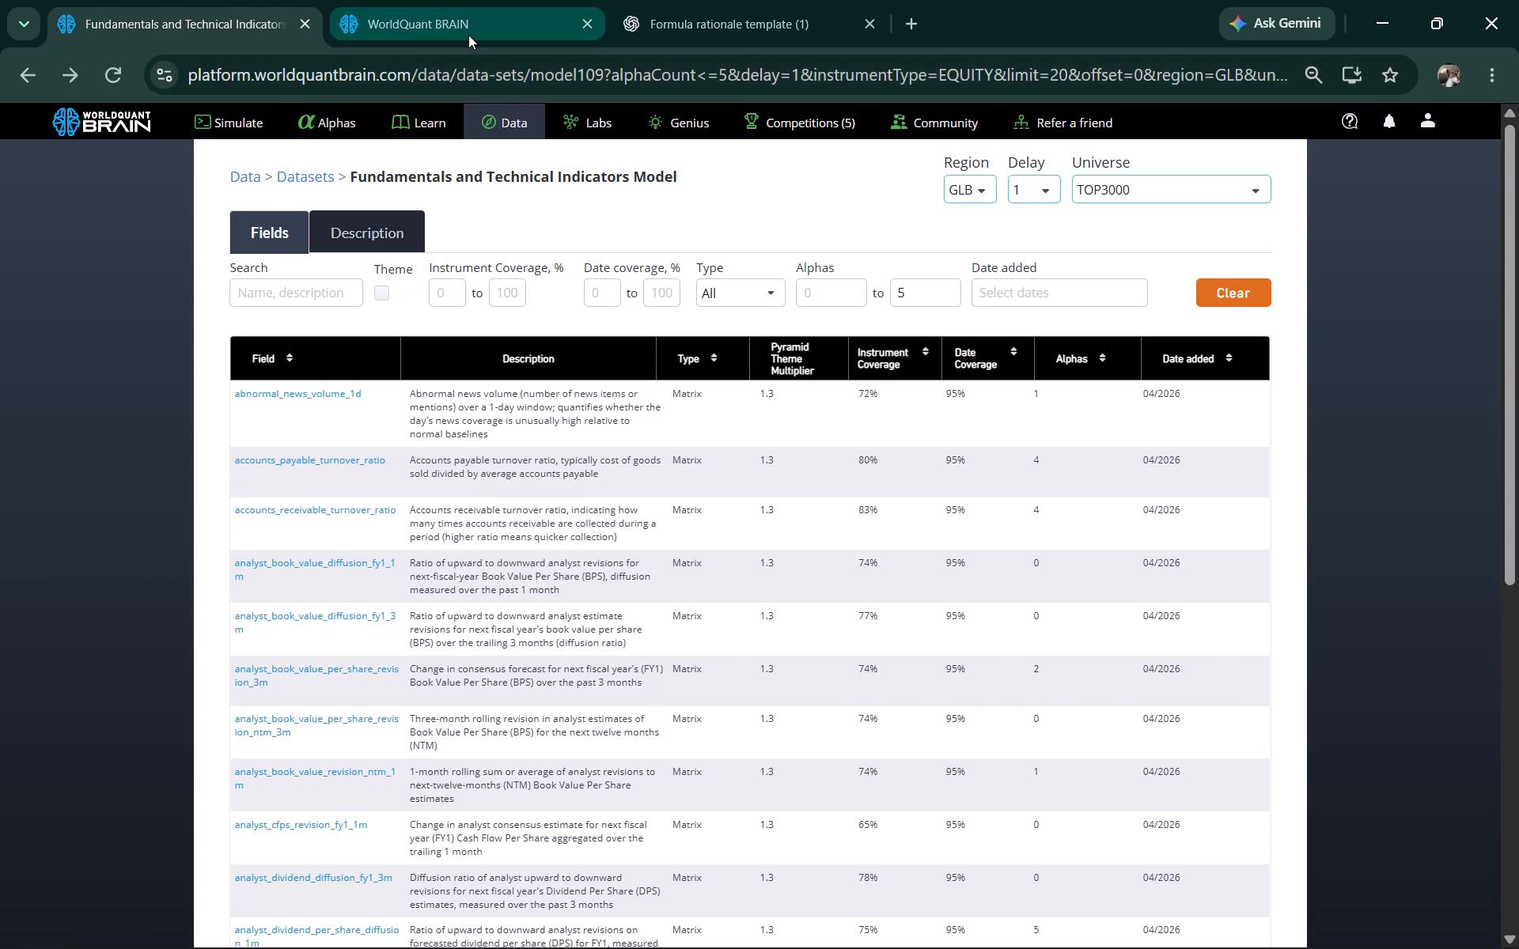
double_click(409, 254)
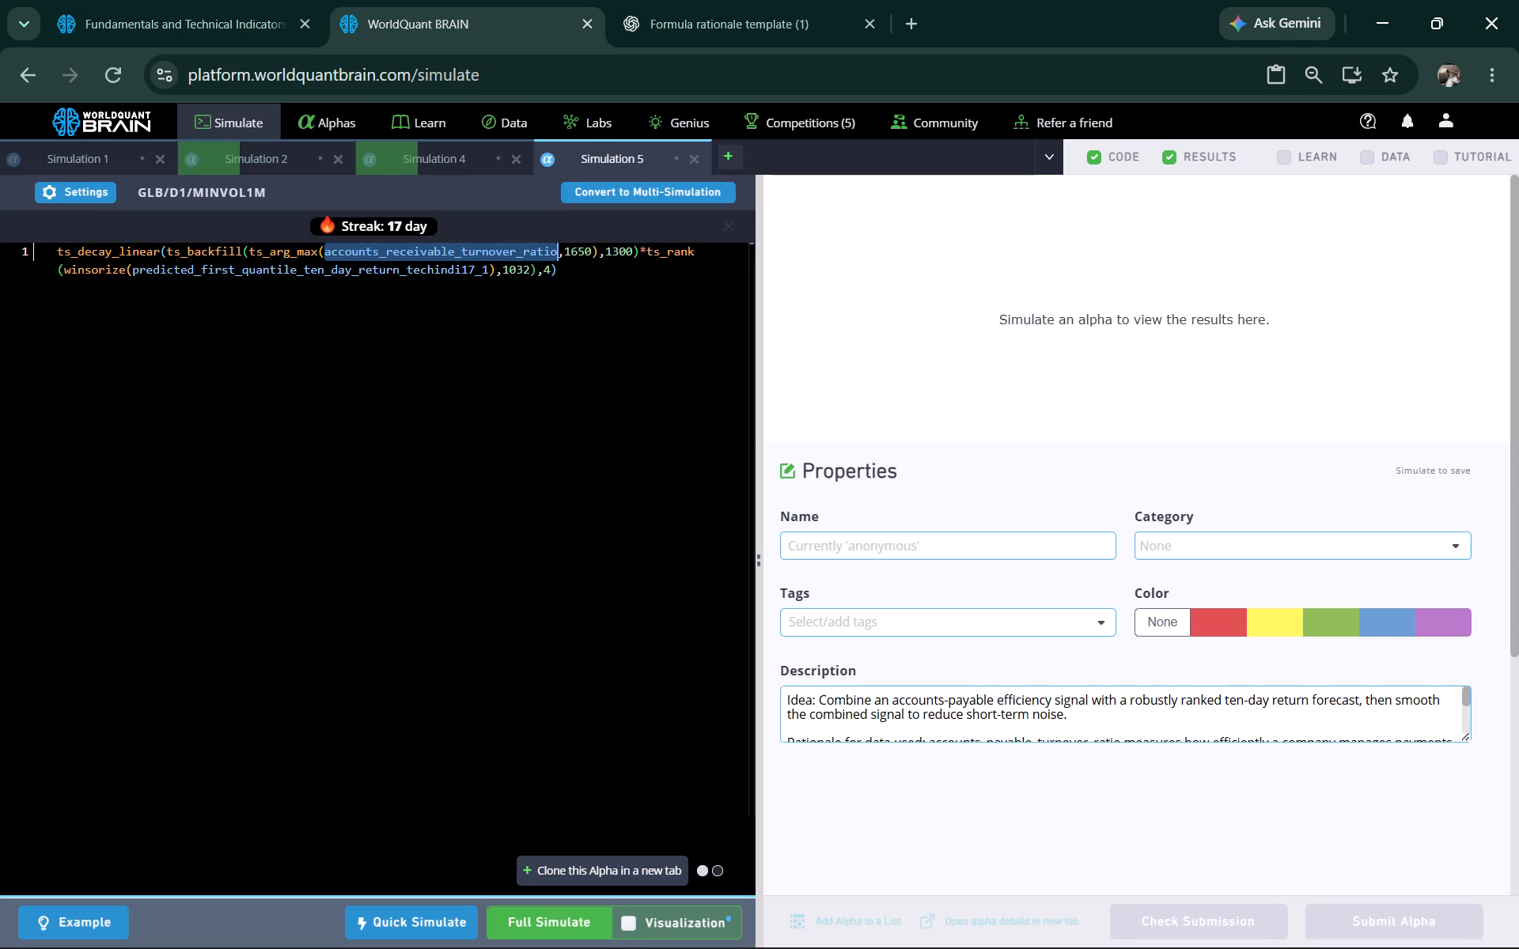
right_click(409, 254)
click(448, 347)
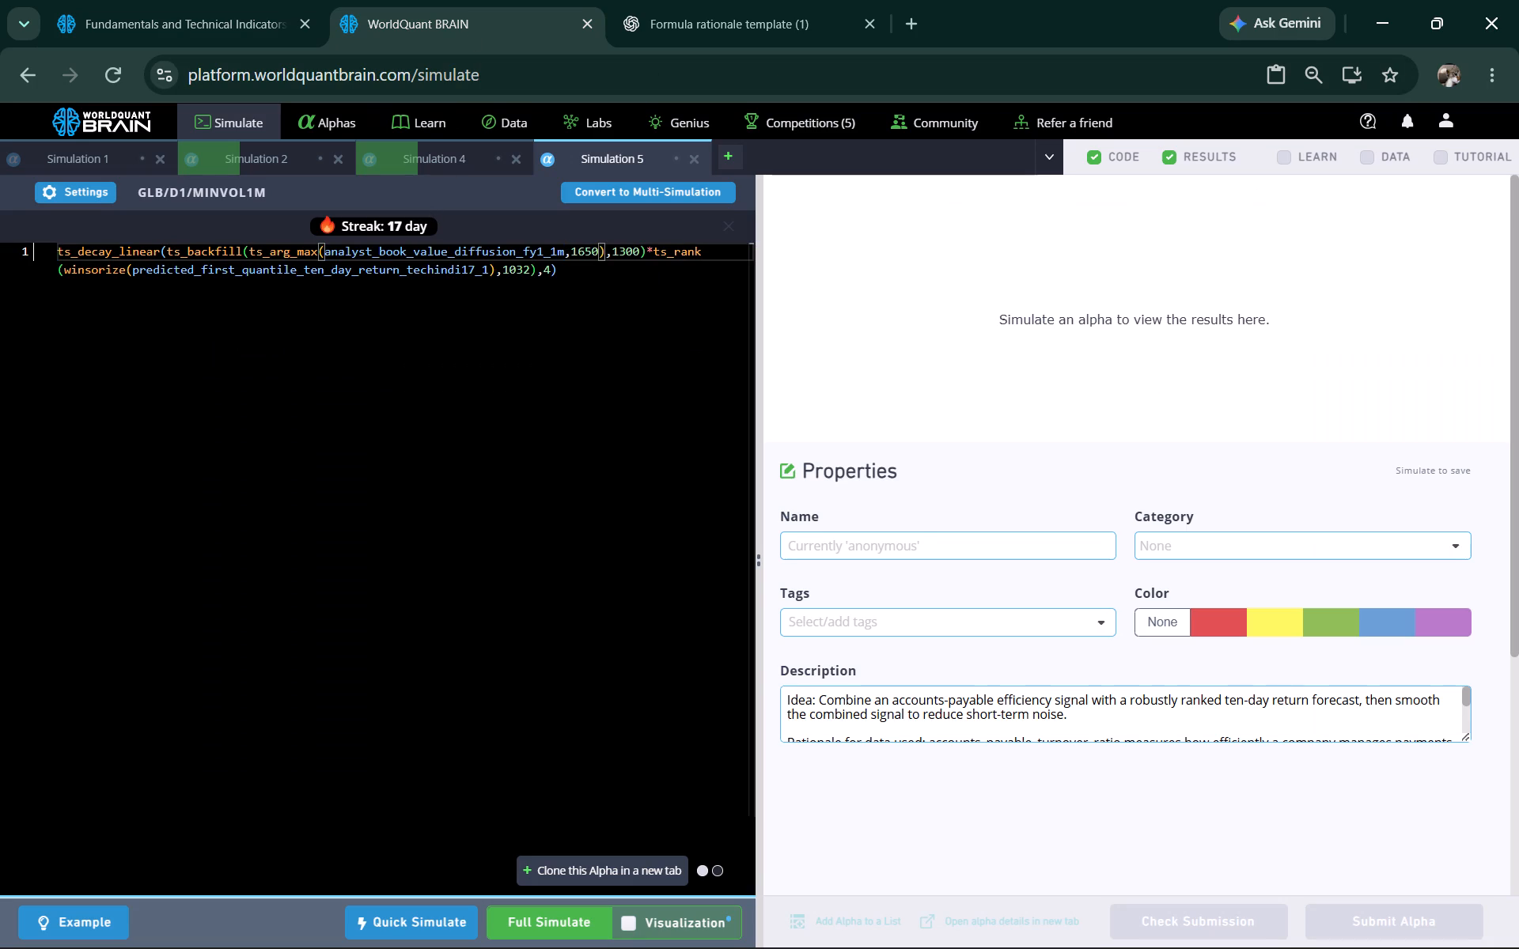
click(529, 912)
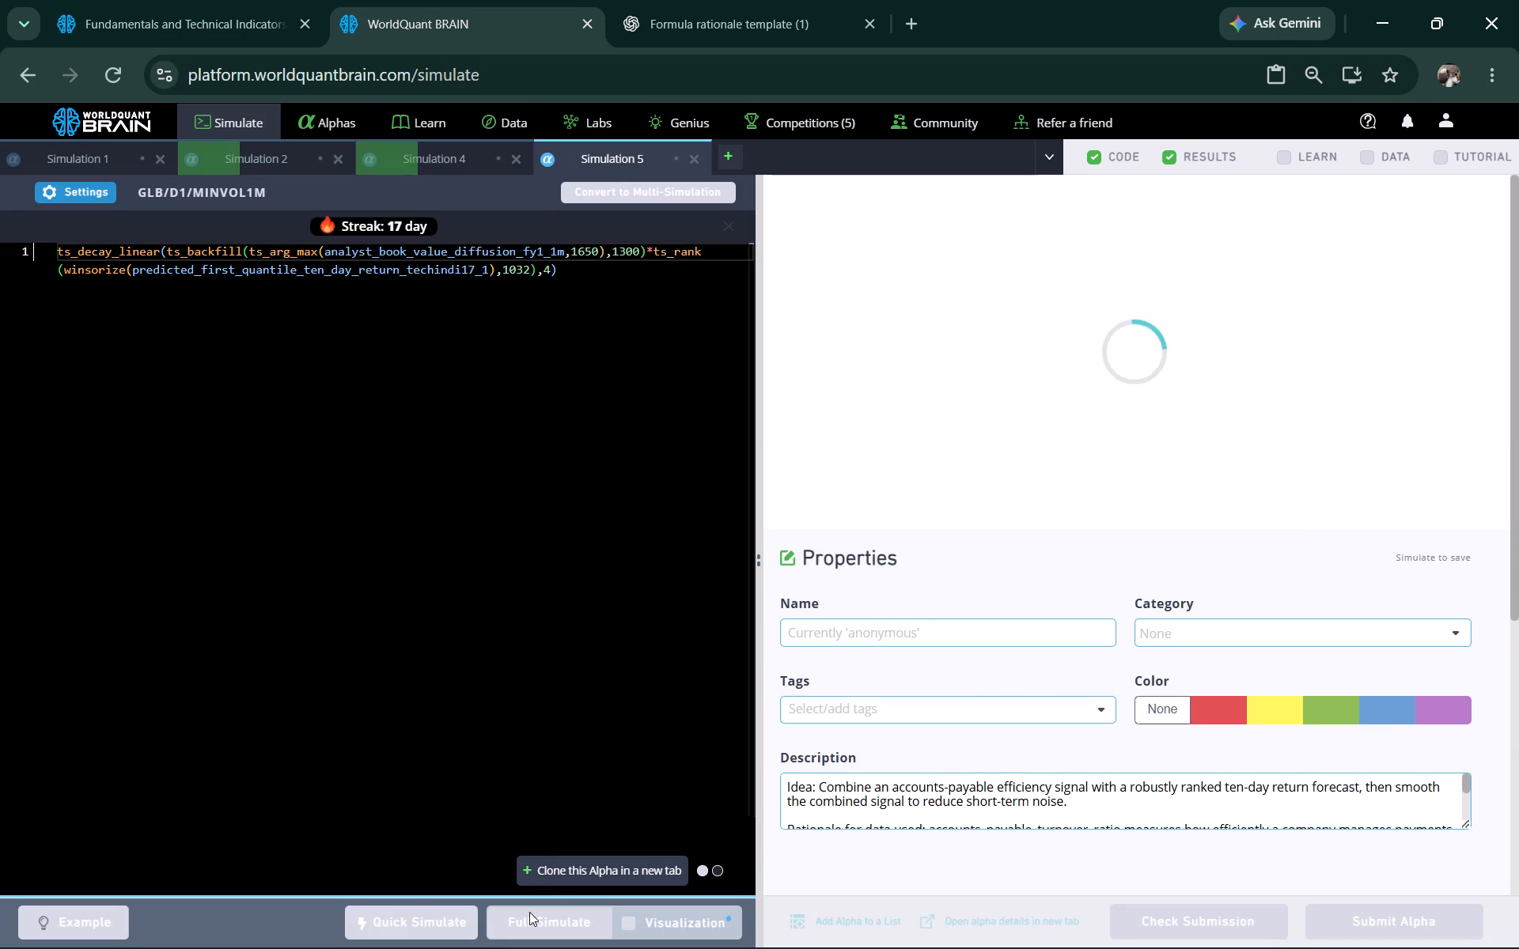
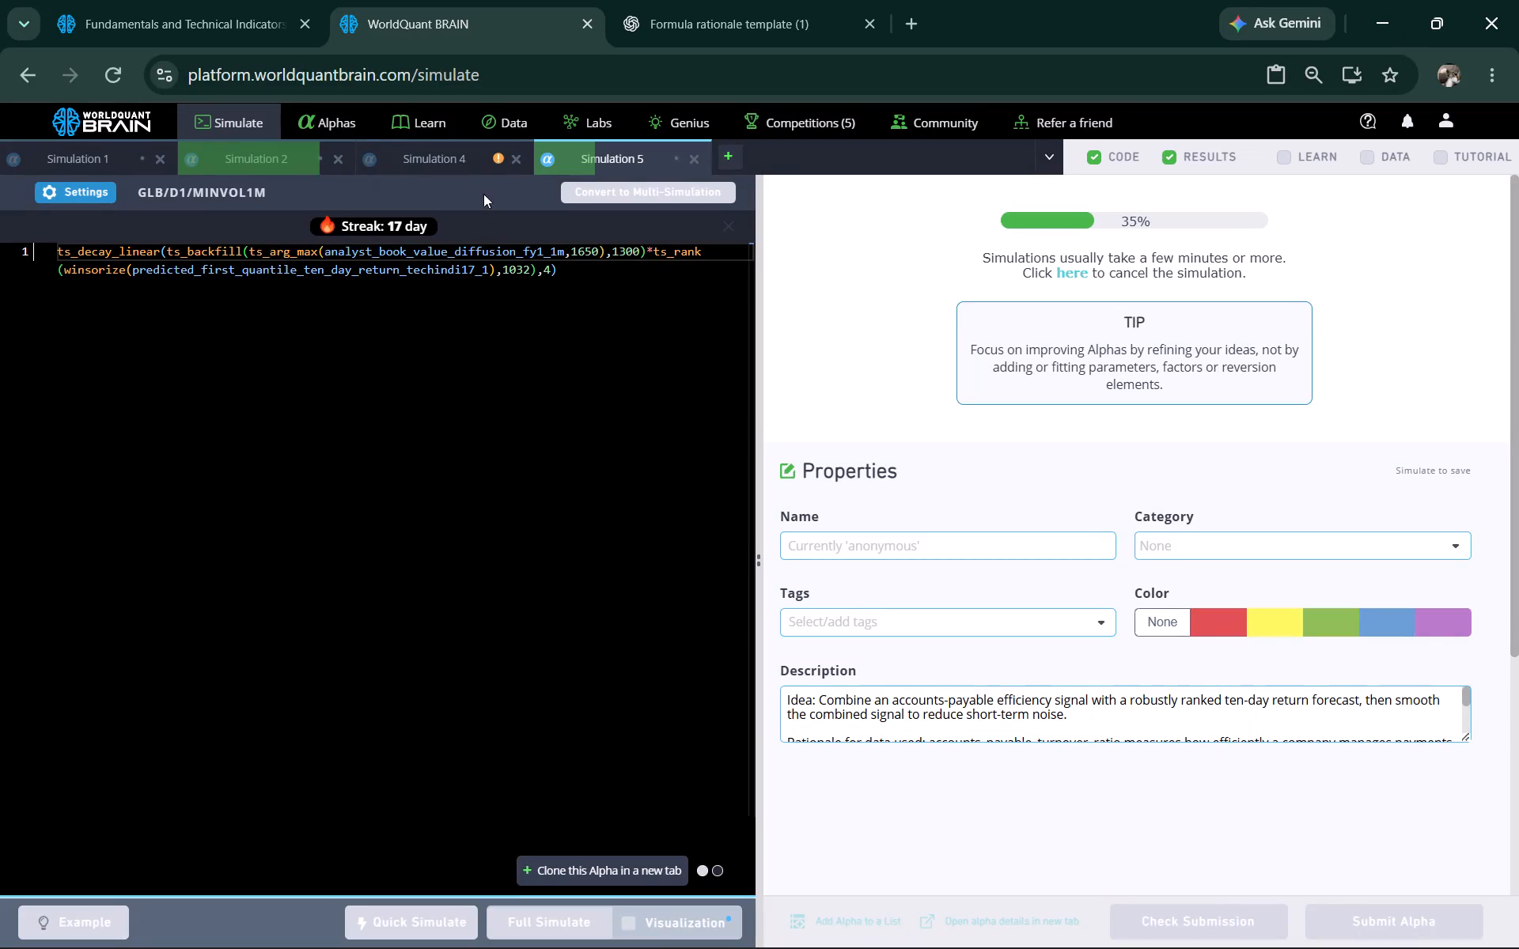
Show Simulation 4's test period and review its aggregate results and IS testing warnings.
click(481, 168)
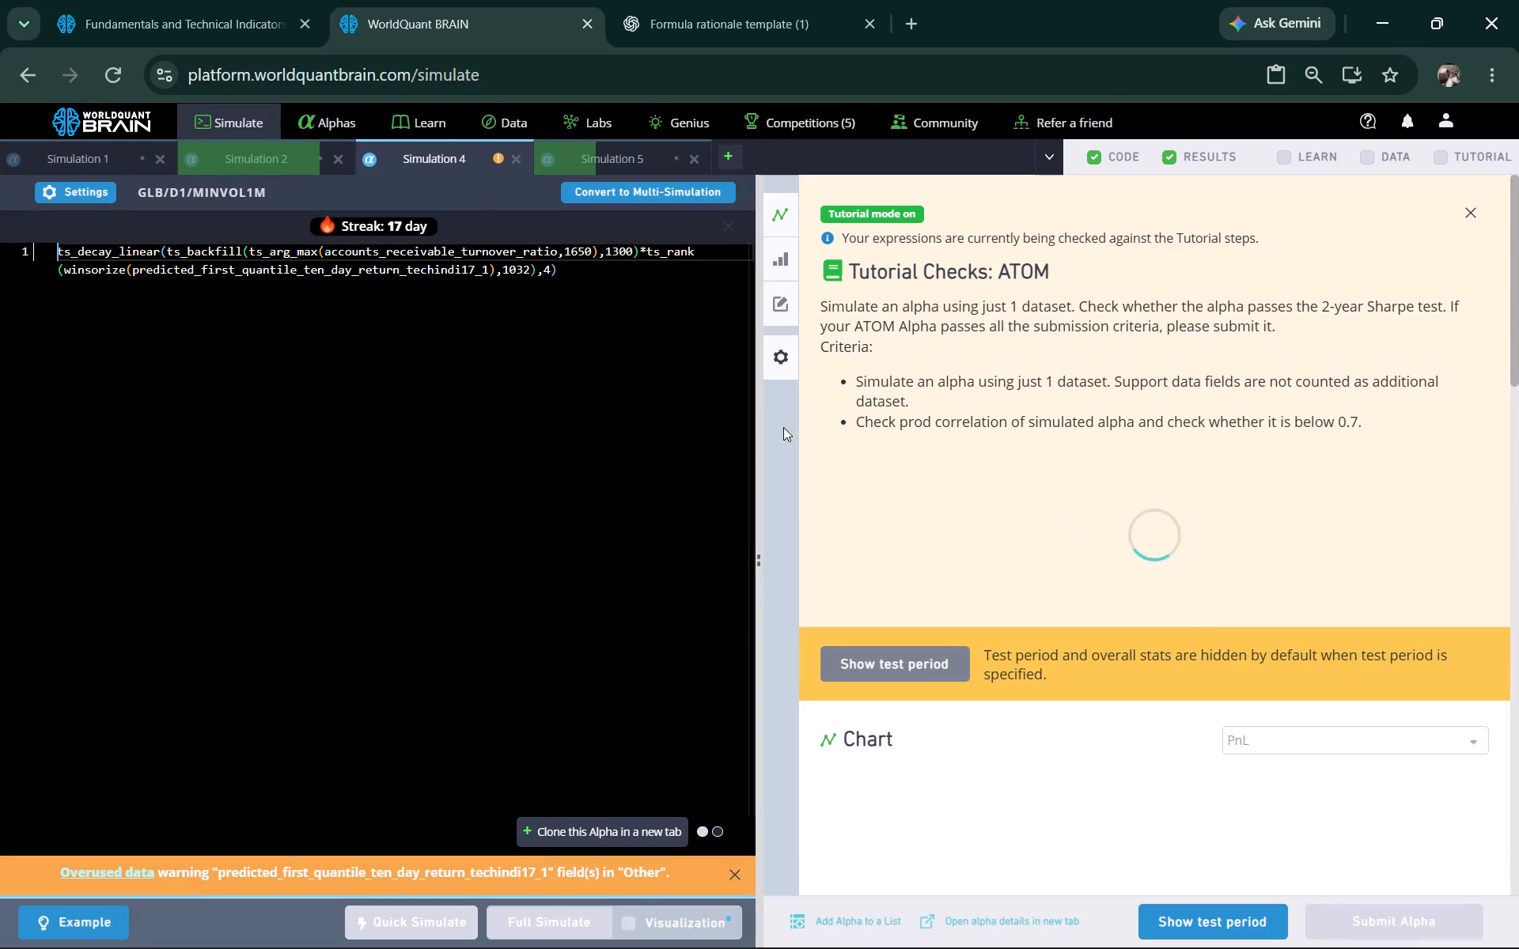
scroll(1210, 609, down, 3)
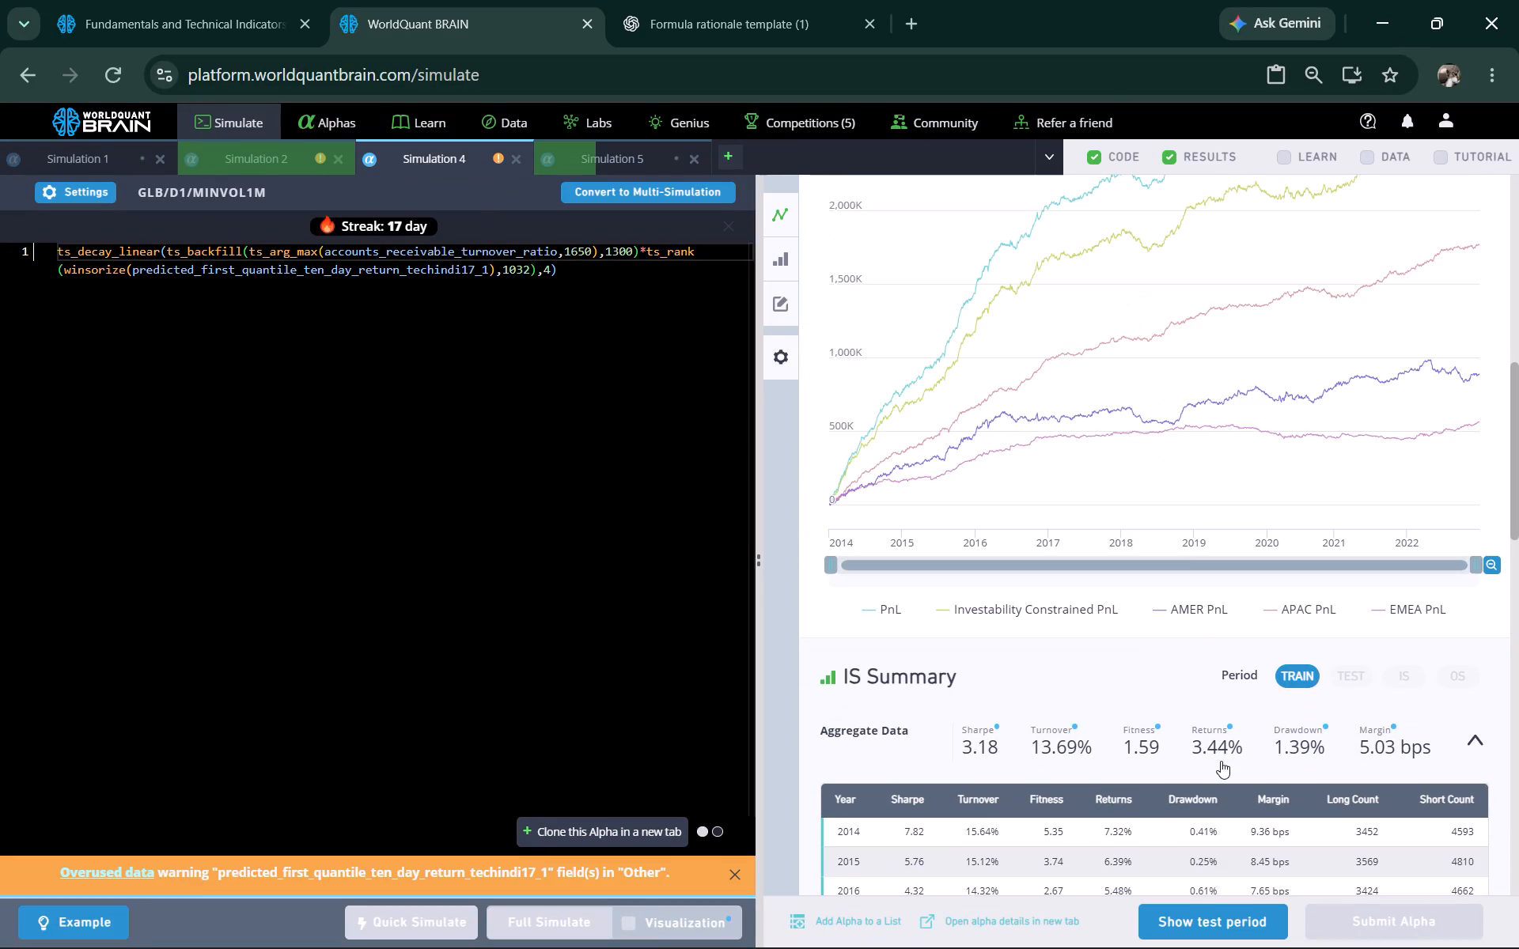
click(1212, 913)
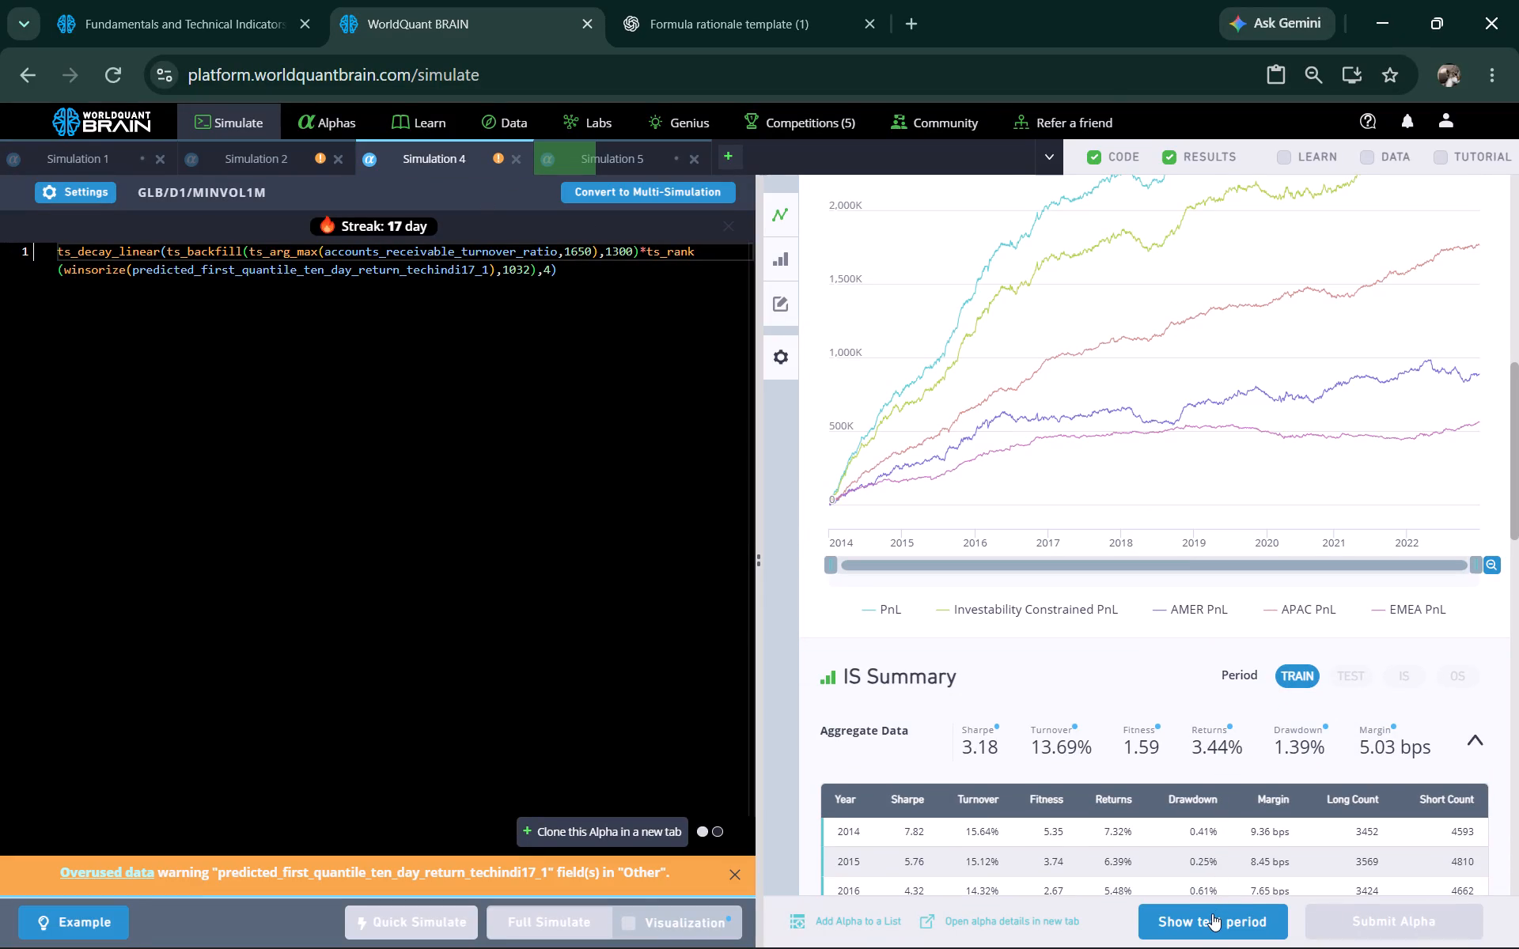
scroll(1181, 562, down, 4)
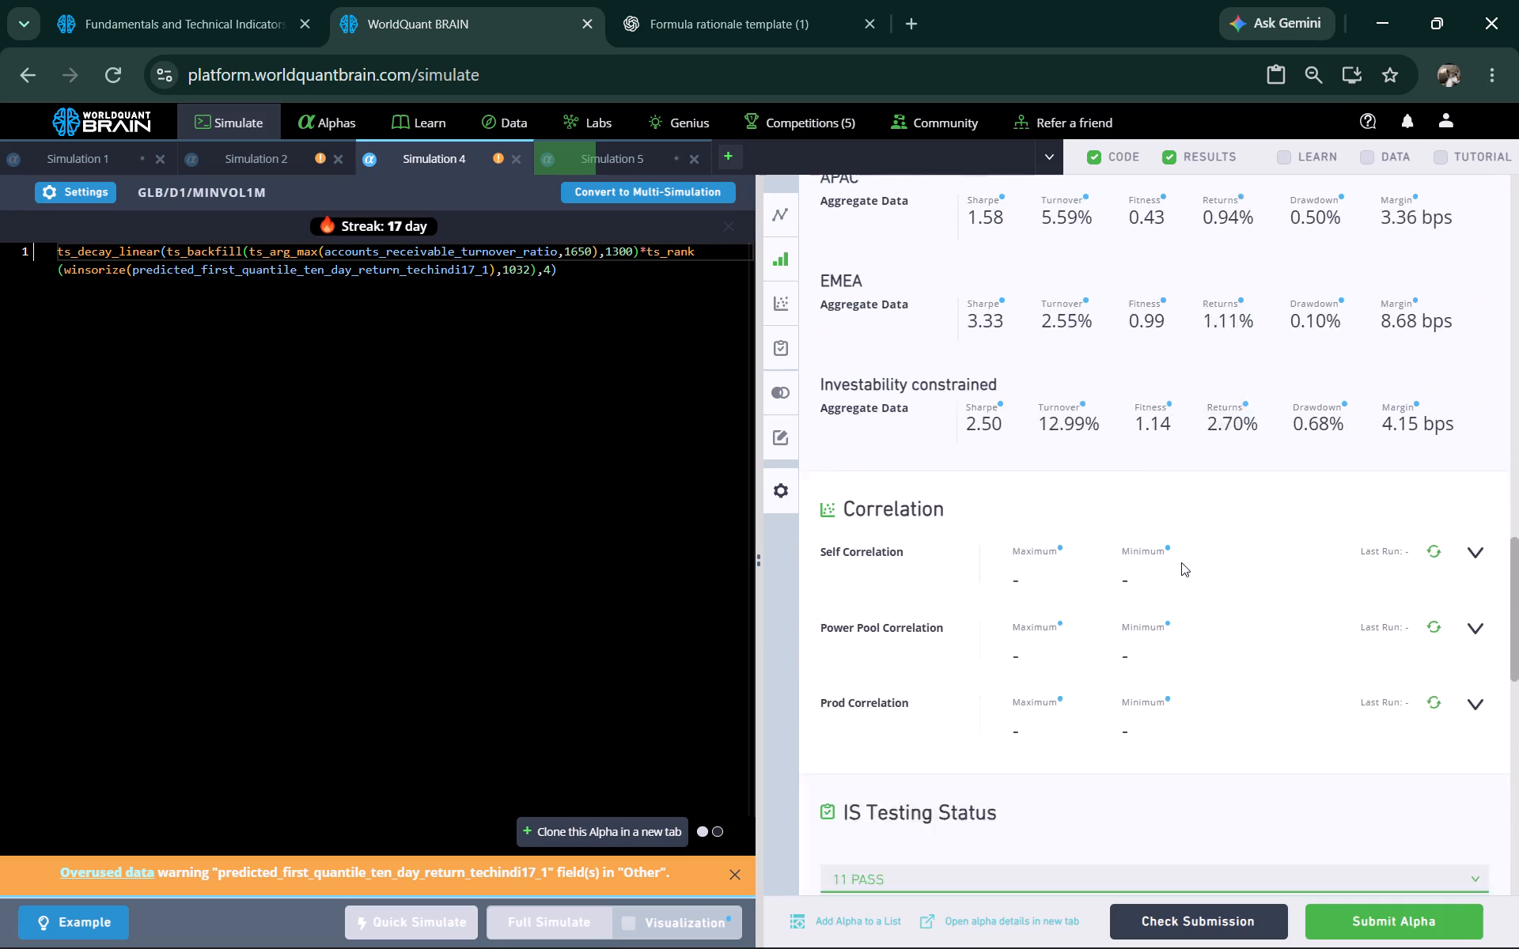
scroll(1181, 562, down, 1)
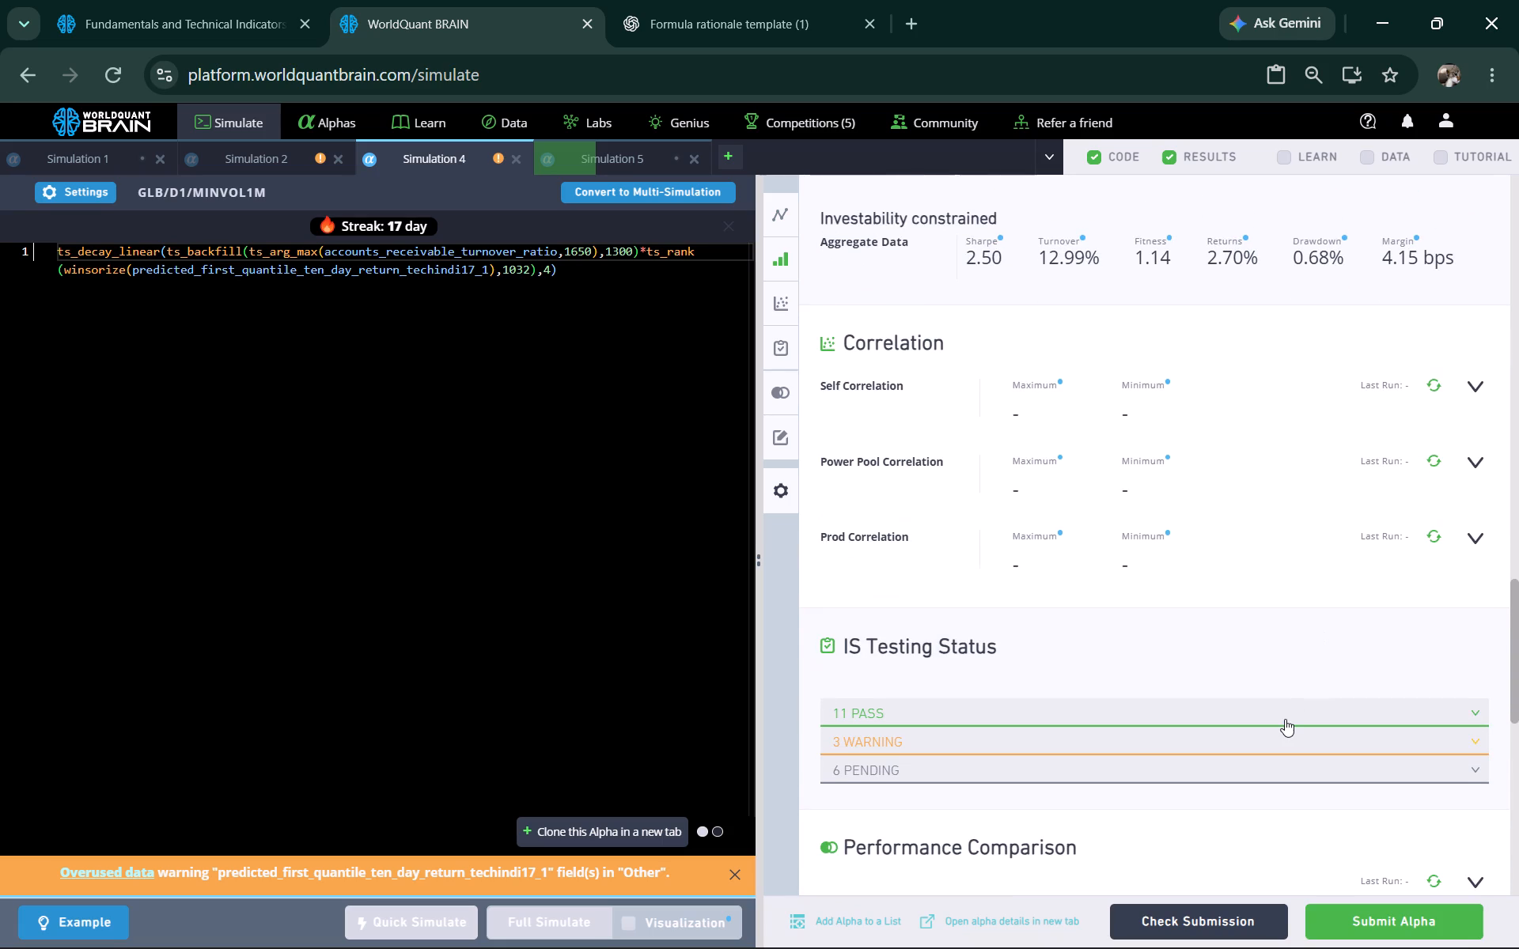
click(1252, 739)
scroll(1252, 739, down, 1)
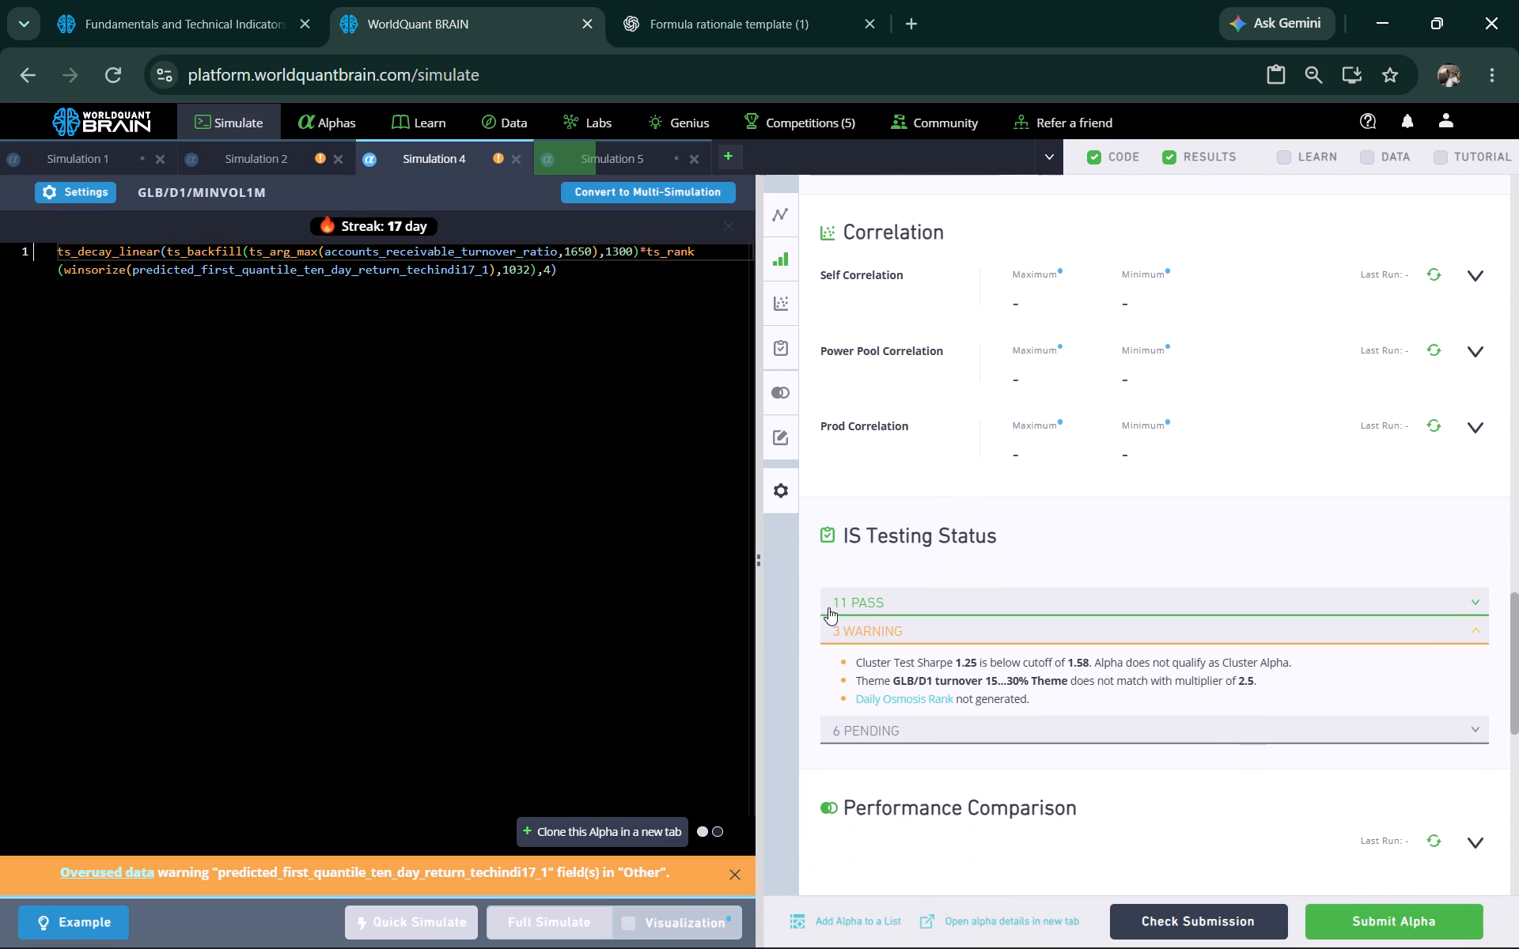
Set Simulation 4's decay setting to 2 and truncation to 0.08, and launch a full simulation.
click(102, 194)
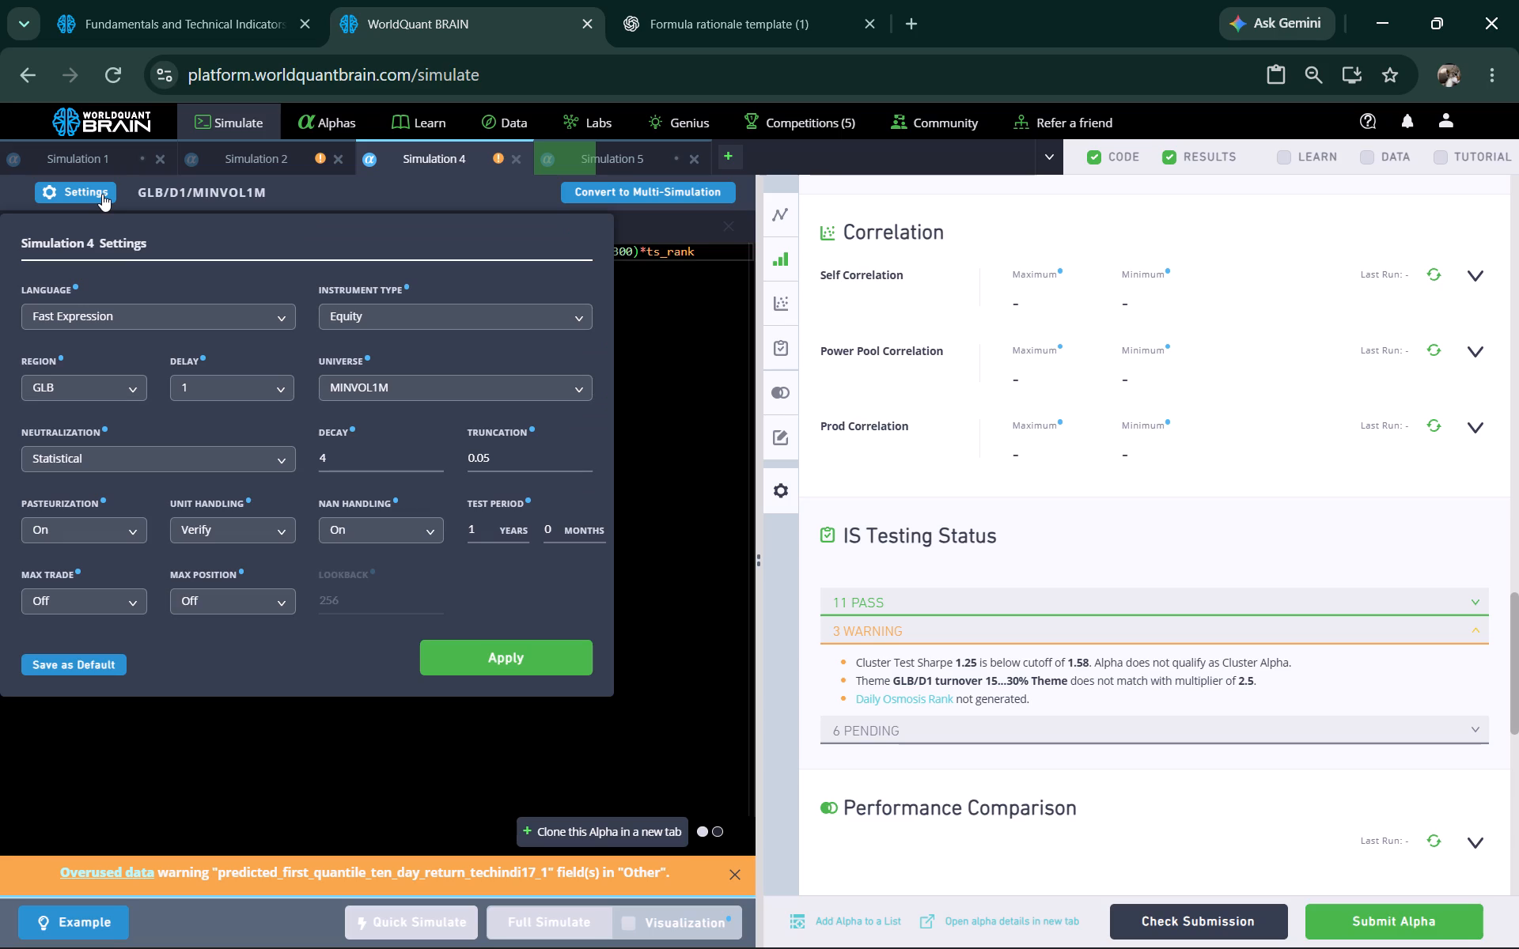
double_click(438, 459)
double_click(581, 452)
click(581, 452)
click(518, 662)
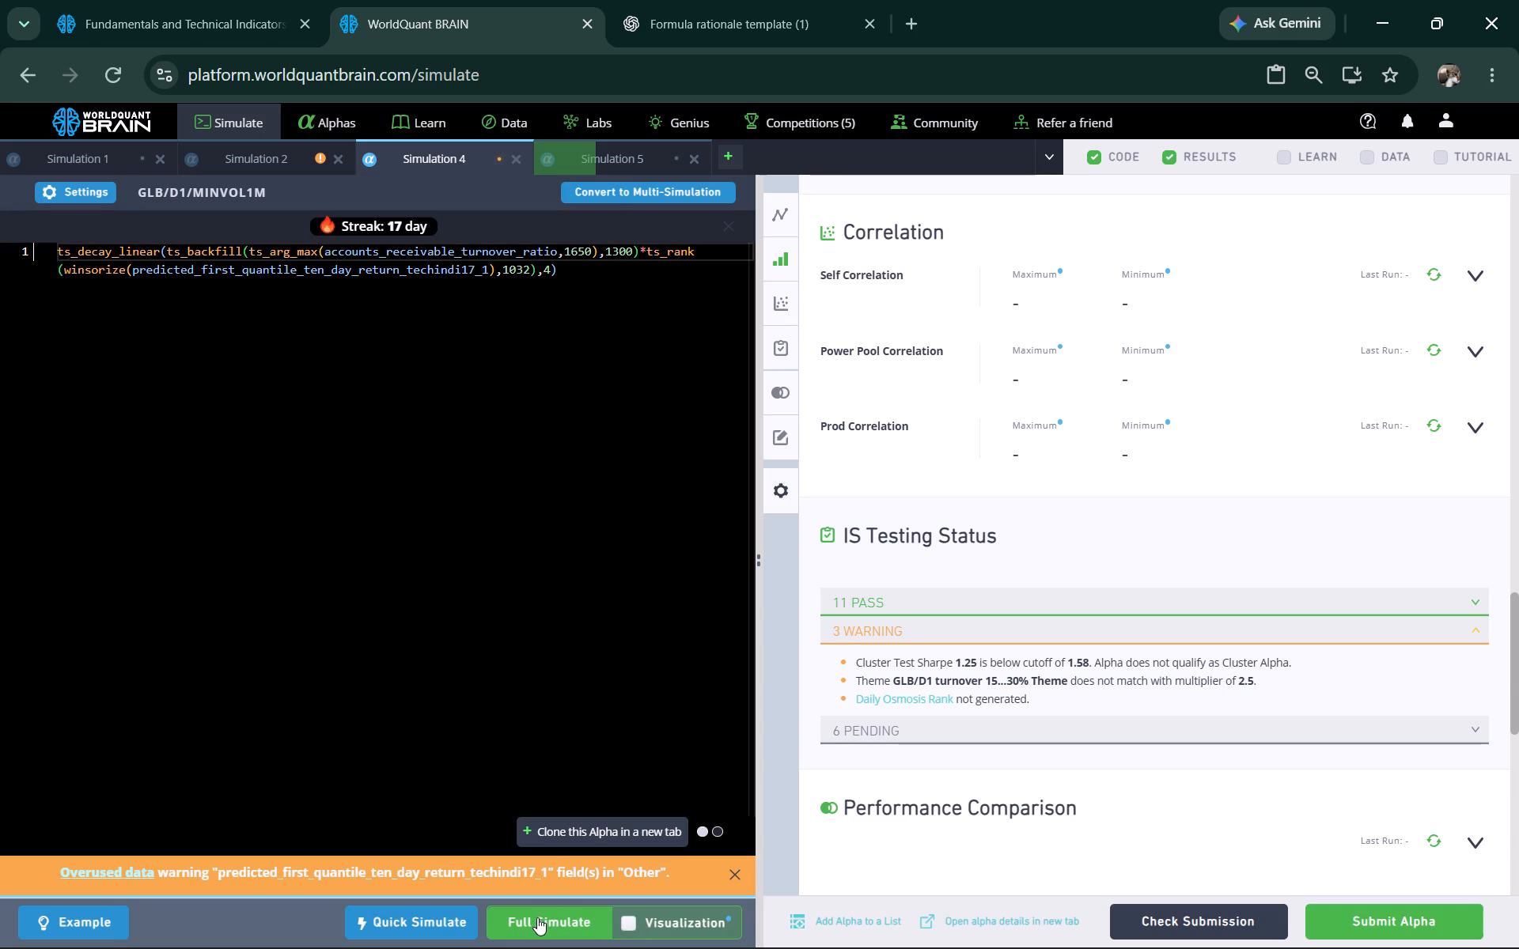
click(537, 917)
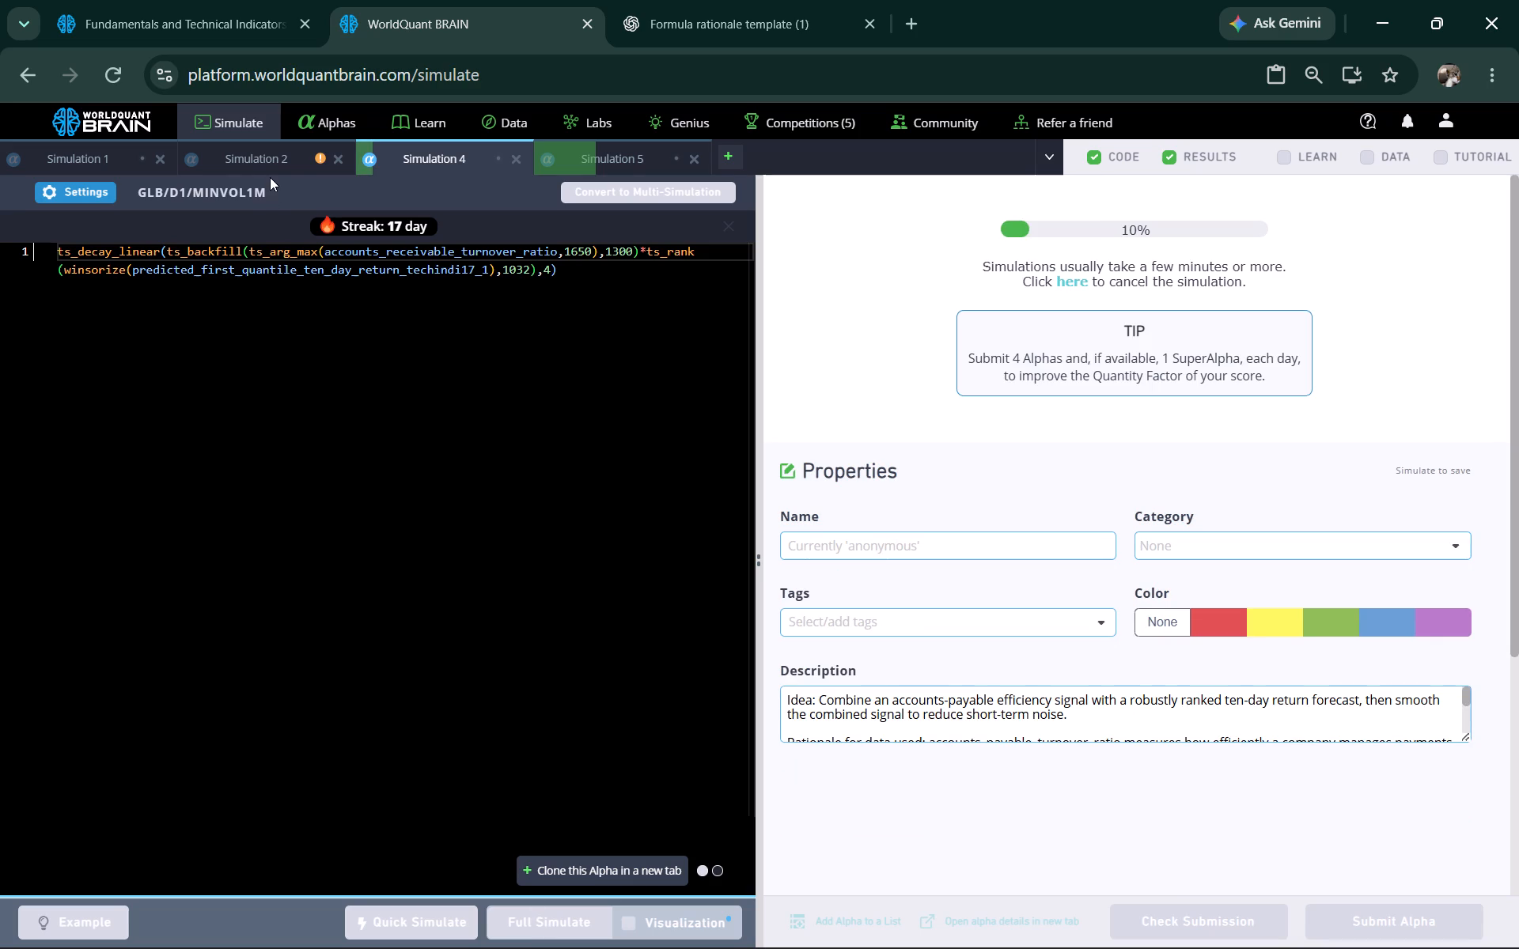
Show Simulation 2's test period and review its yearly, regional and IS testing results.
click(275, 154)
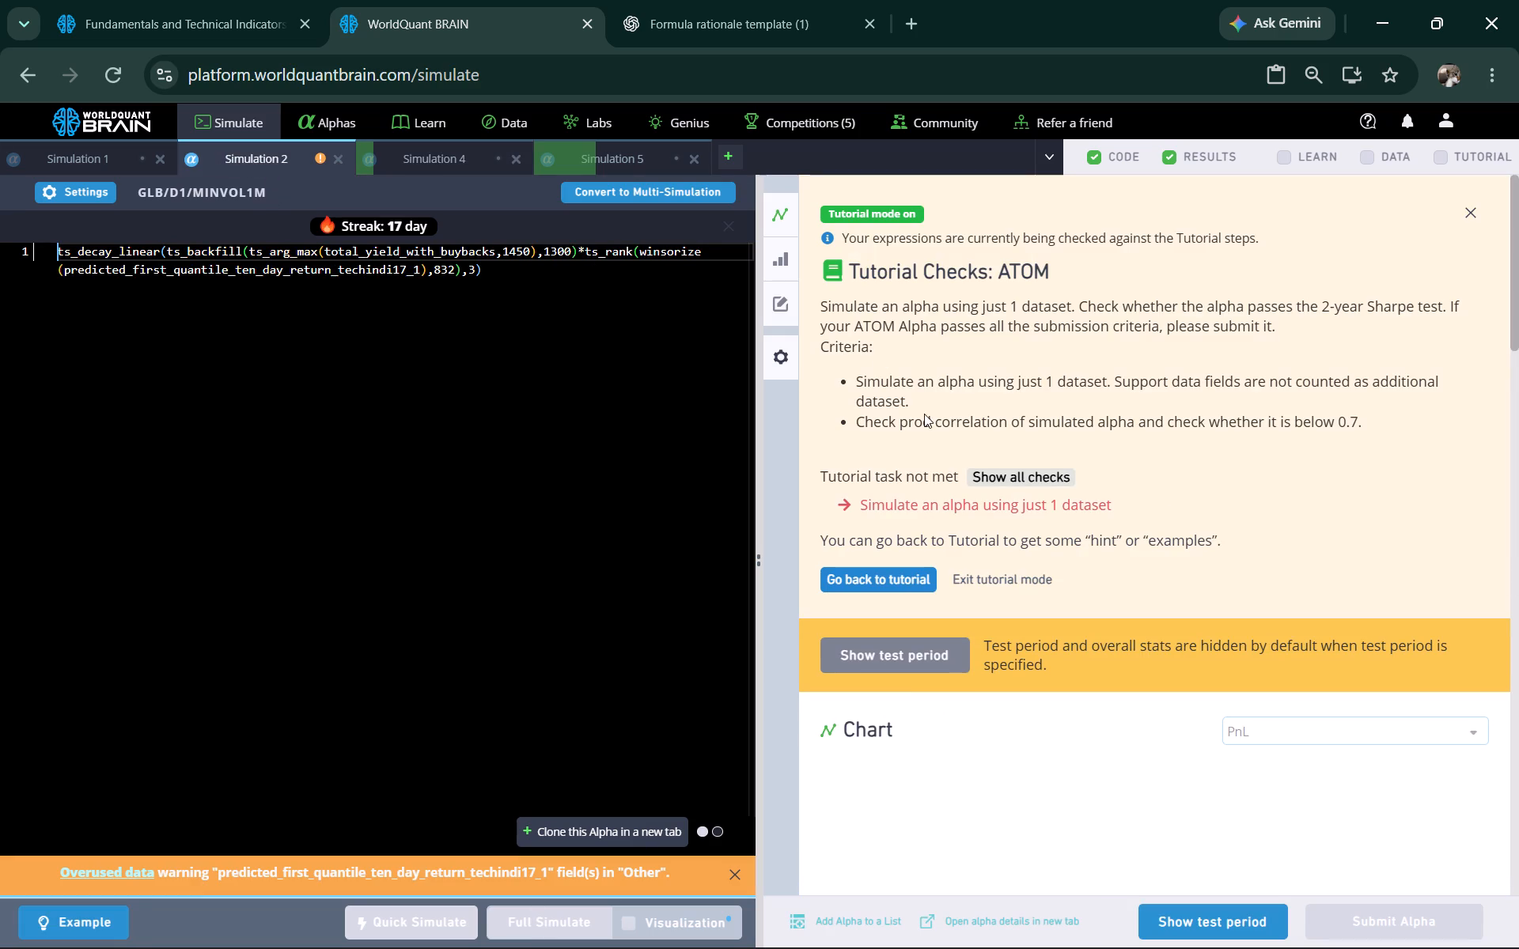
scroll(1109, 391, down, 4)
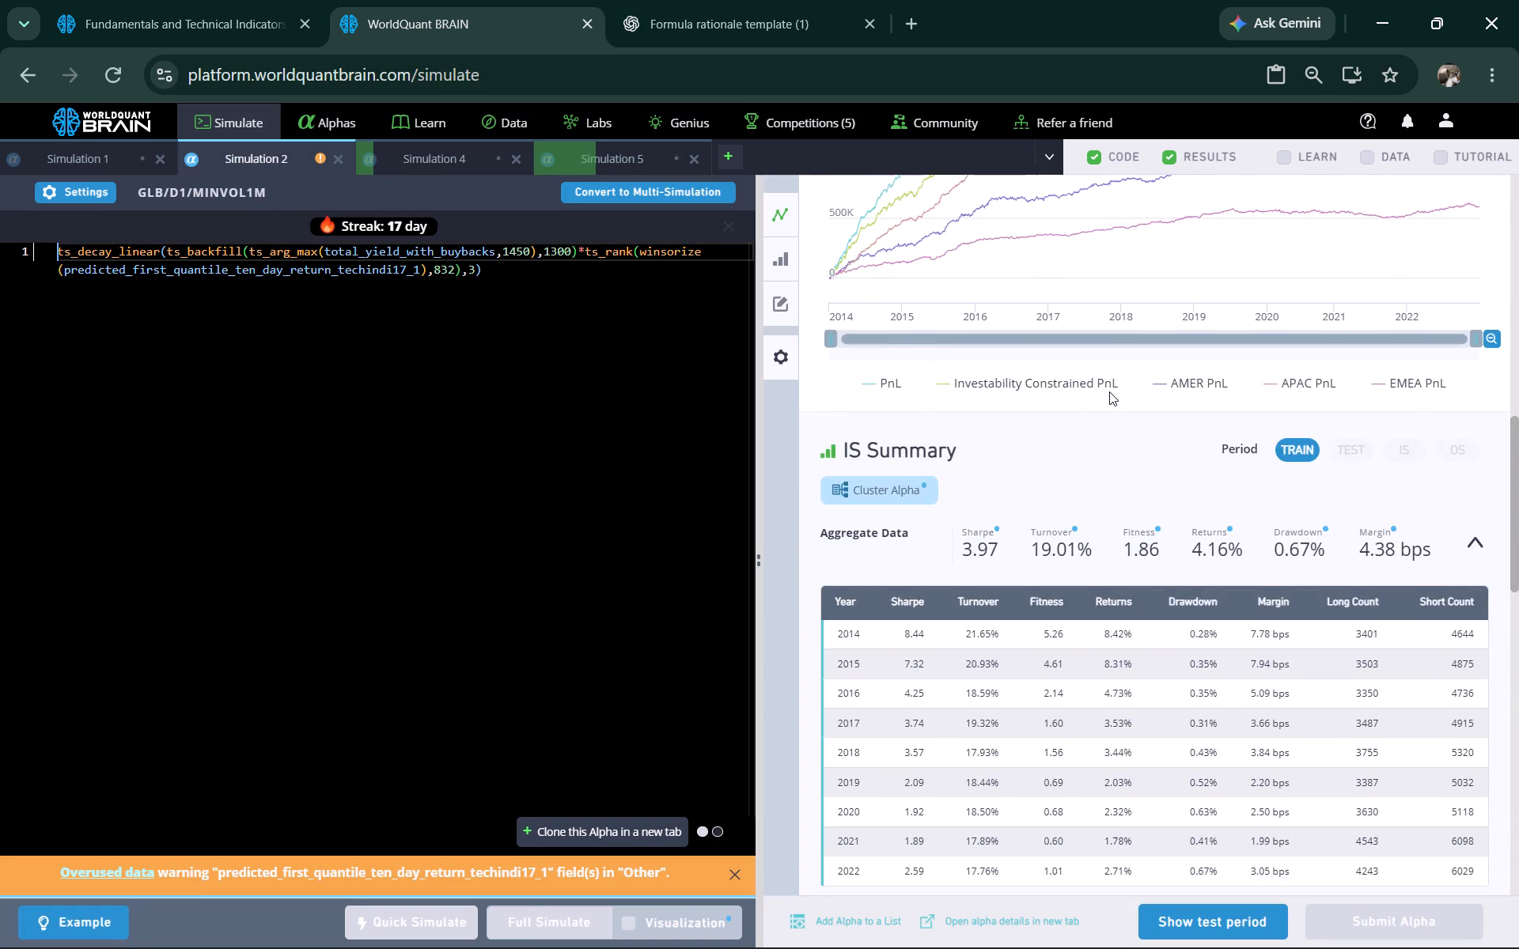
scroll(1109, 391, down, 1)
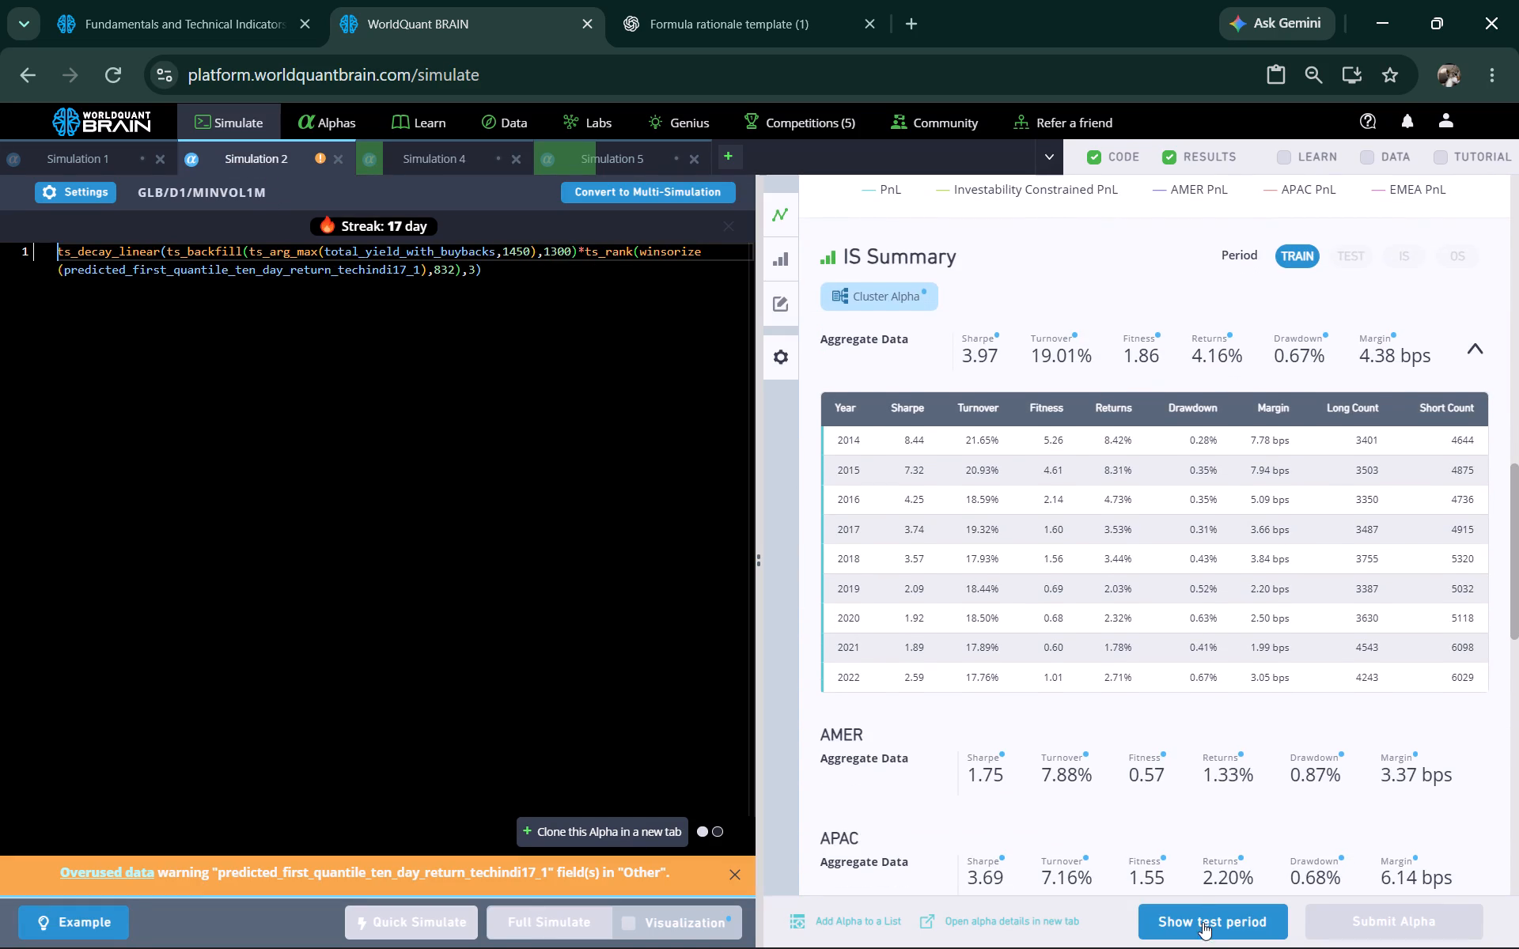
click(1200, 928)
scroll(1200, 866, down, 2)
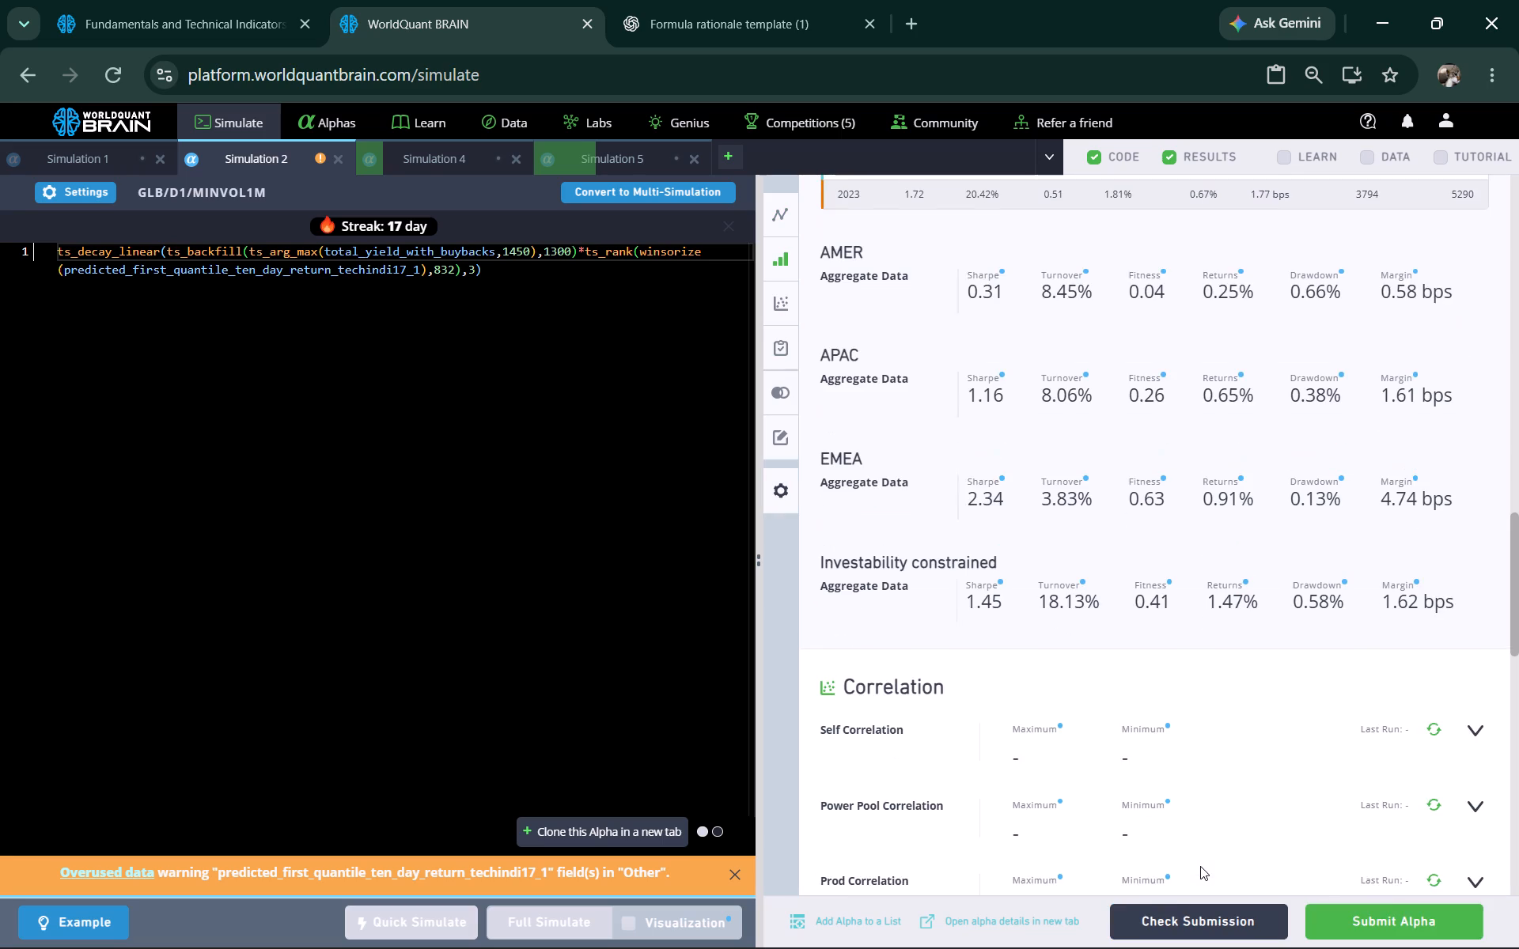
scroll(1200, 866, down, 1)
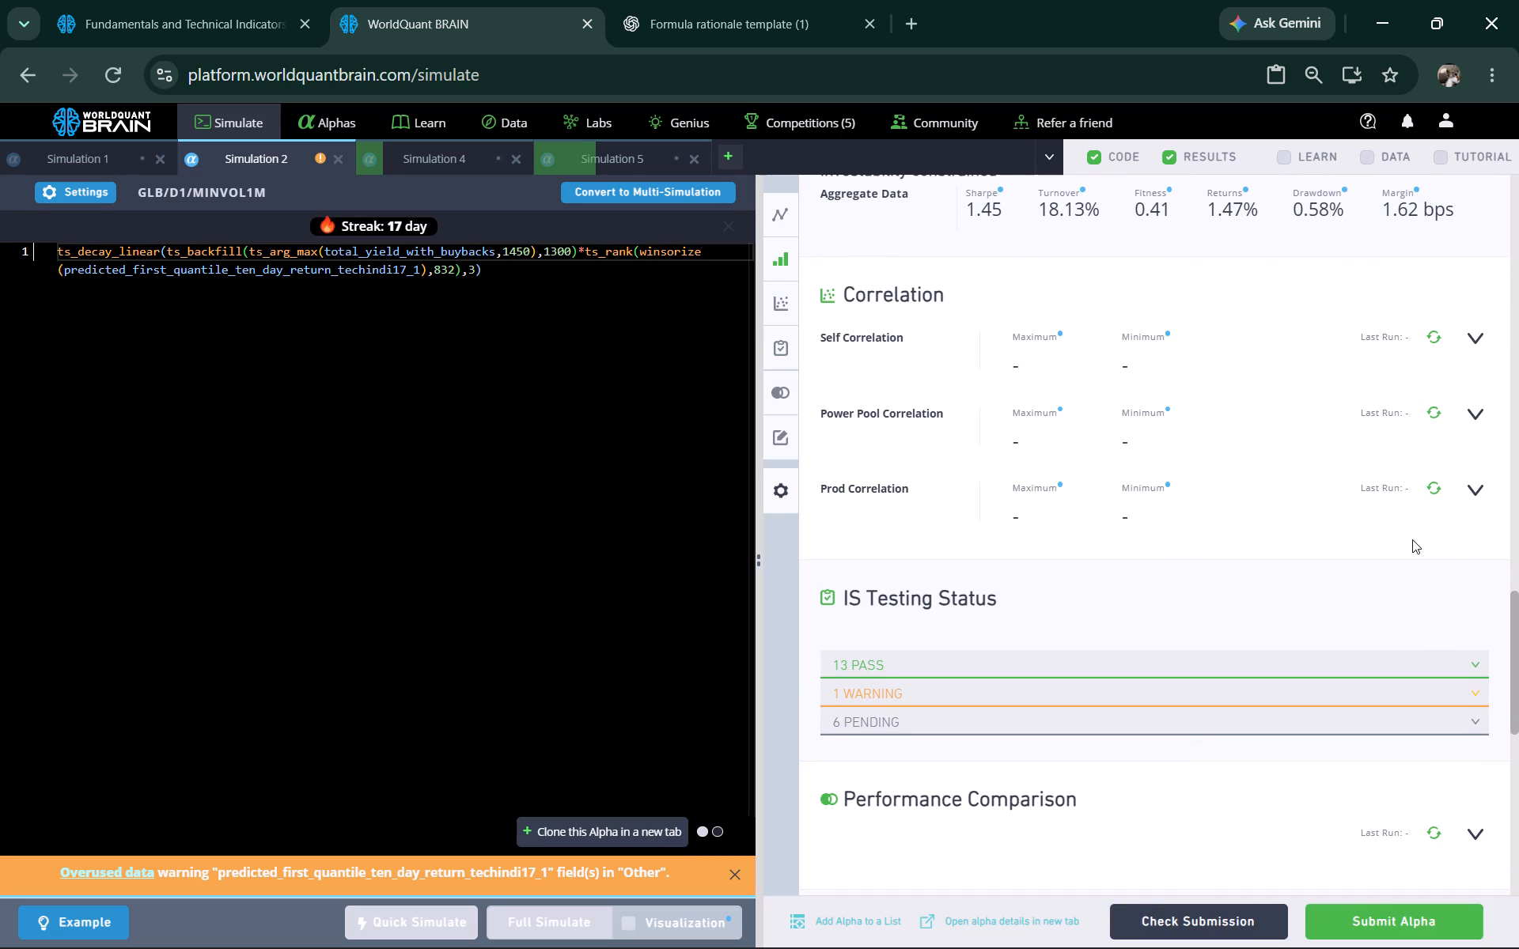
Run the Prod Correlation and Power Pool Correlation checks for Simulation 2.
click(1433, 492)
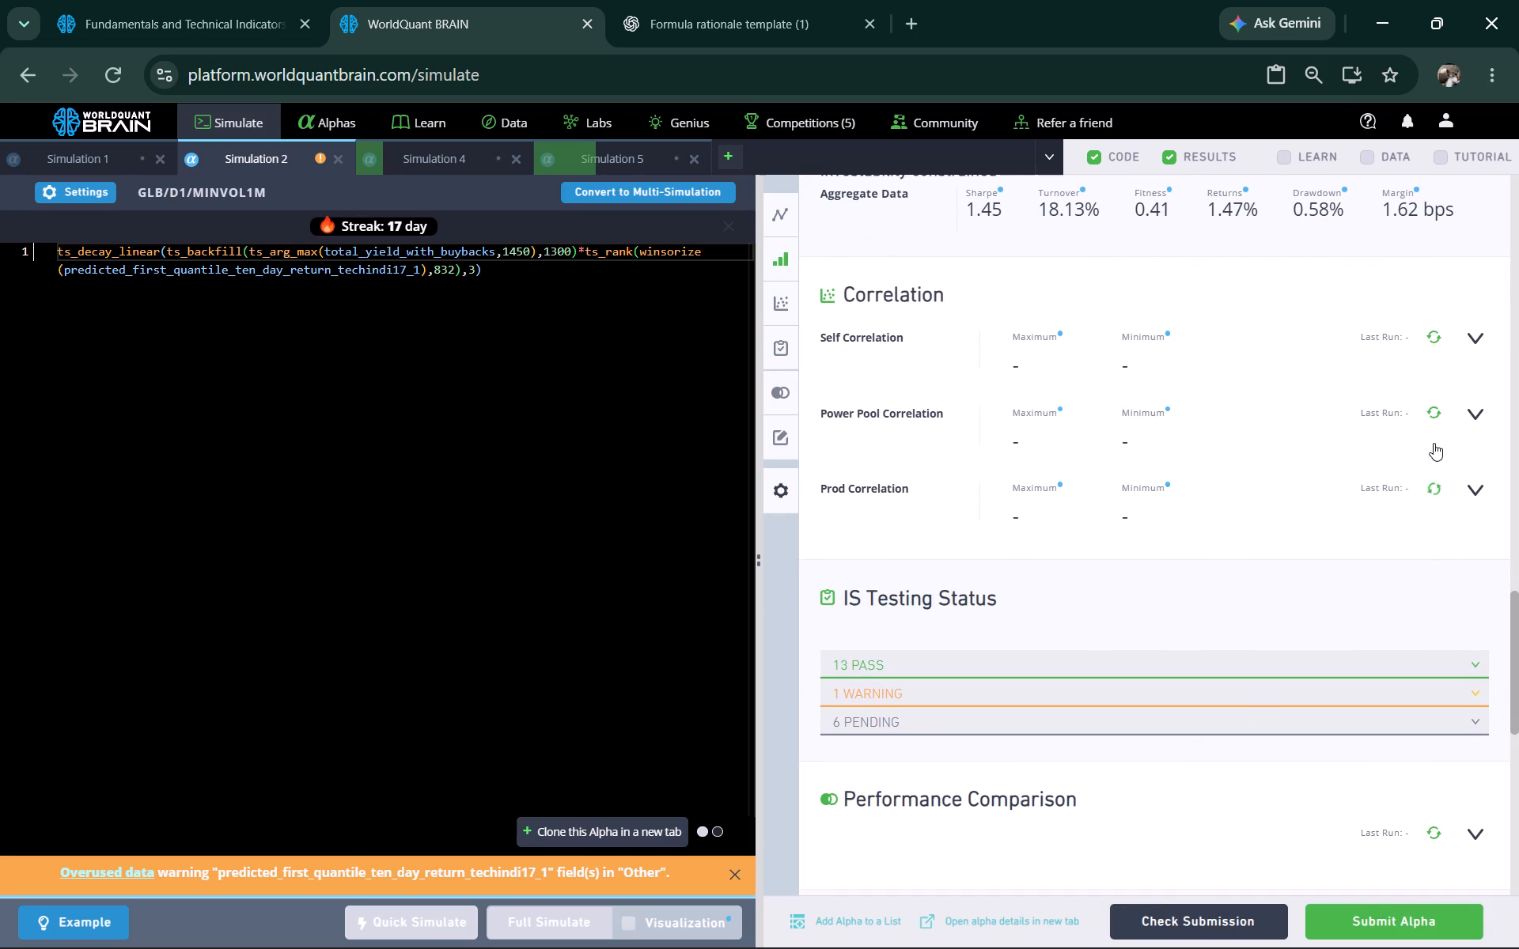
click(1435, 419)
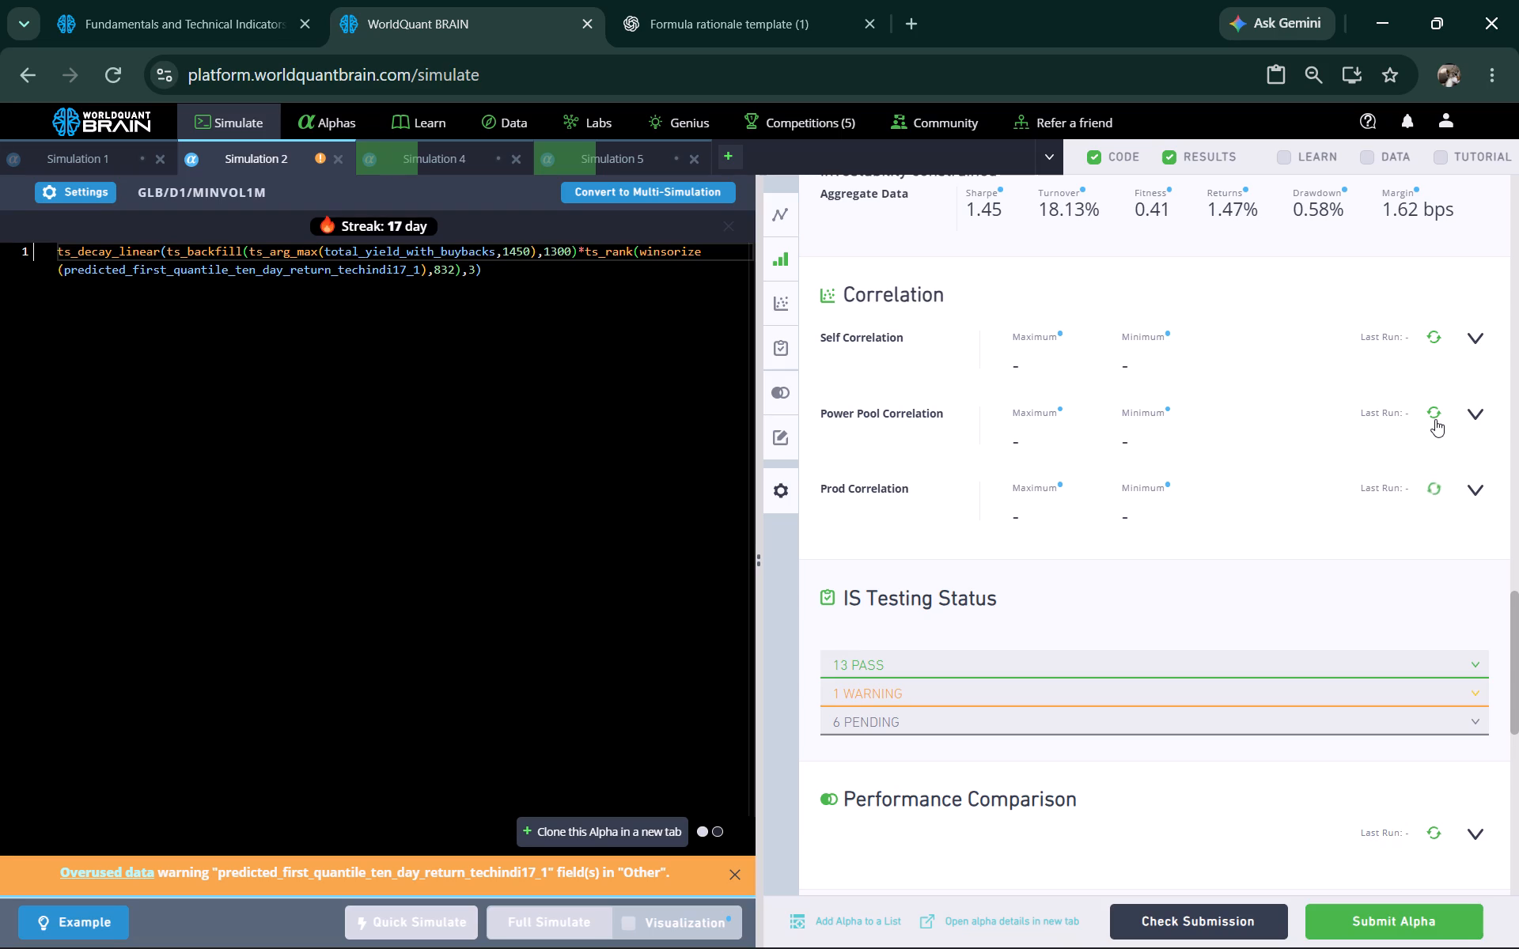
click(1435, 413)
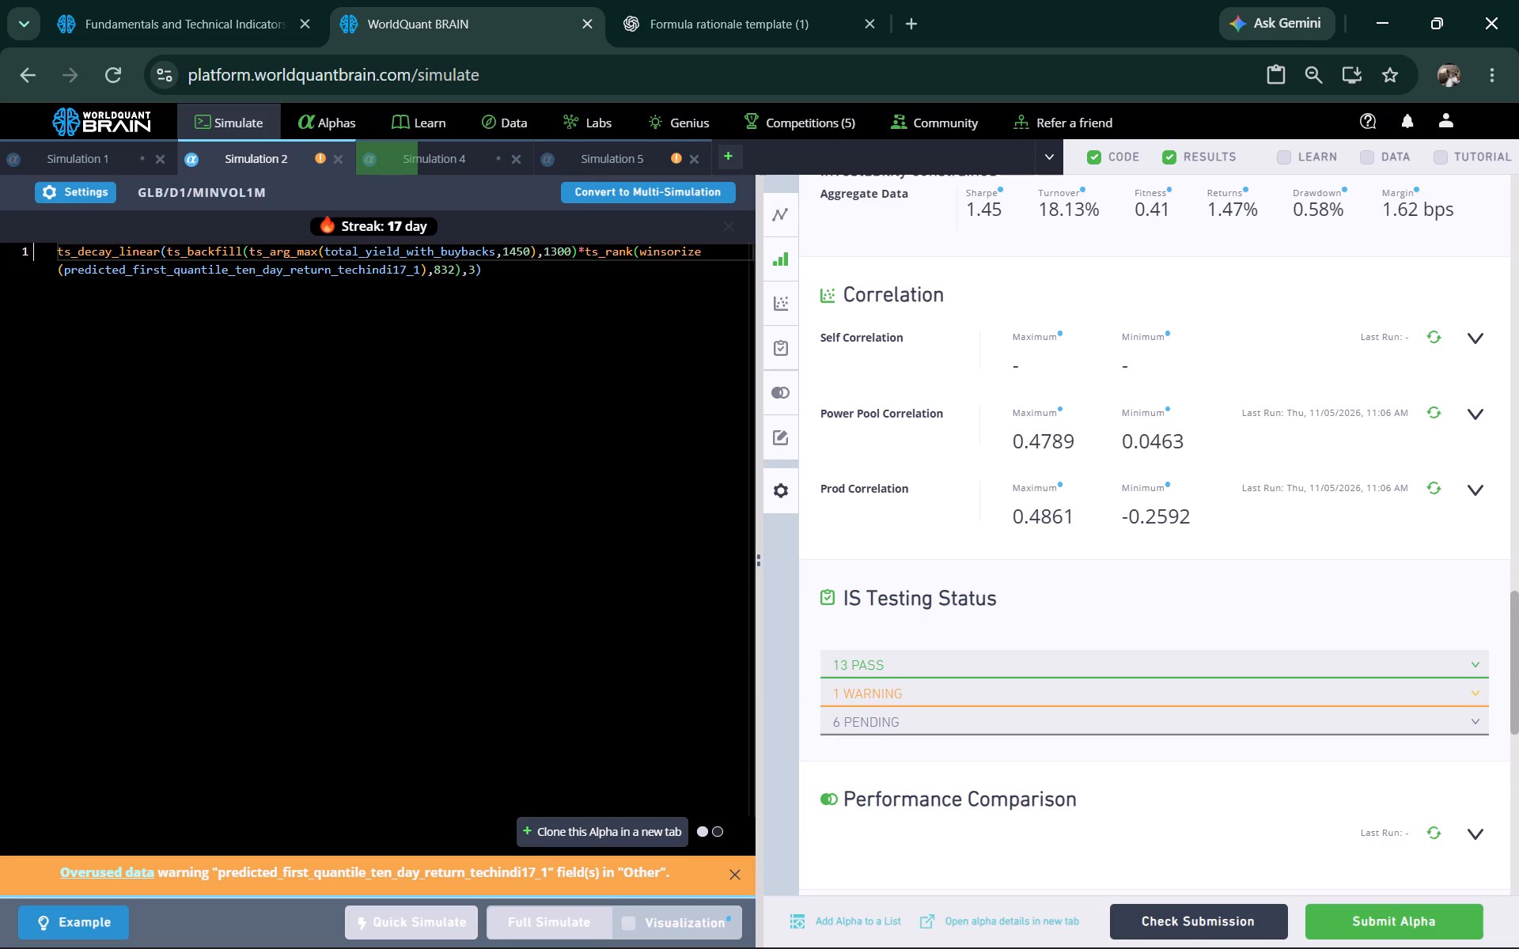
drag(488, 275, 31, 256)
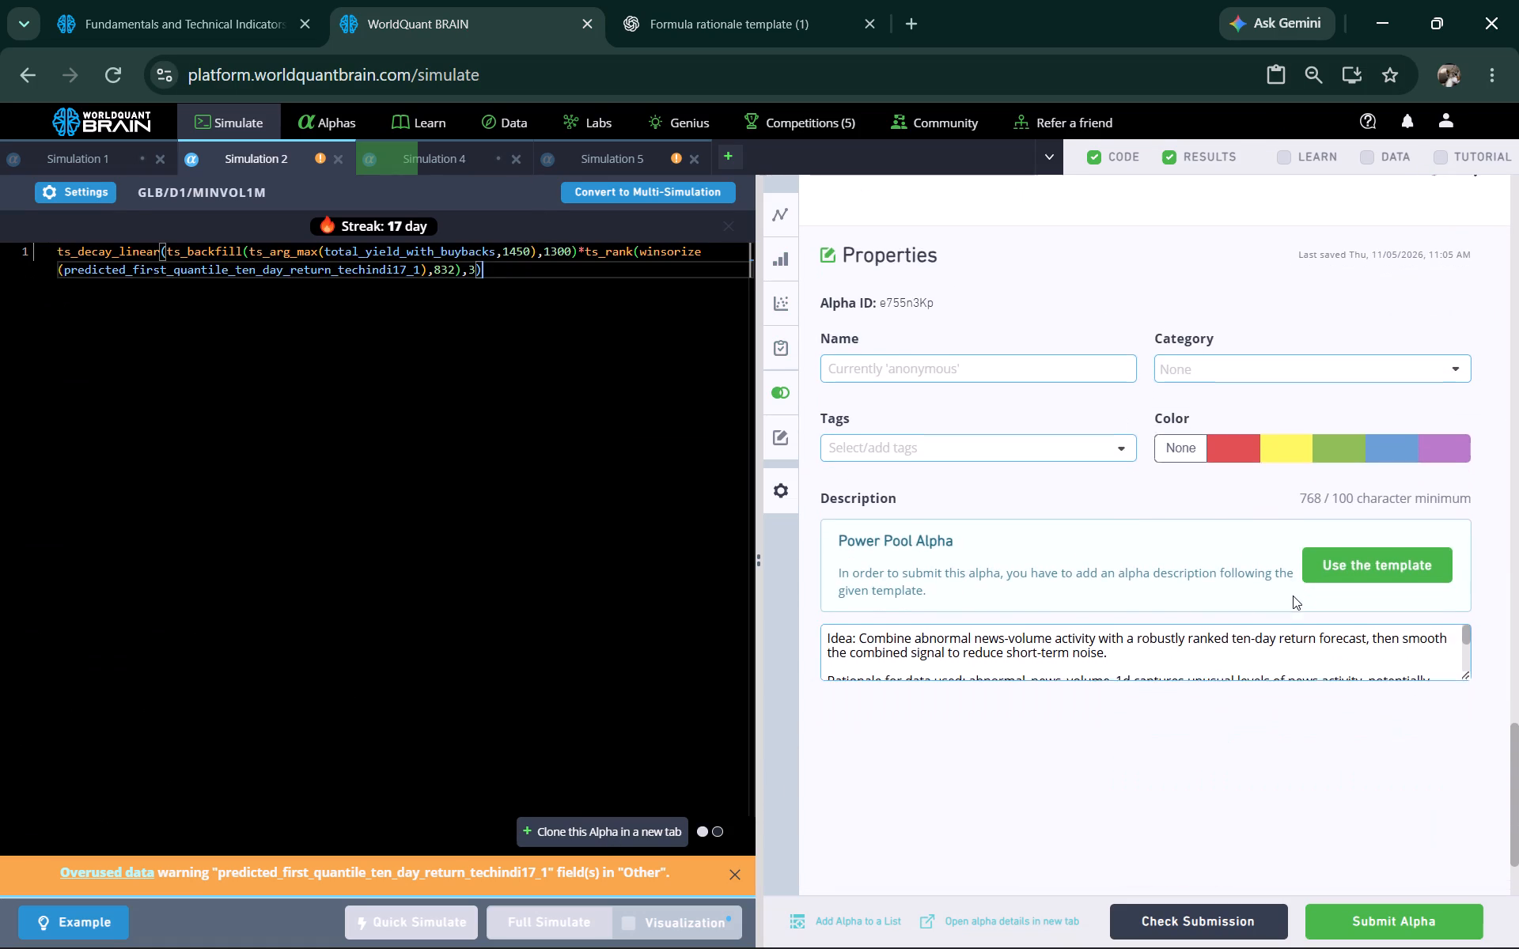
drag(1293, 595, 1277, 634)
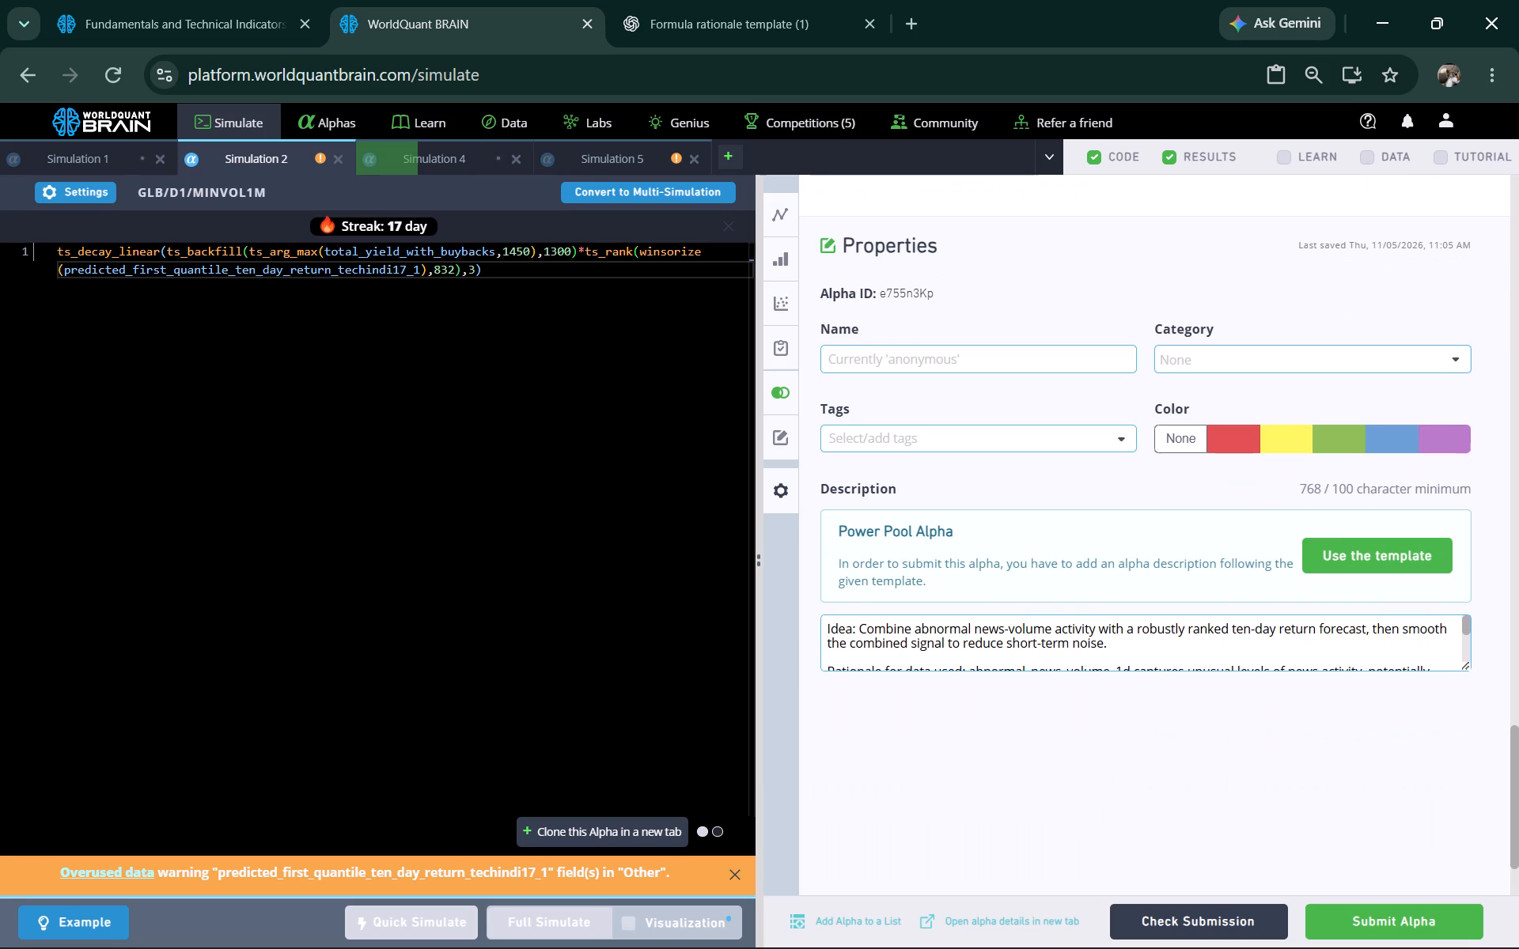
click(1262, 660)
key(Down)
key(Down)
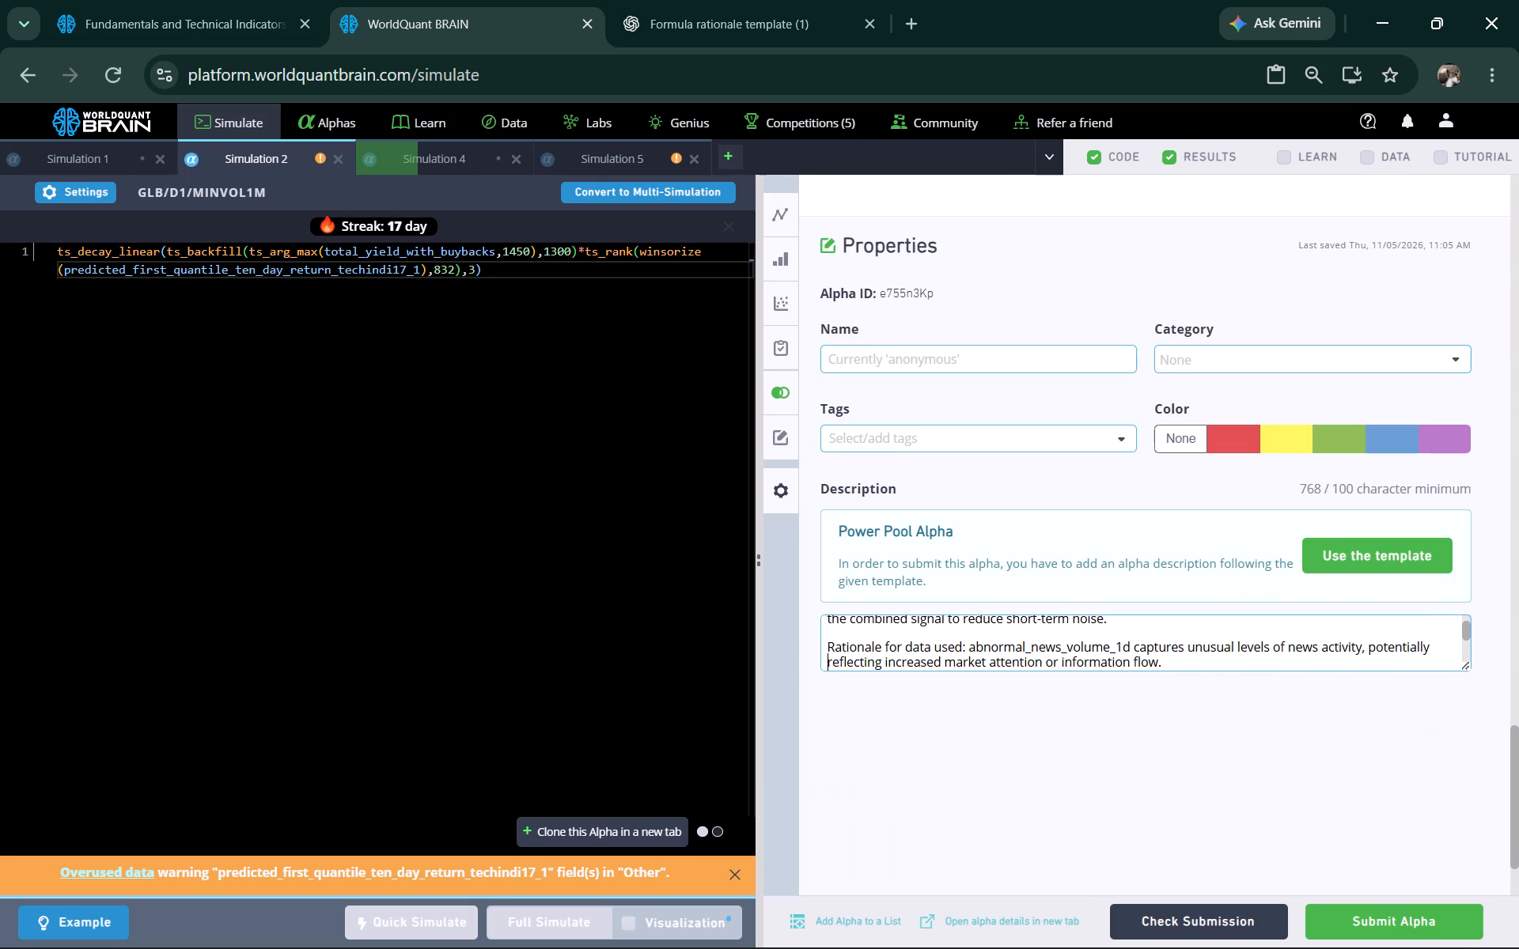
key(Down)
key(Down)
key(Down)
key(Down)
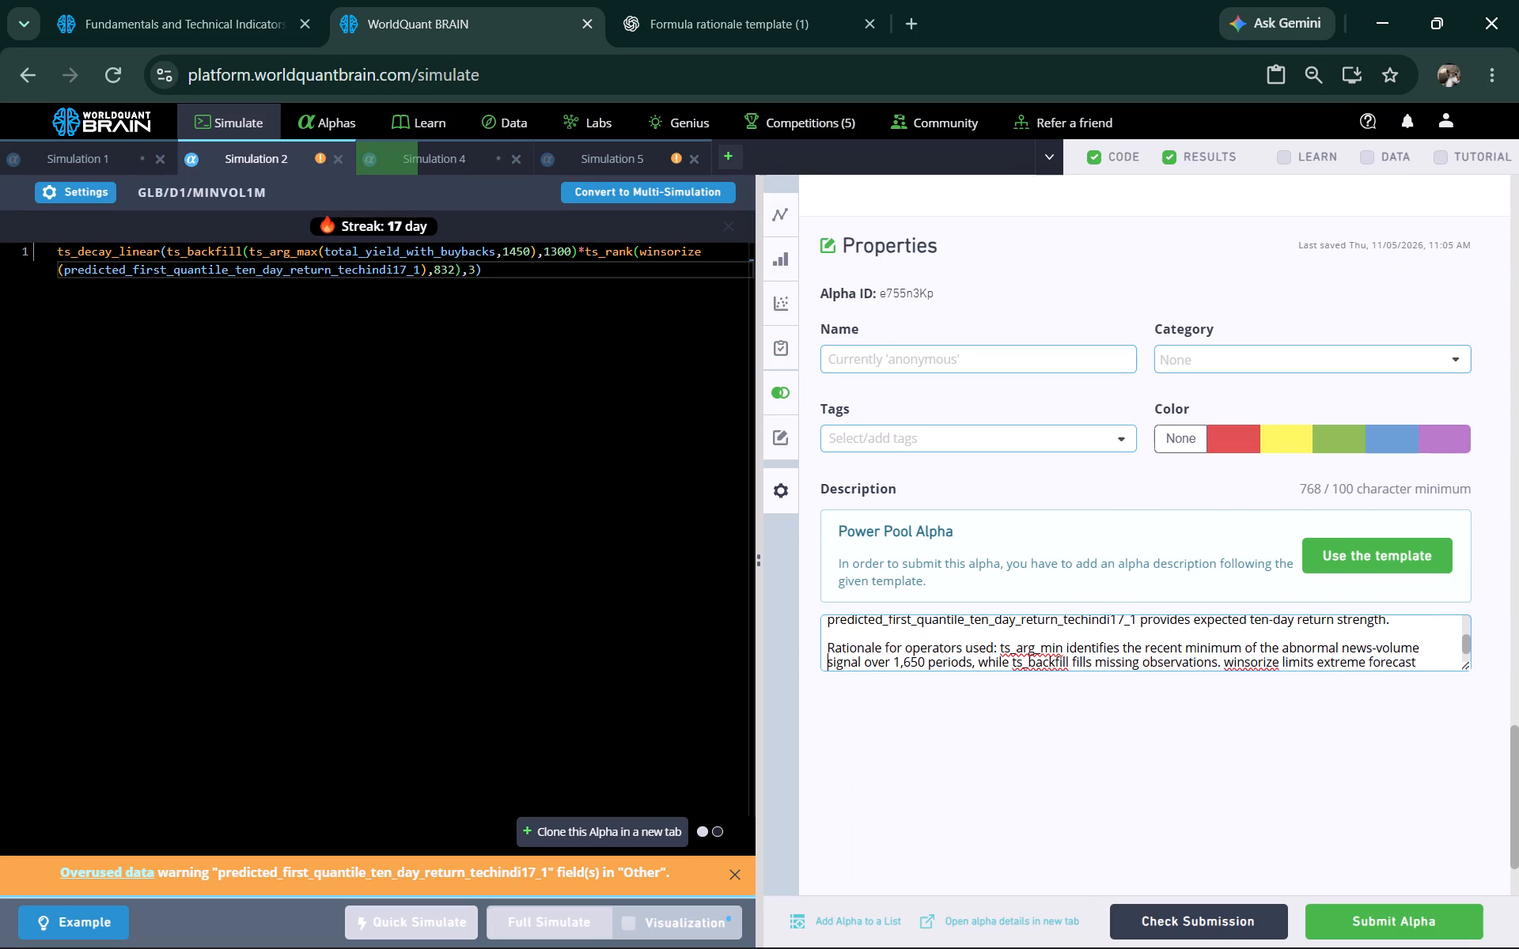
key(Down)
key(Down)
key(Down)
key(Down)
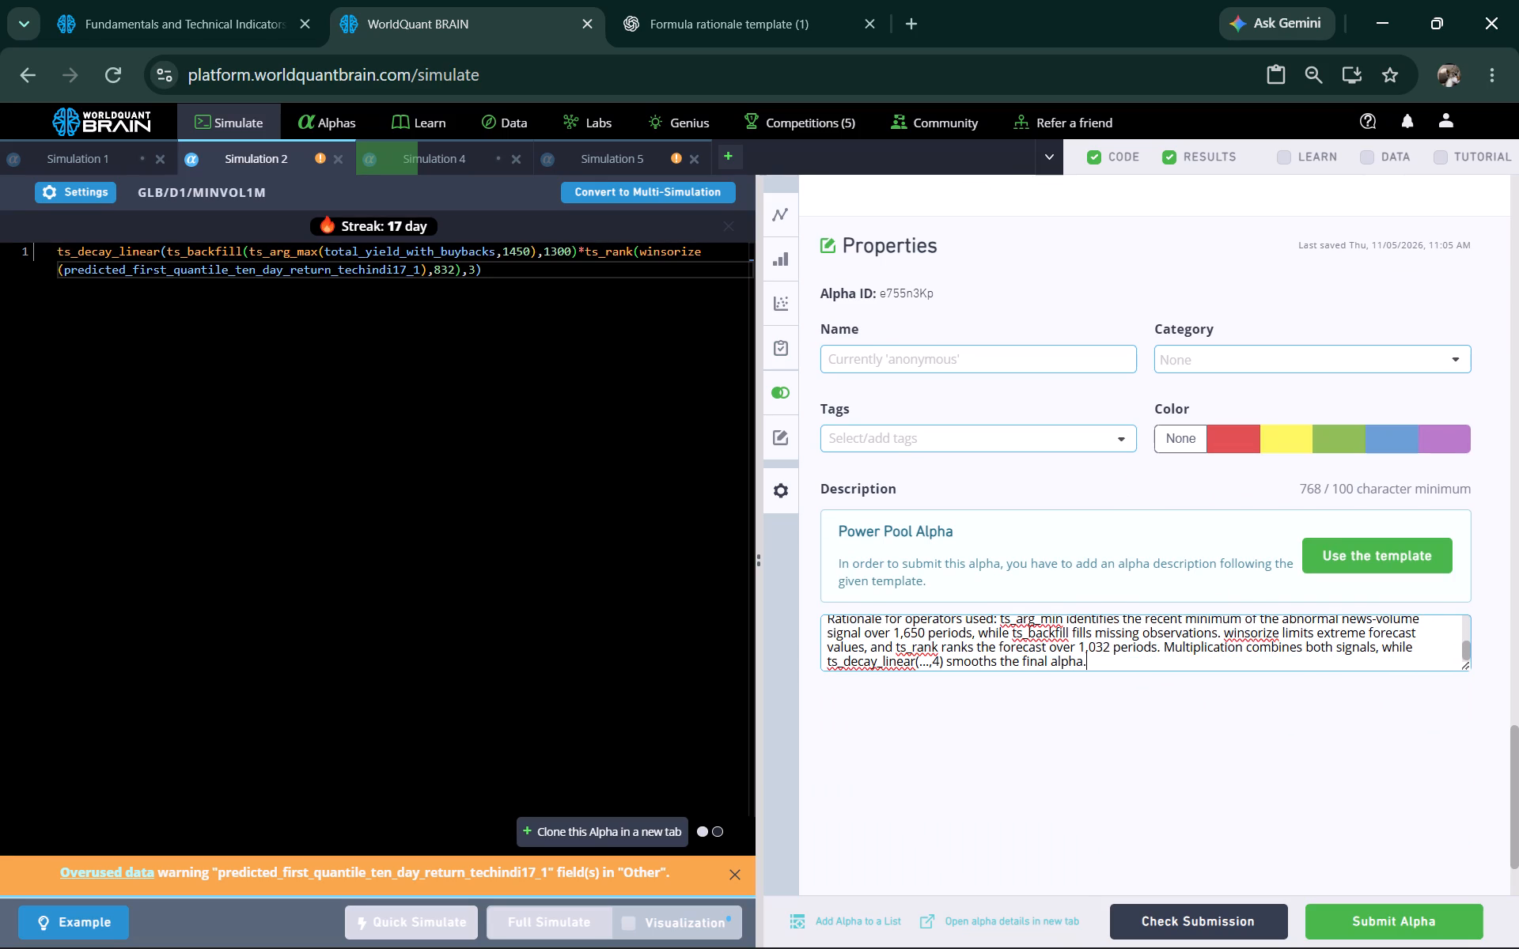
key(BackSpace)
key(BackSpace)
key(BackSpace)
key(BackSpace)
key(BackSpace)
key(BackSpace)
key(BackSpace)
key(BackSpace)
key(BackSpace)
key(BackSpace)
key(BackSpace)
key(BackSpace)
key(BackSpace)
key(BackSpace)
key(BackSpace)
key(BackSpace)
key(BackSpace)
key(BackSpace)
key(BackSpace)
key(BackSpace)
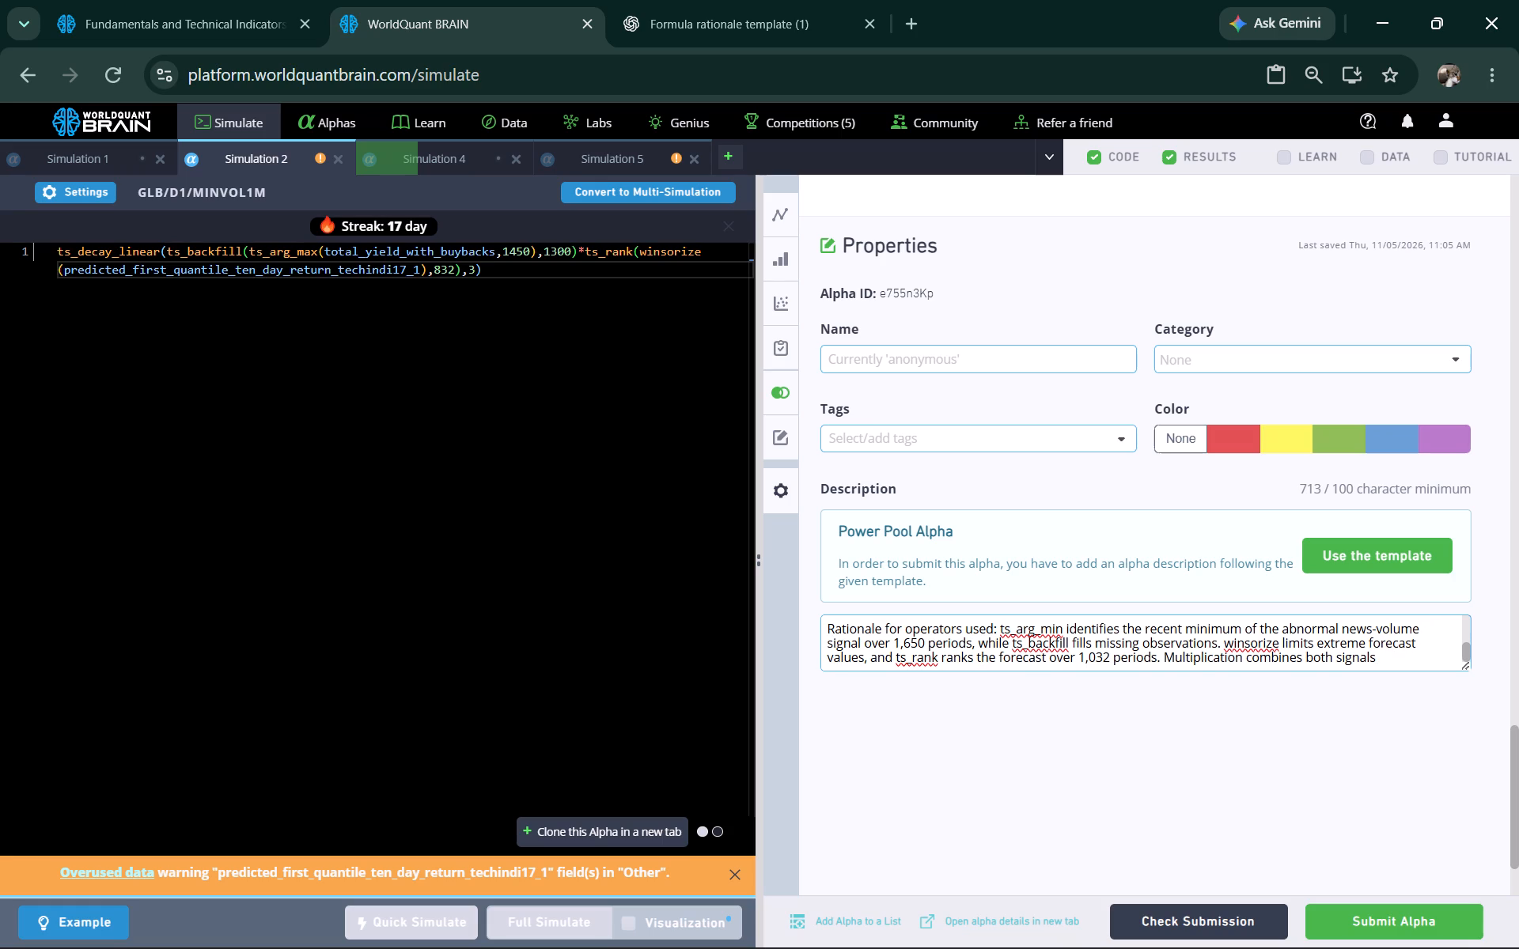
key(BackSpace)
key(BackSpace)
key(BackSpace)
key(BackSpace)
key(BackSpace)
key(BackSpace)
key(BackSpace)
key(BackSpace)
key(BackSpace)
key(BackSpace)
key(BackSpace)
key(BackSpace)
key(BackSpace)
key(BackSpace)
key(BackSpace)
key(BackSpace)
key(BackSpace)
key(BackSpace)
key(BackSpace)
key(BackSpace)
key(BackSpace)
key(BackSpace)
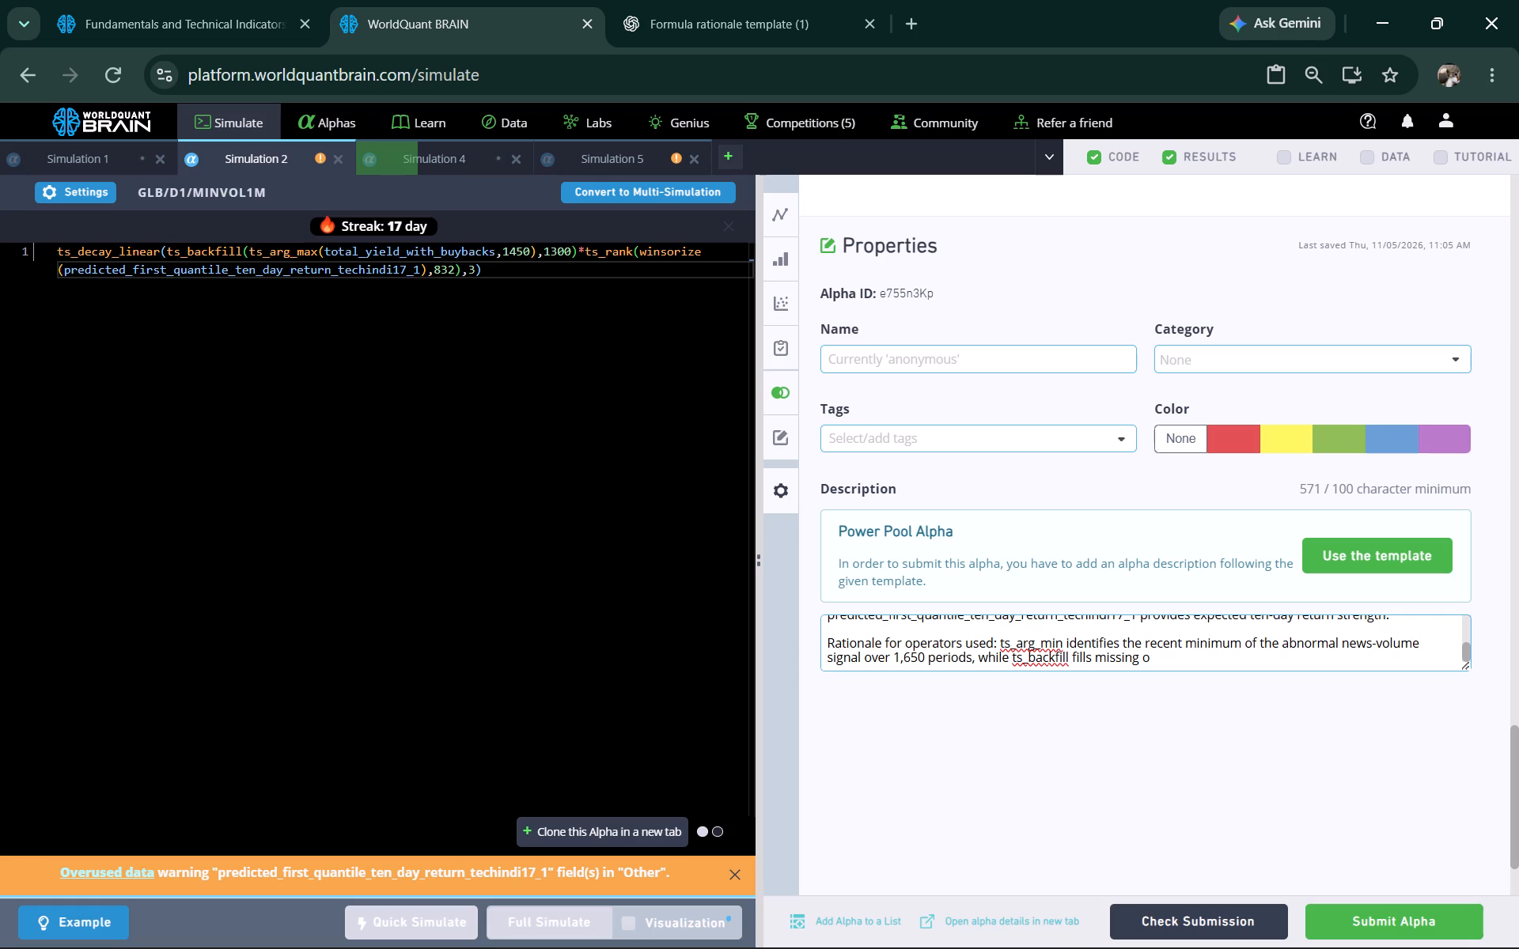
key(BackSpace)
key(BackSpace)
key(BackSpace)
click(1188, 653)
scroll(1142, 551, down, 2)
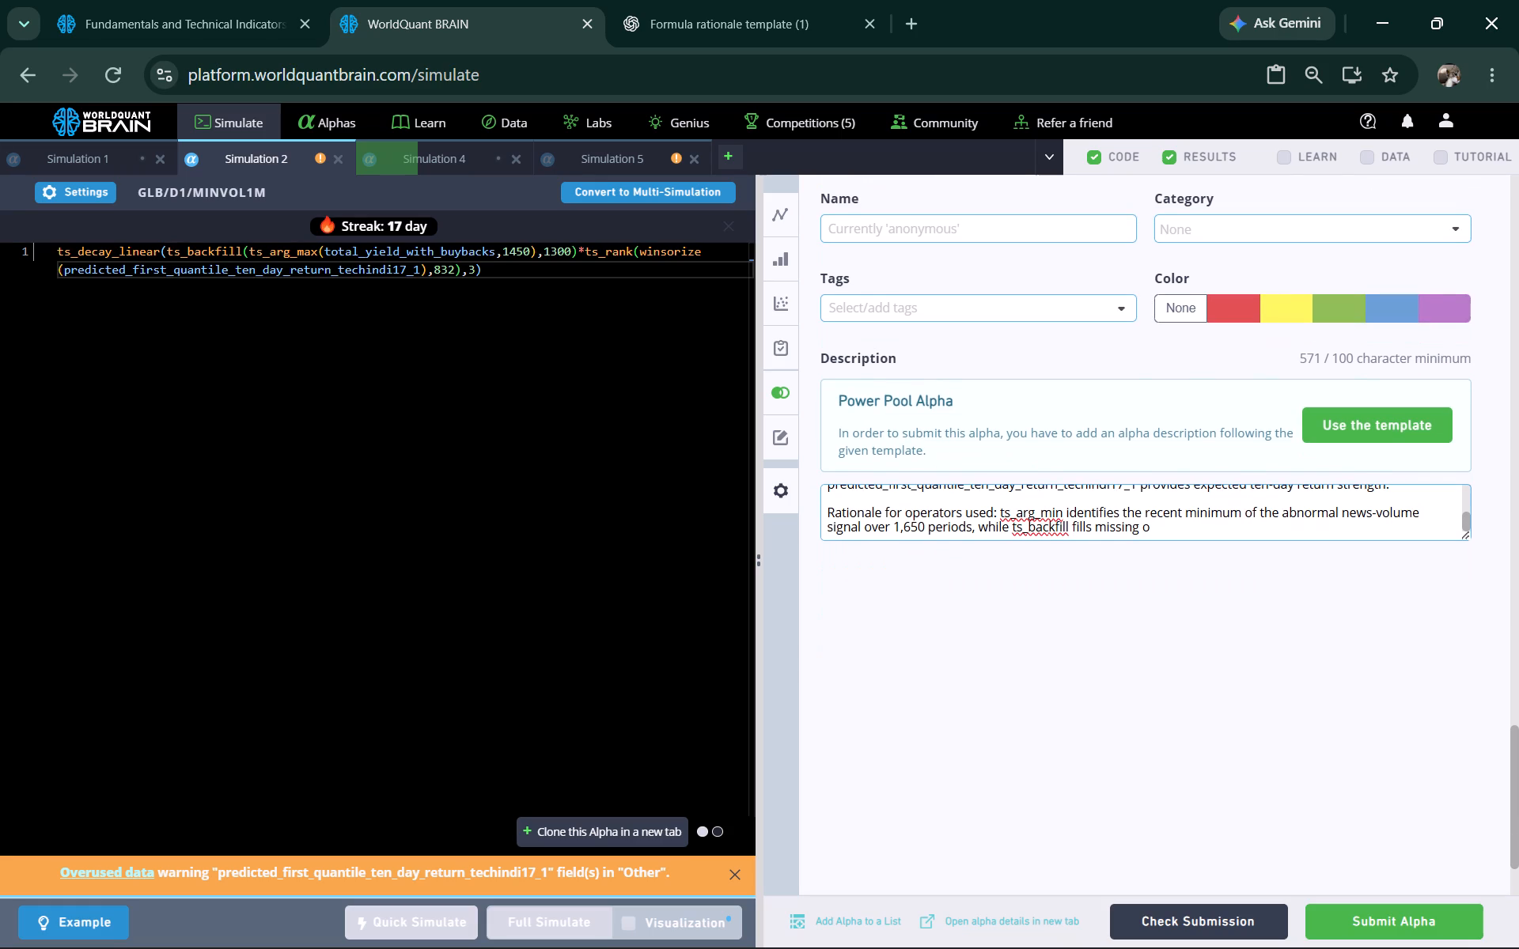
scroll(1140, 533, down, 1)
click(1140, 533)
drag(1153, 531, 969, 503)
drag(969, 503, 974, 503)
scroll(981, 535, up, 1)
right_click(981, 535)
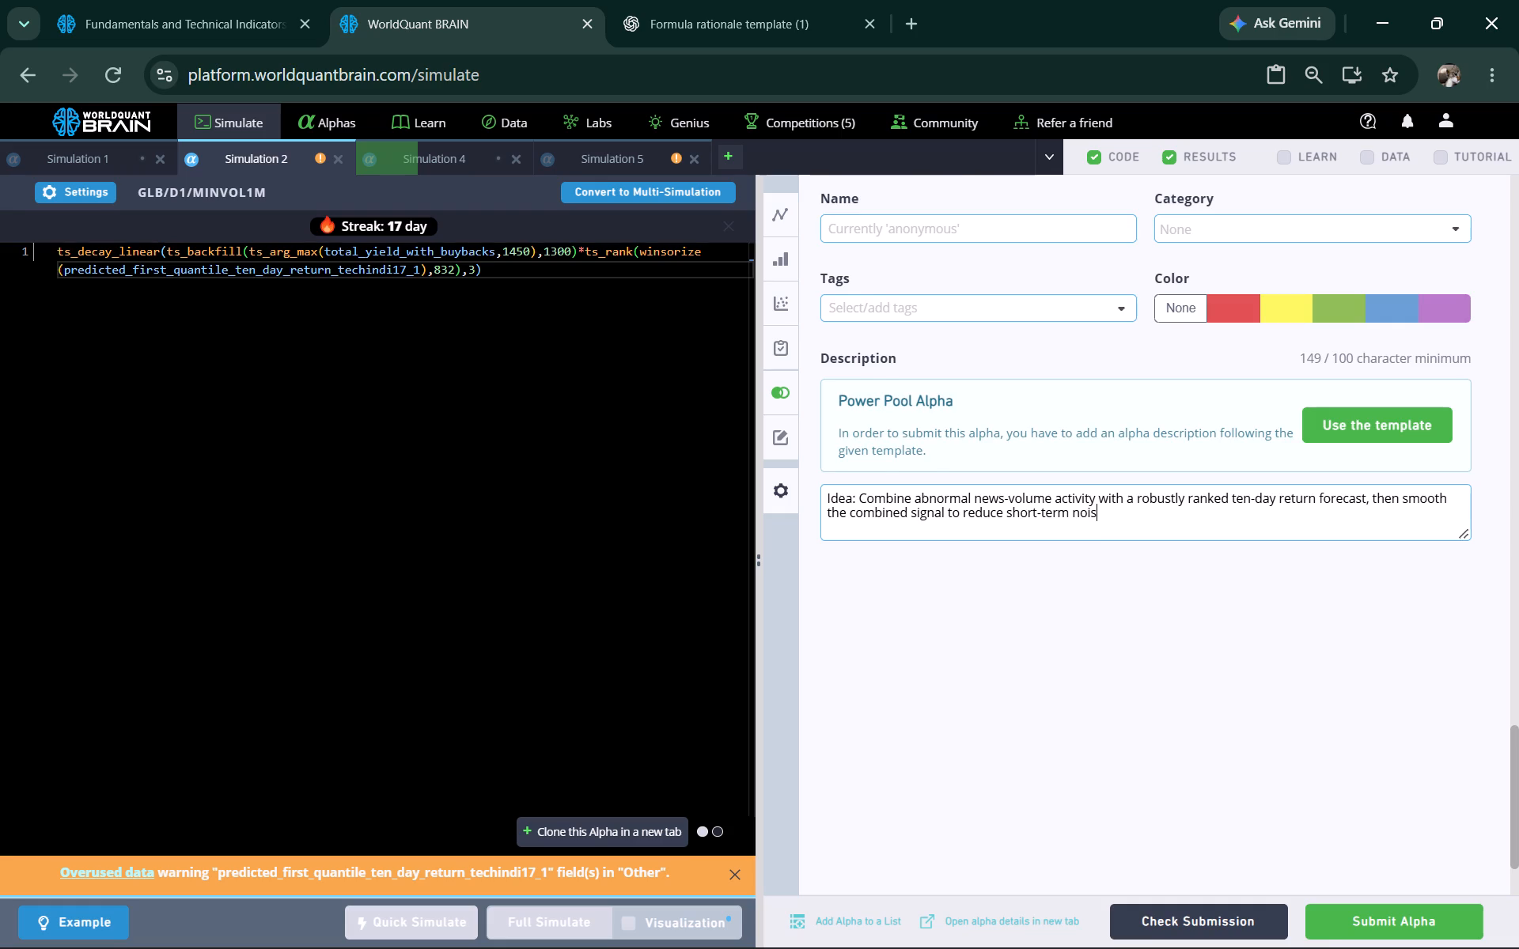
key(BackSpace)
key(BackSpace)
key(BackSpace)
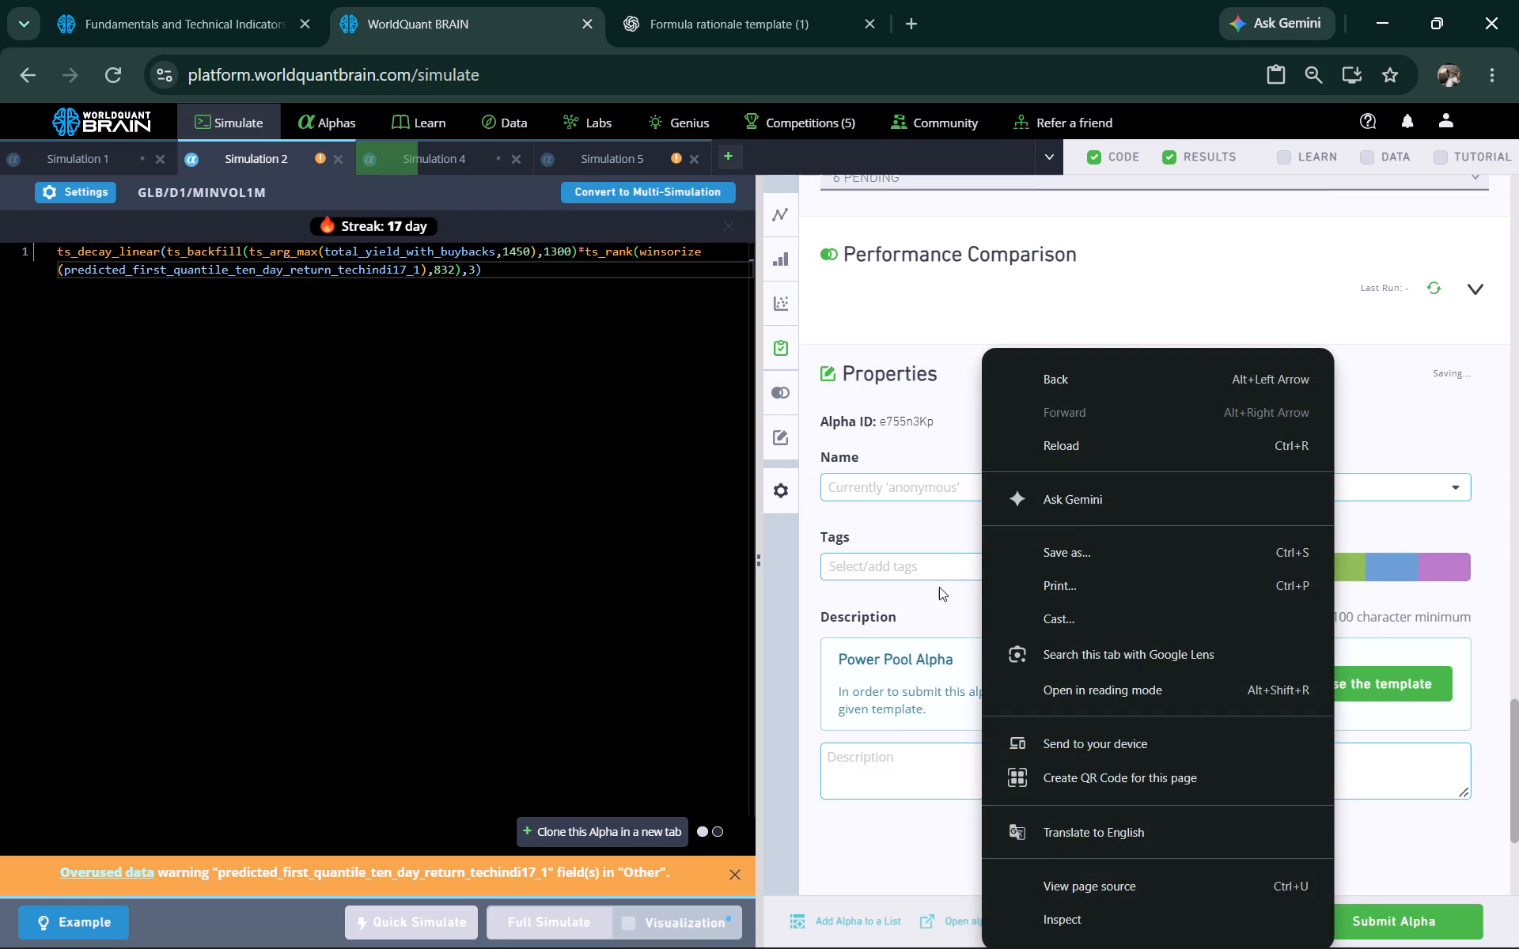
click(939, 587)
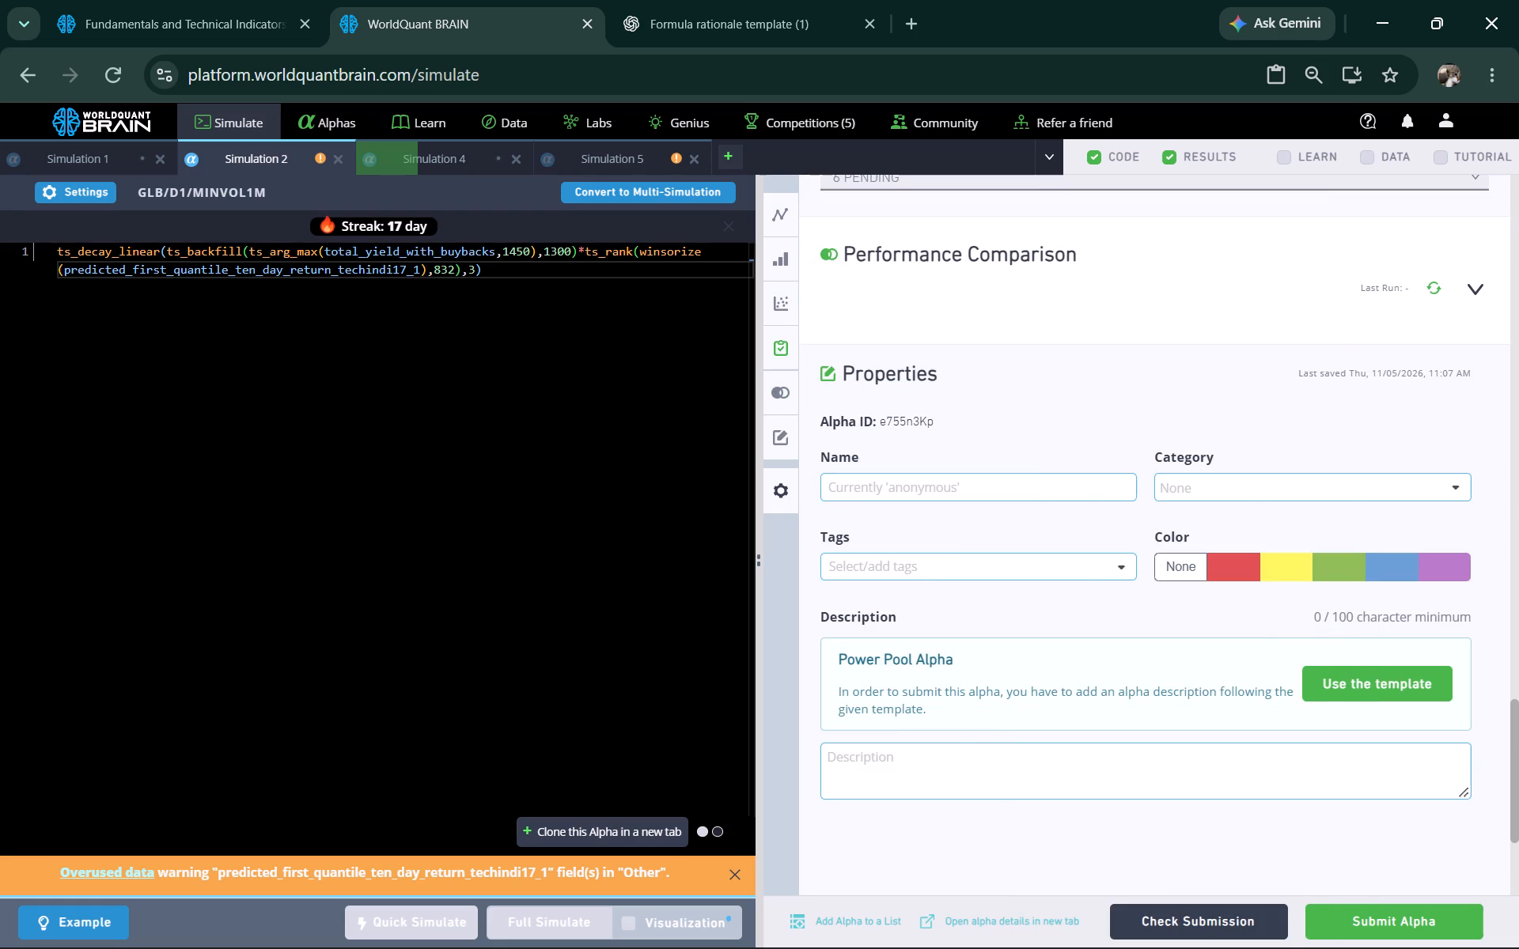
Paste the copied total_yield_with_buybacks idea and rationale into Simulation 2's empty alpha description.
right_click(844, 765)
click(929, 516)
click(913, 810)
click(930, 777)
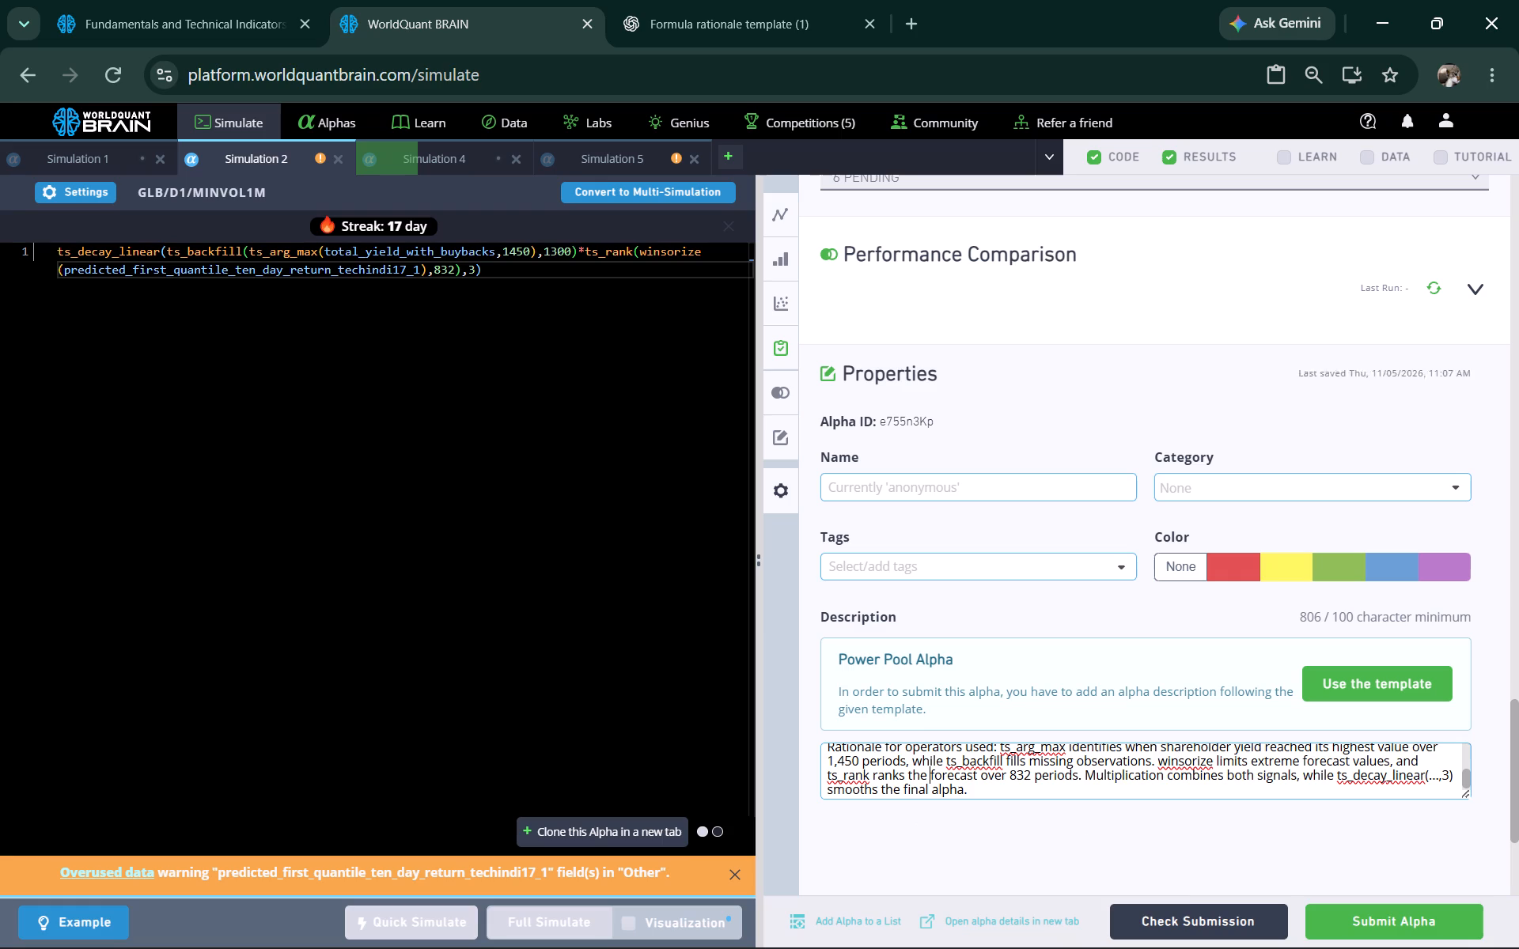
Run the submission check on Simulation 2's total_yield_with_buybacks alpha and submit the alpha.
click(1177, 915)
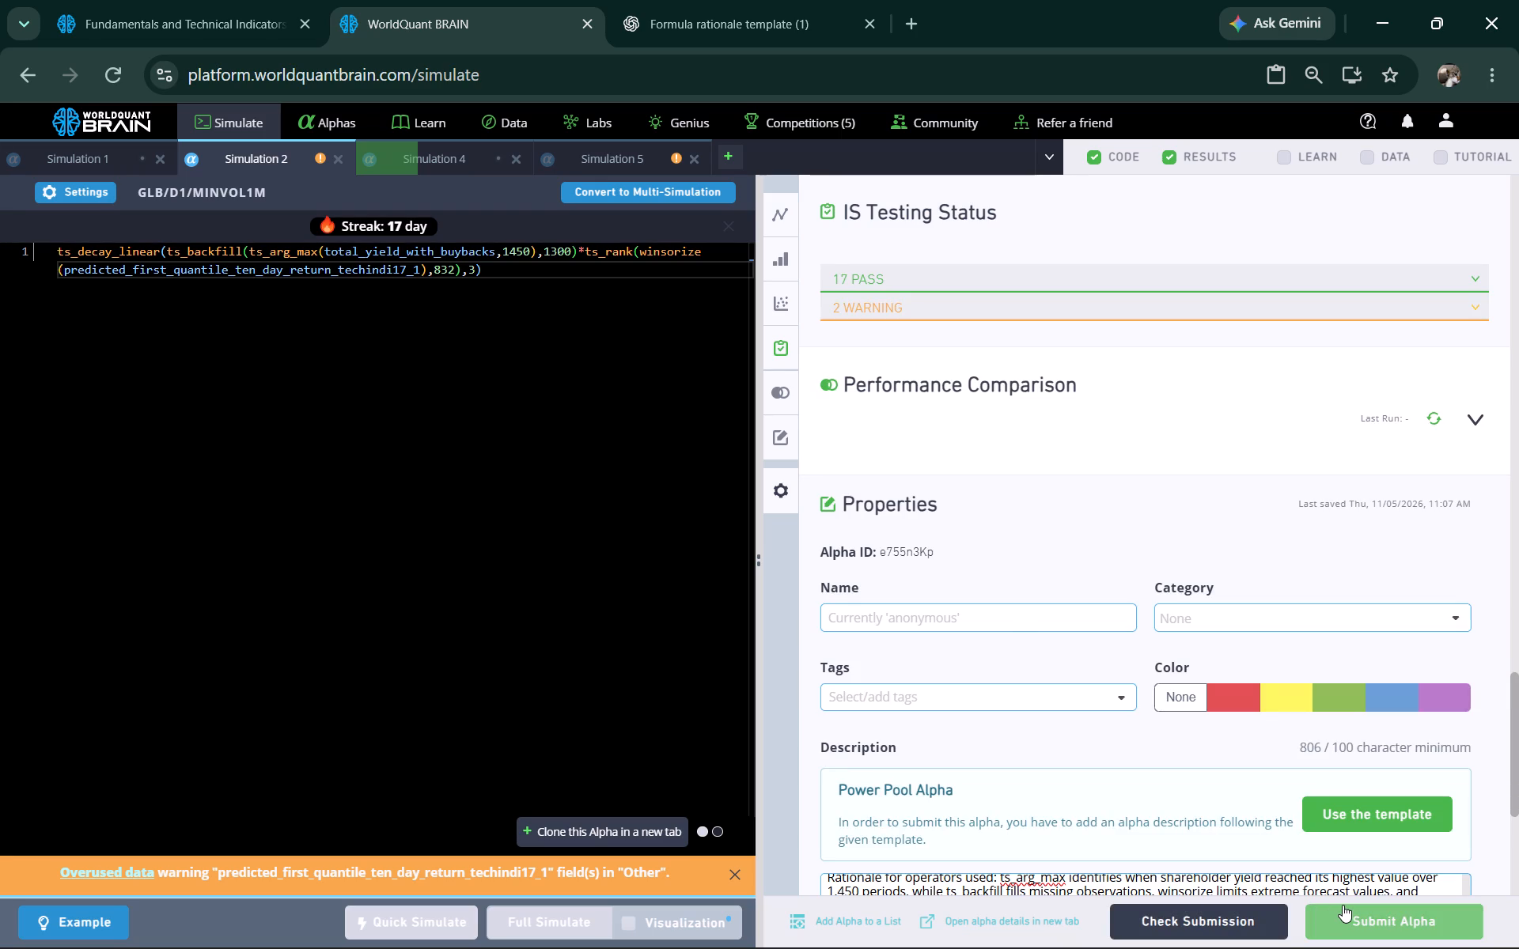
click(1343, 905)
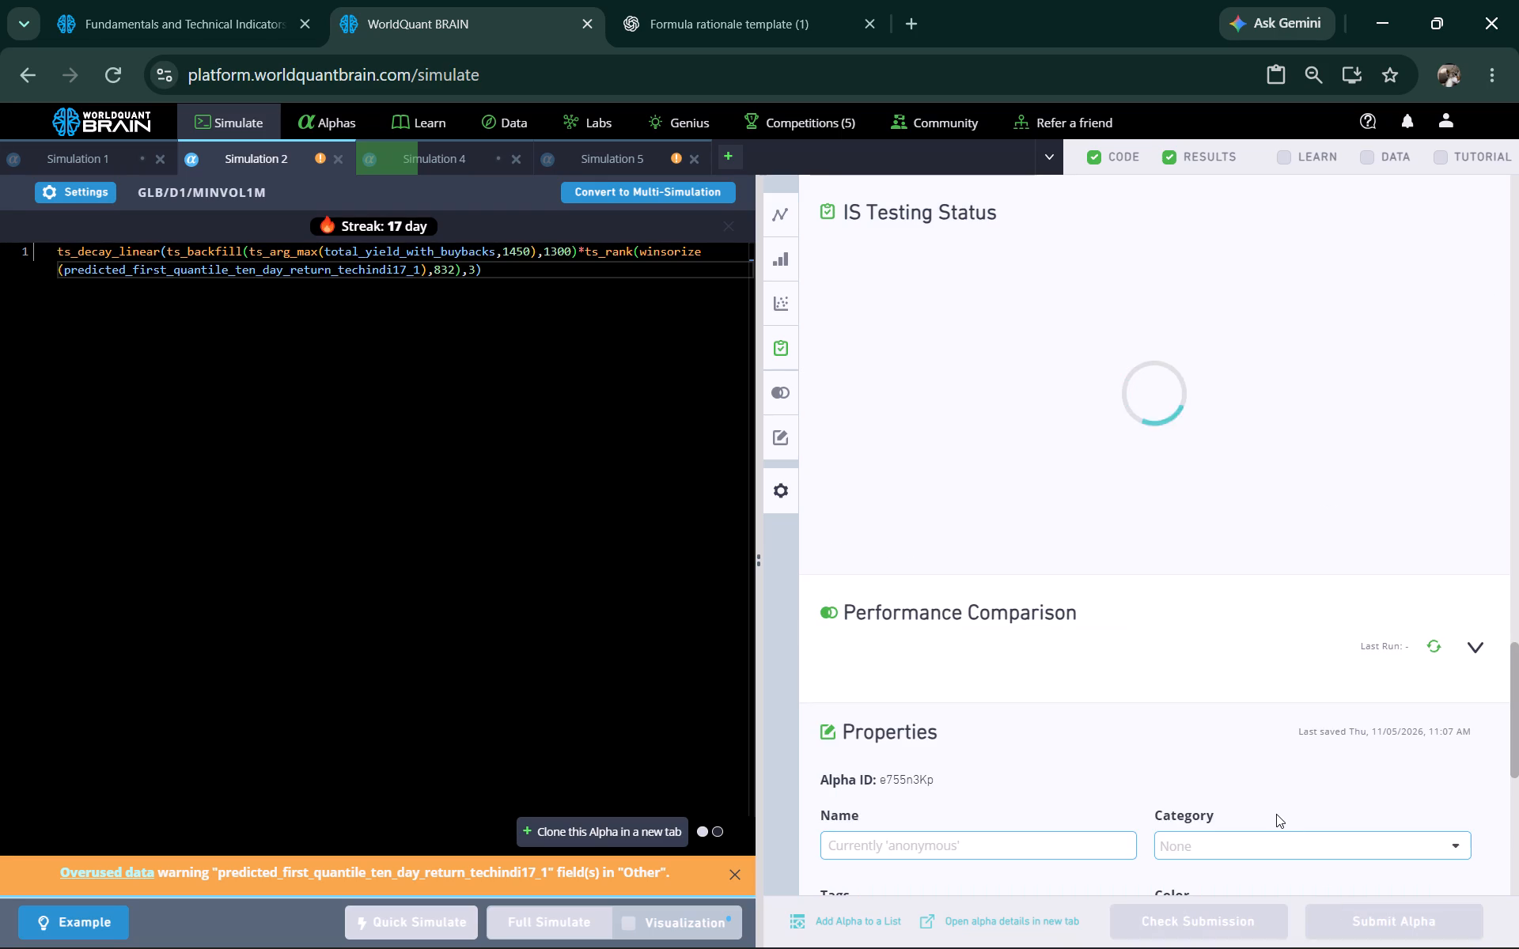
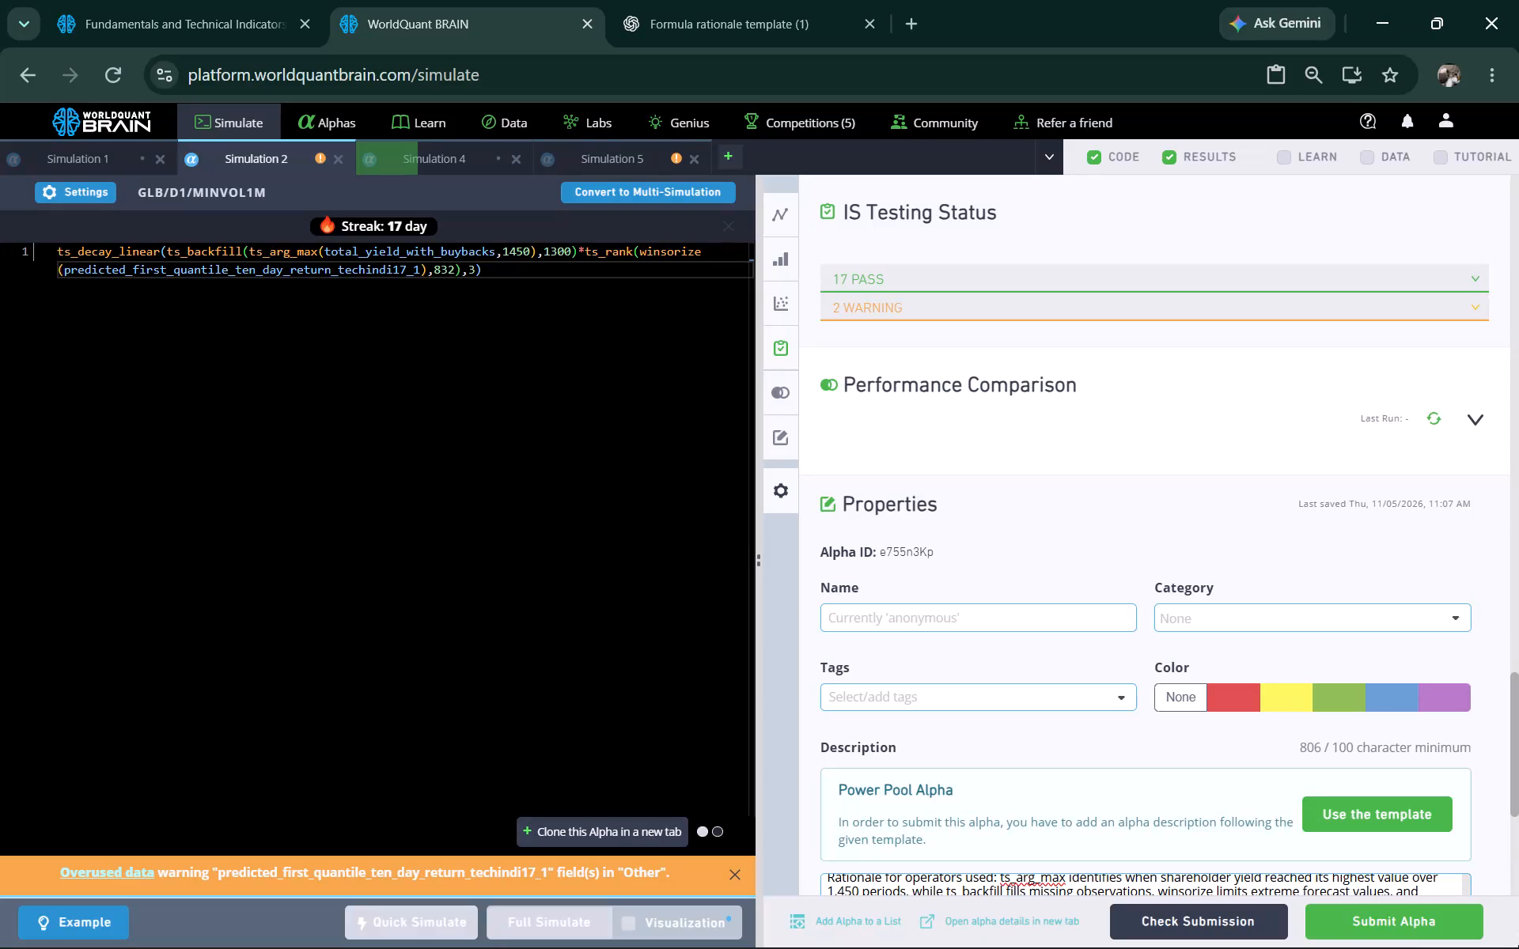
Try to submit Simulation 2's total_yield_with_buybacks alpha with its completed description.
click(1368, 912)
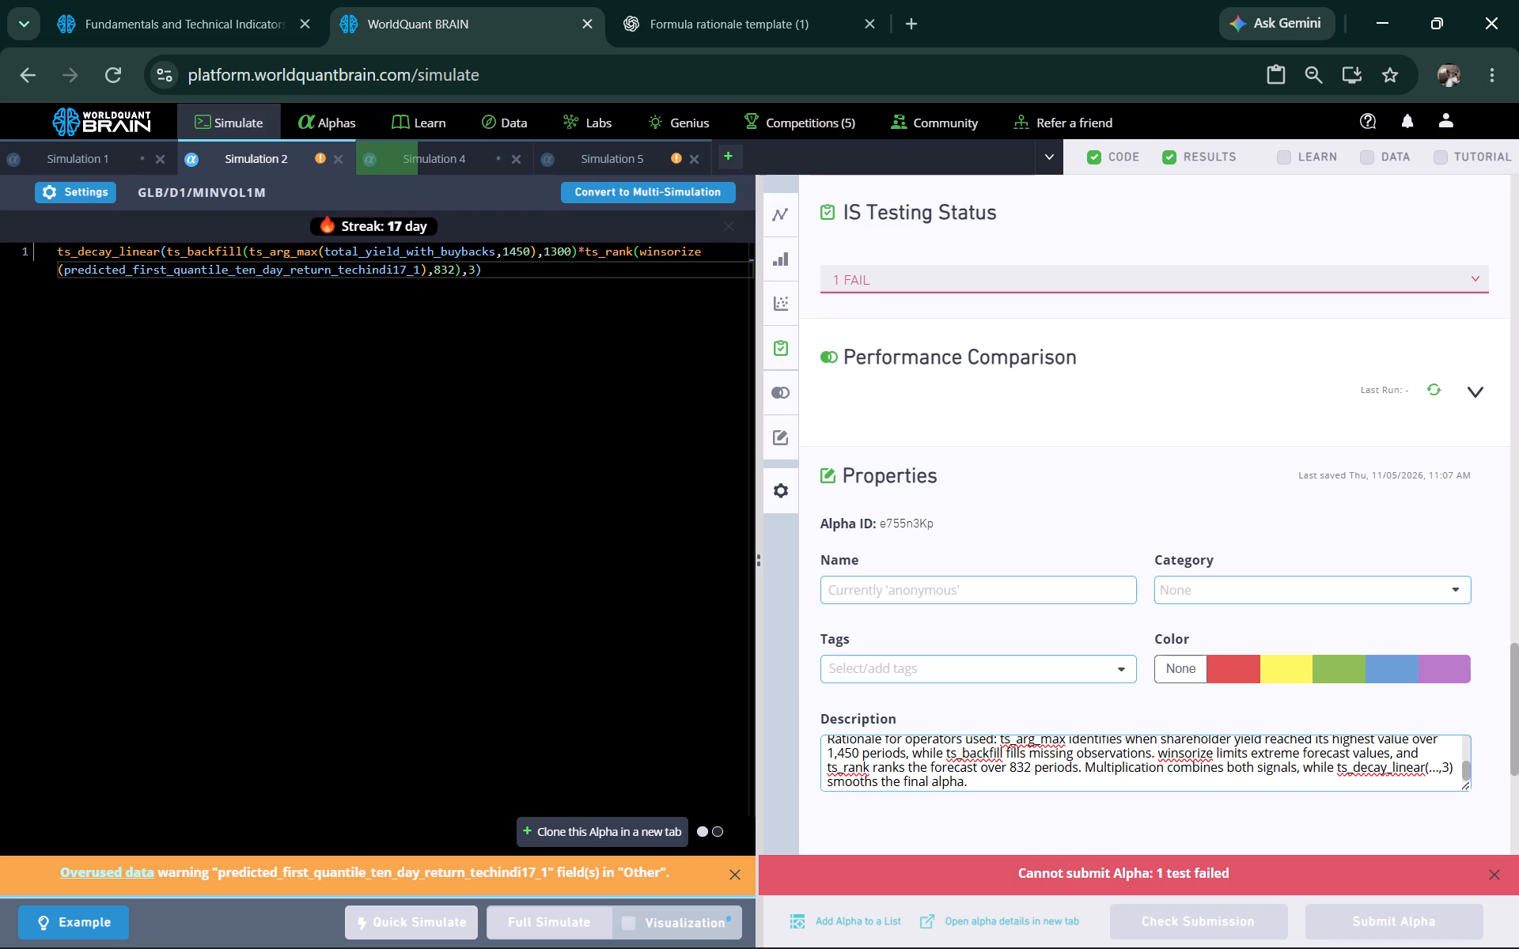
Open the list of submitted alphas.
click(307, 108)
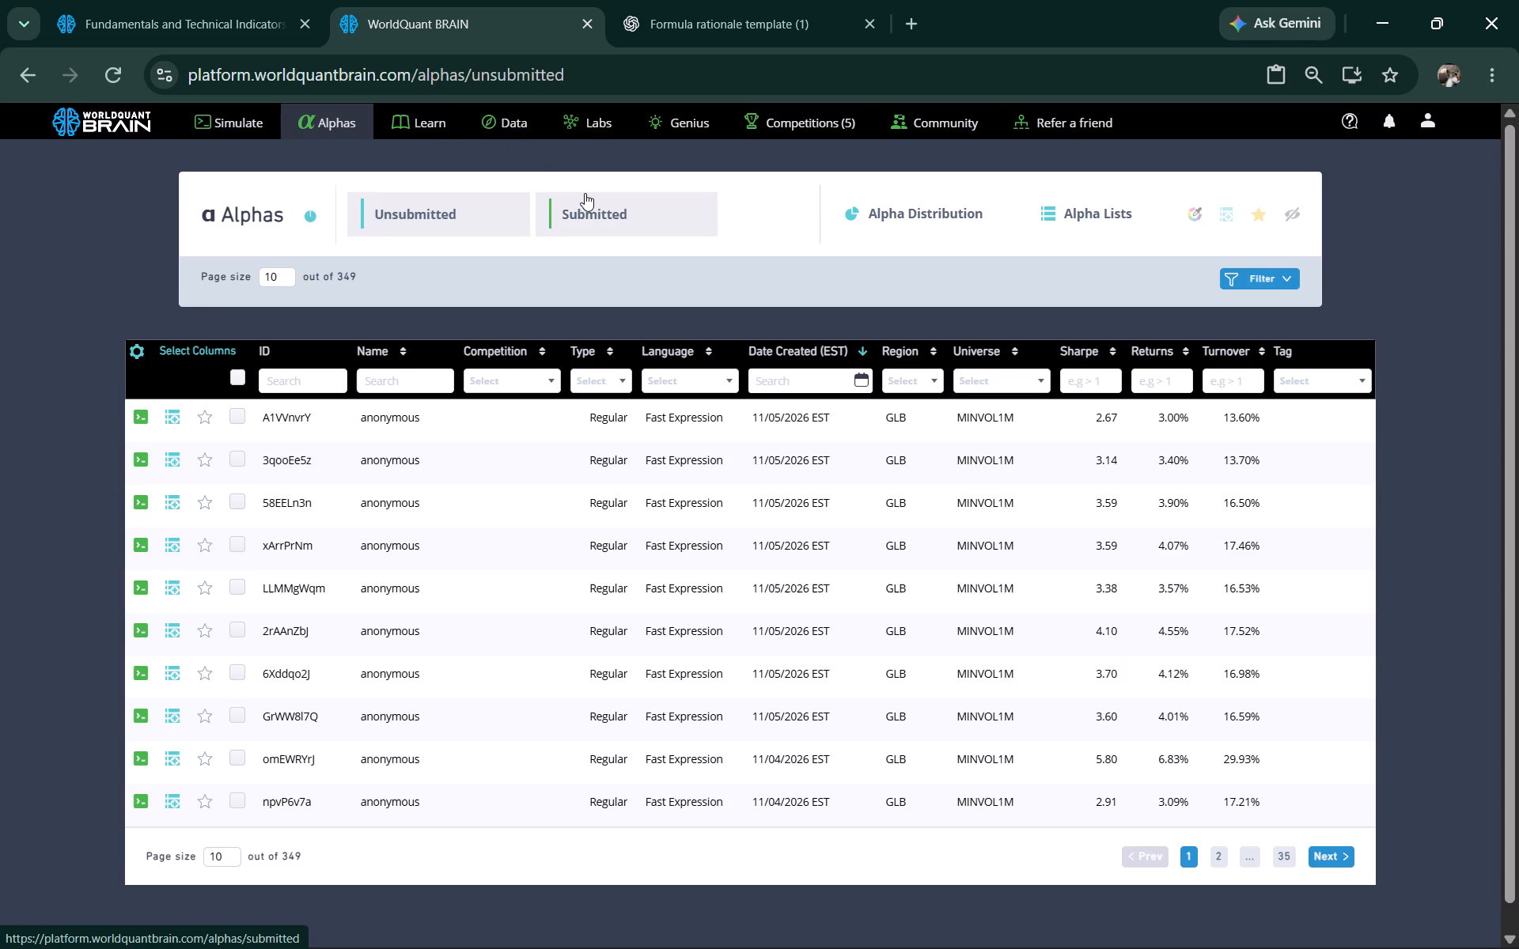
click(604, 209)
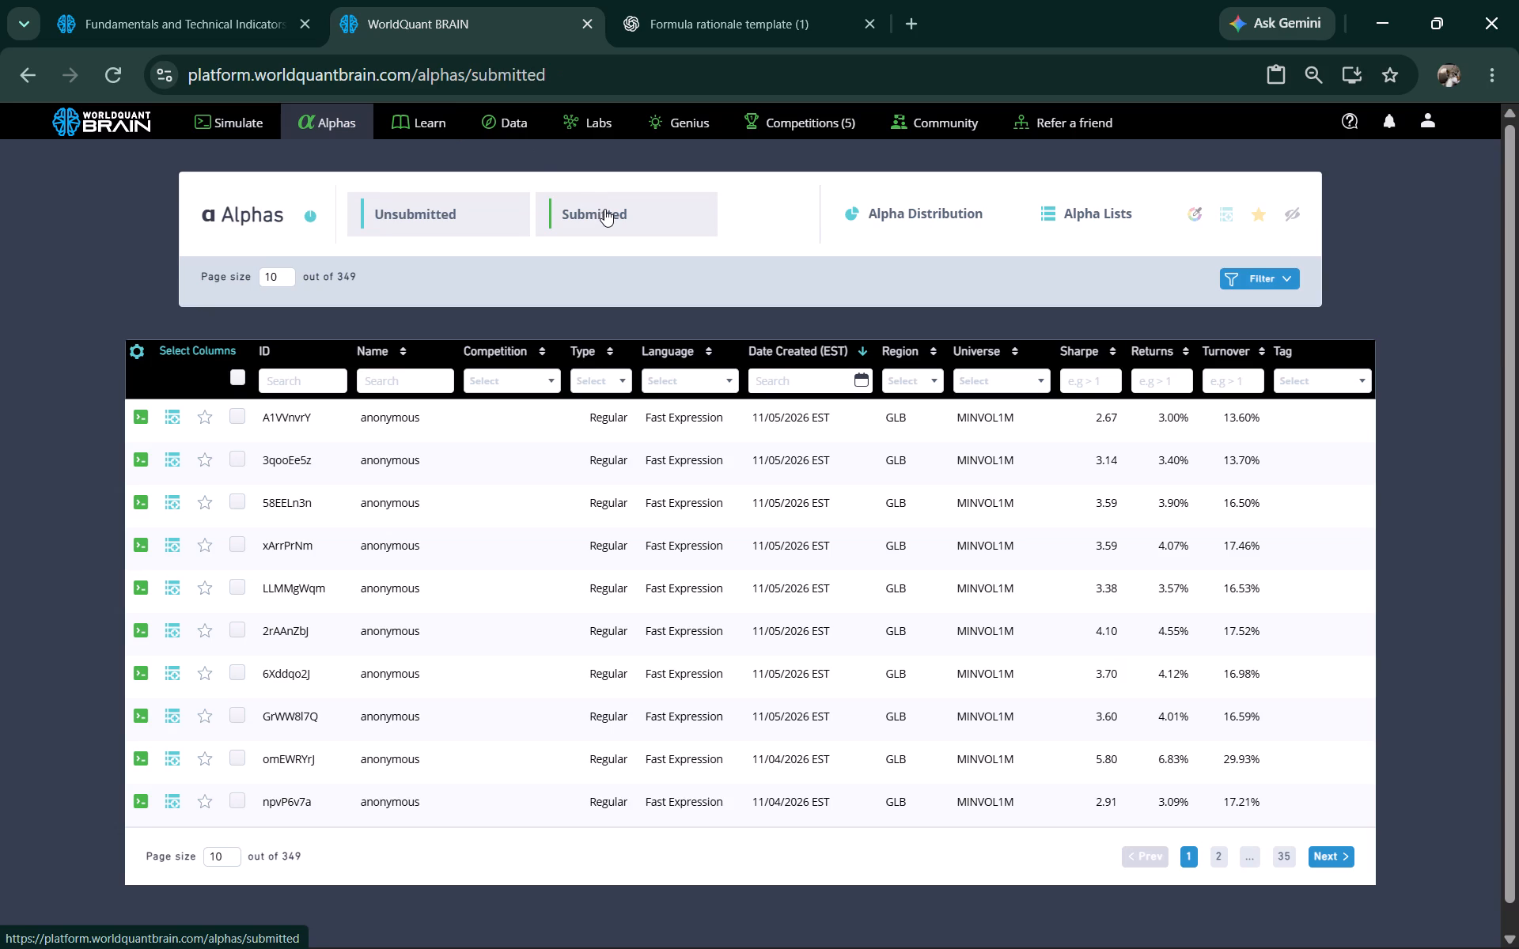